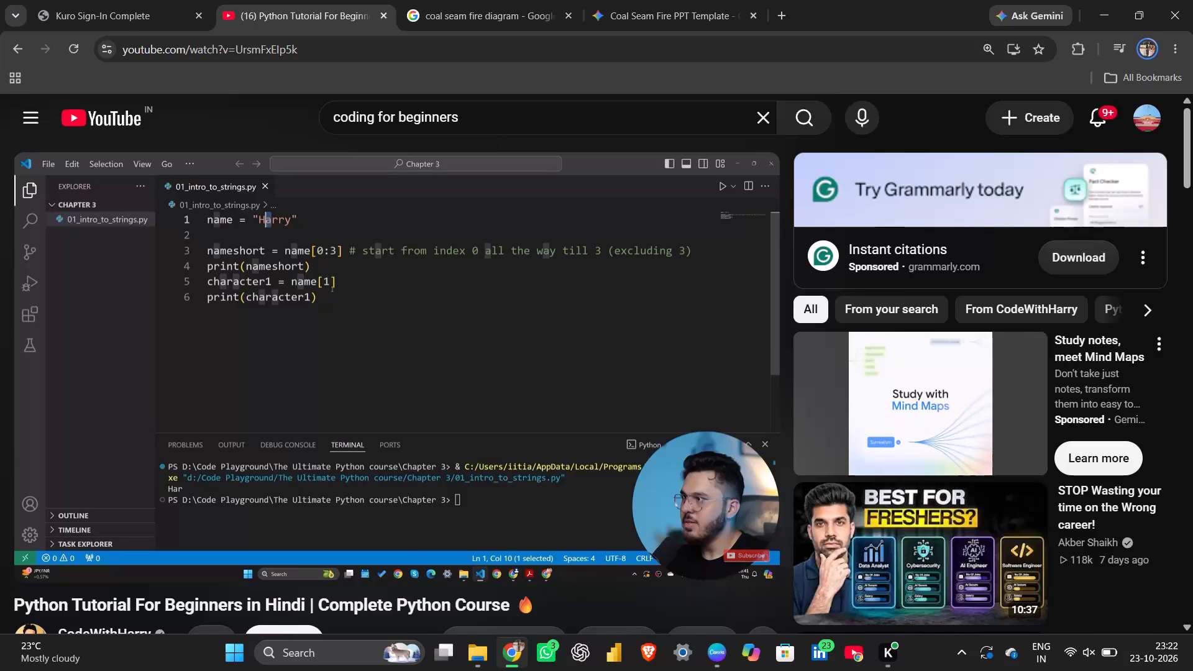
Clear the previous query from the YouTube search box.
{"action": "left_click", "coordinate": [491, 114]}
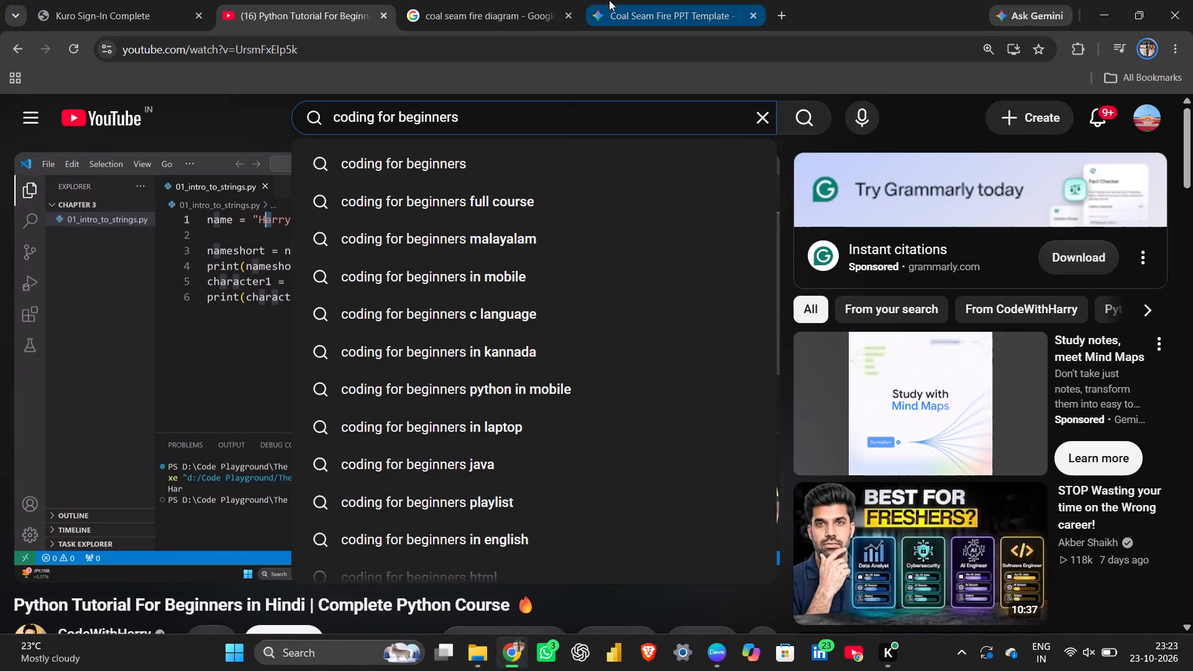
{"action": "left_click", "coordinate": [767, 122]}
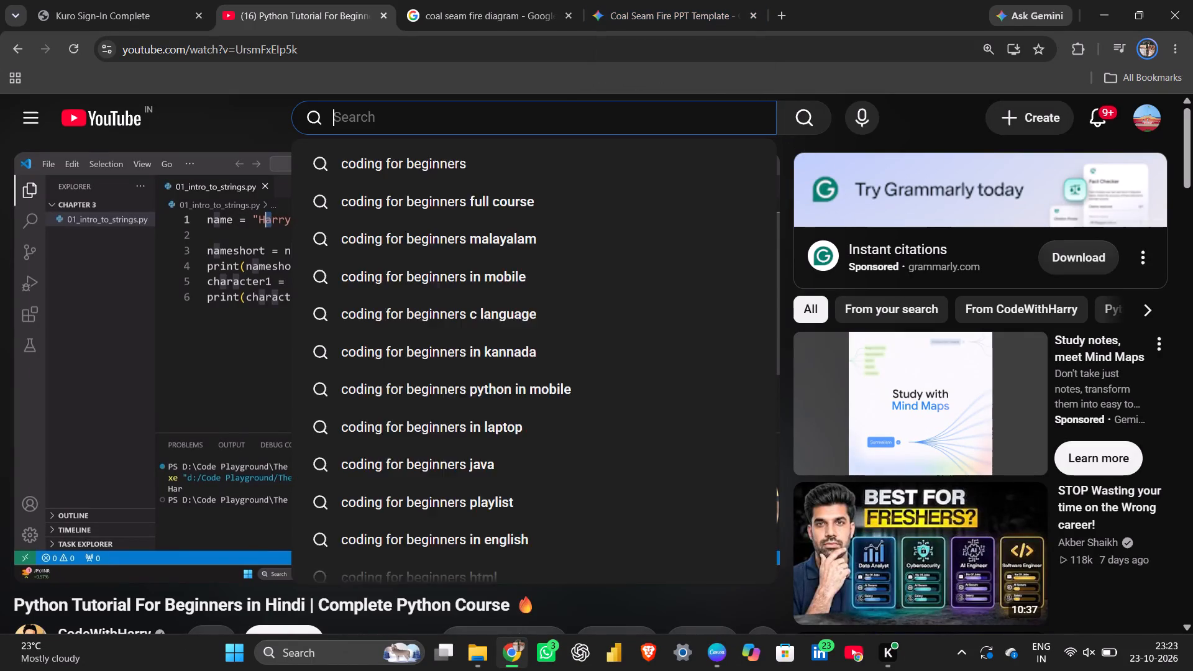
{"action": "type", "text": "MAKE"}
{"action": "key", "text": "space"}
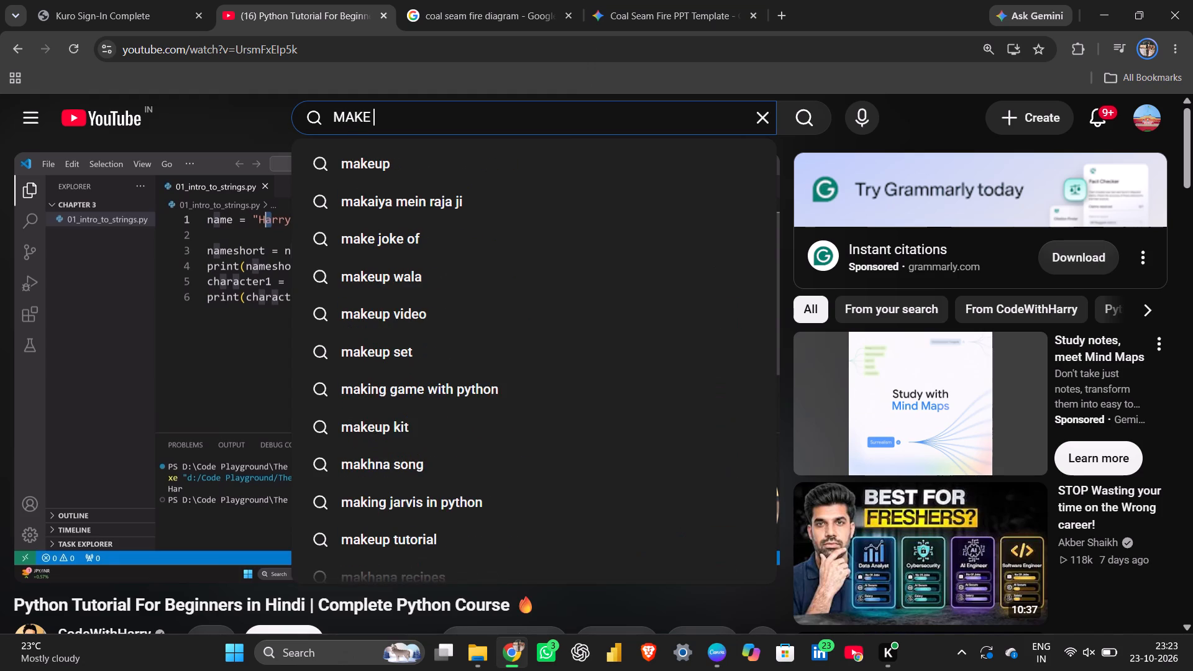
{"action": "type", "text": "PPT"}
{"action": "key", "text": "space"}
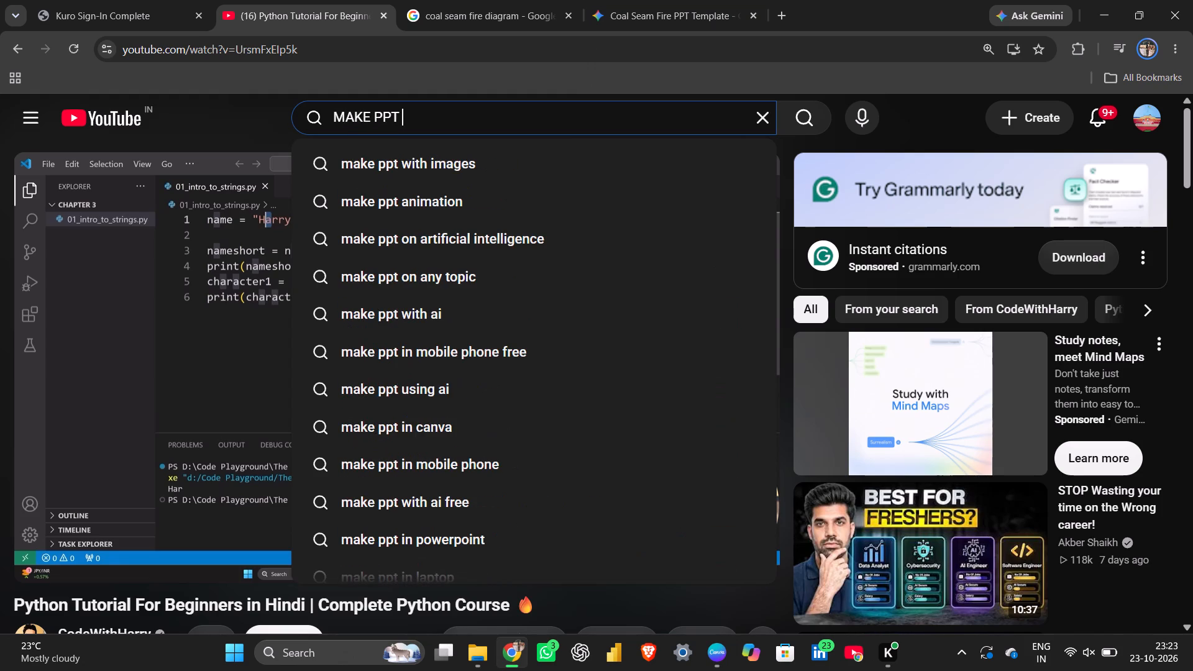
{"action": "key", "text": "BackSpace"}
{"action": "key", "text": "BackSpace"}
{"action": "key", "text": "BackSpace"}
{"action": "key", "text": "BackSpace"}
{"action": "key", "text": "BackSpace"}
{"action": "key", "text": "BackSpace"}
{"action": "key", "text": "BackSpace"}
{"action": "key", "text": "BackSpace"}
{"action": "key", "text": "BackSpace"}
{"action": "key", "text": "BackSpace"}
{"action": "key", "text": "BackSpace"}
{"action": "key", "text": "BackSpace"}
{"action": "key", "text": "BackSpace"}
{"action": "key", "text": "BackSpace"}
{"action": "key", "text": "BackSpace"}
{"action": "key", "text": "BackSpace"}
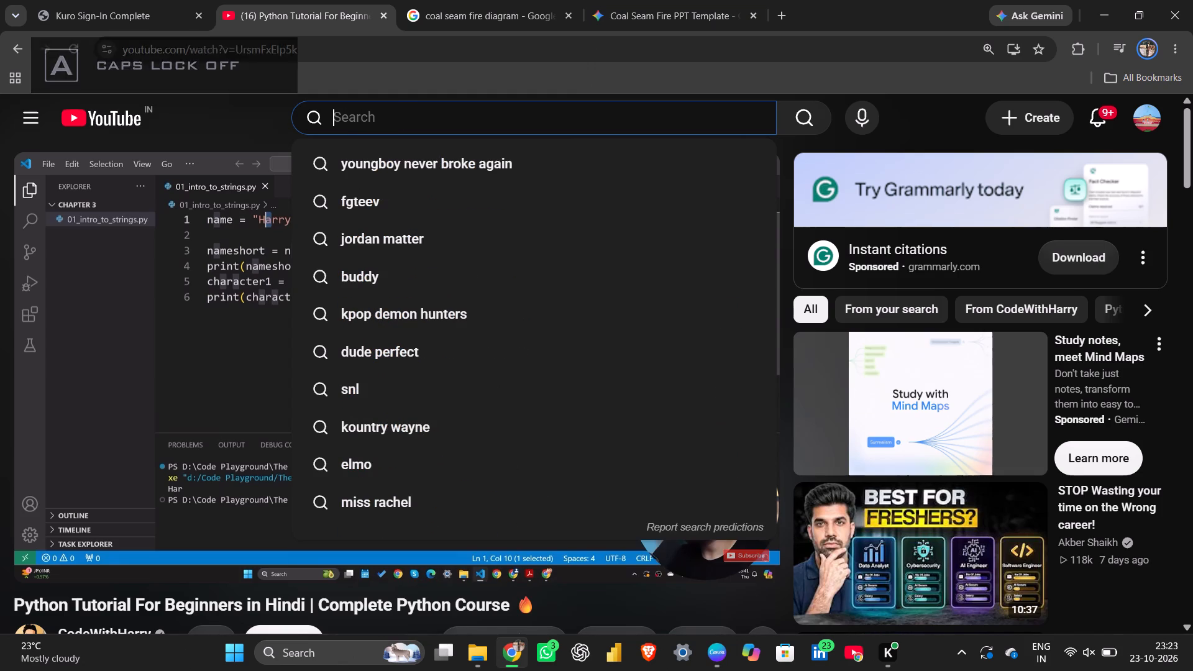
{"action": "type", "text": "ma"}
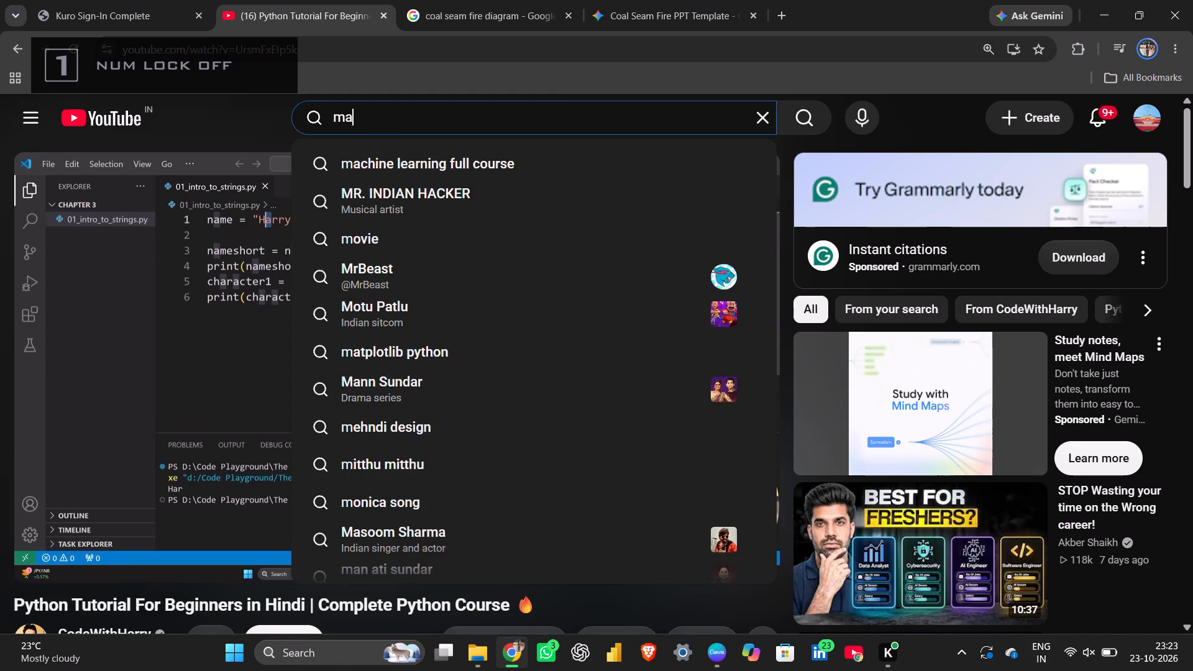
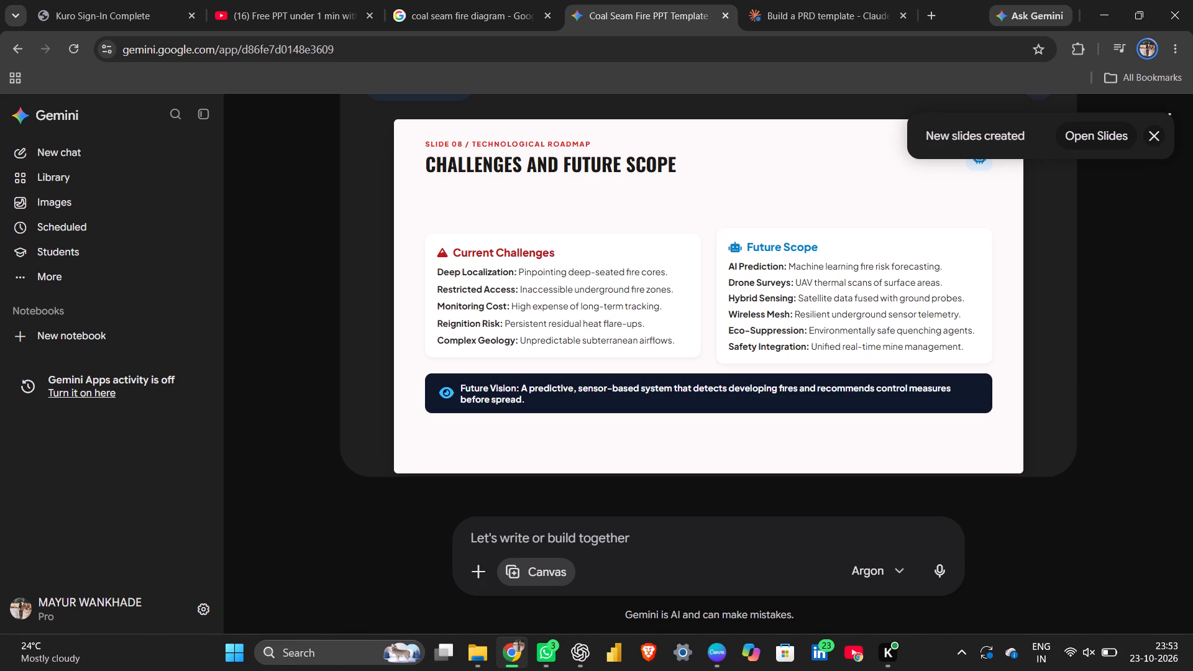
{"action": "left_click", "coordinate": [1072, 130]}
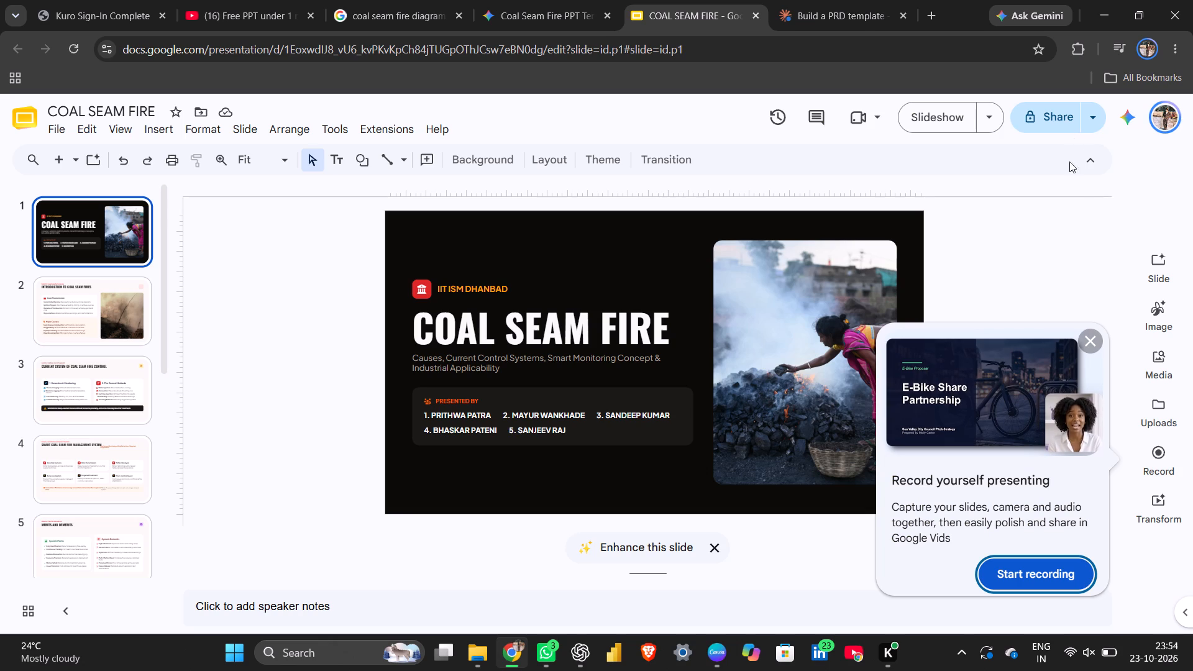
Dismiss the suggestion to record yourself presenting and open the Drive file picker in Google Slides.
{"action": "left_click", "coordinate": [1087, 335]}
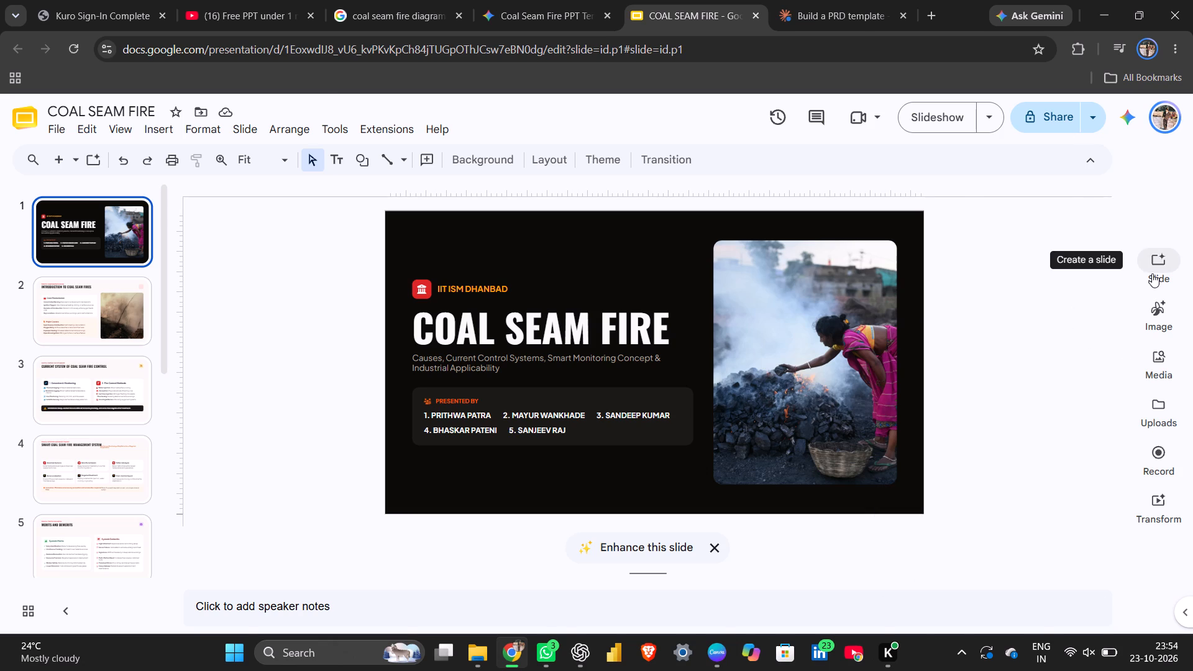
{"action": "left_click", "coordinate": [53, 127]}
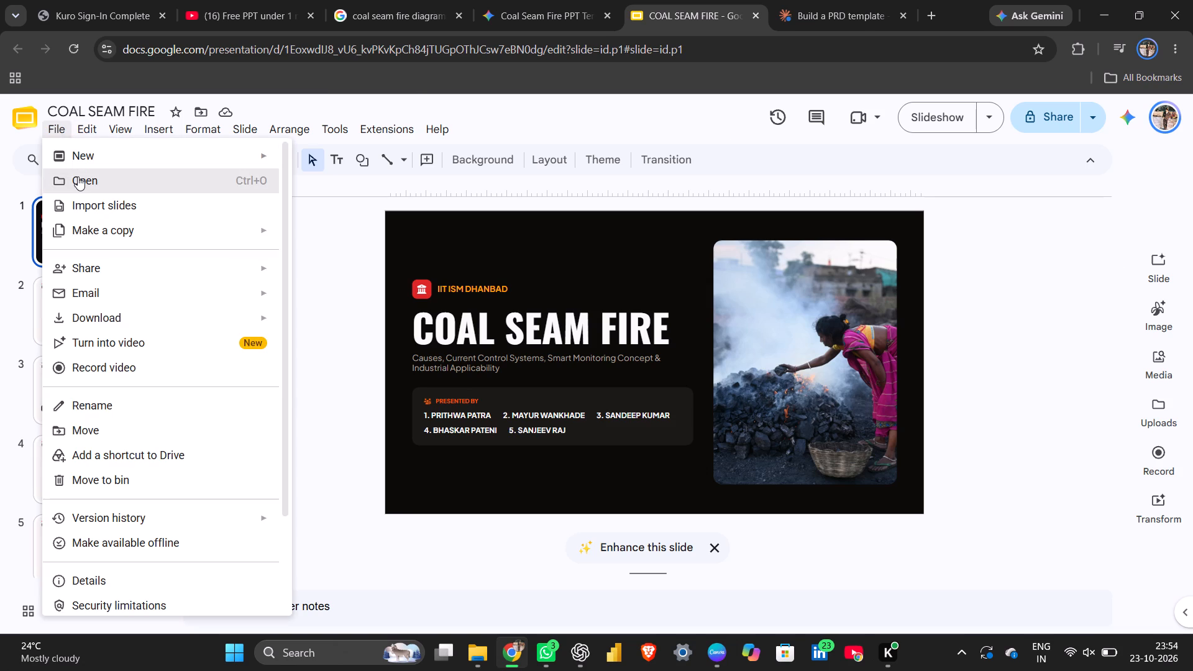
{"action": "left_click", "coordinate": [78, 176]}
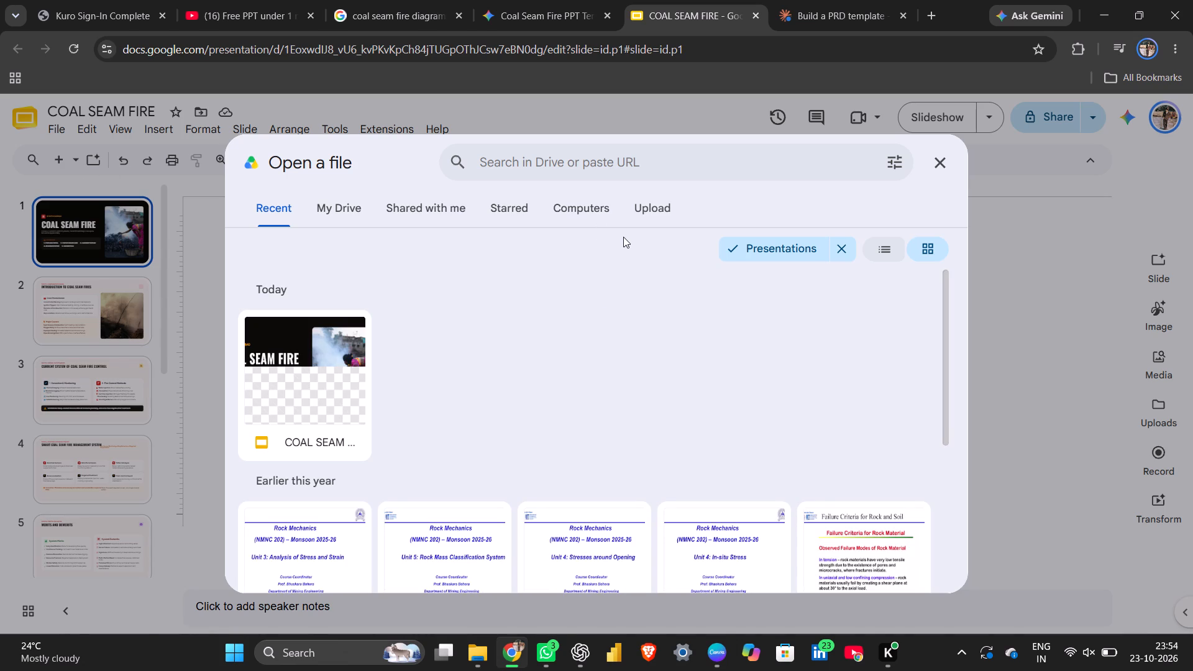
Switch to Canva and create a new blank Presentation design alongside the COAL SEAM FIRE design.
{"action": "left_click", "coordinate": [729, 658]}
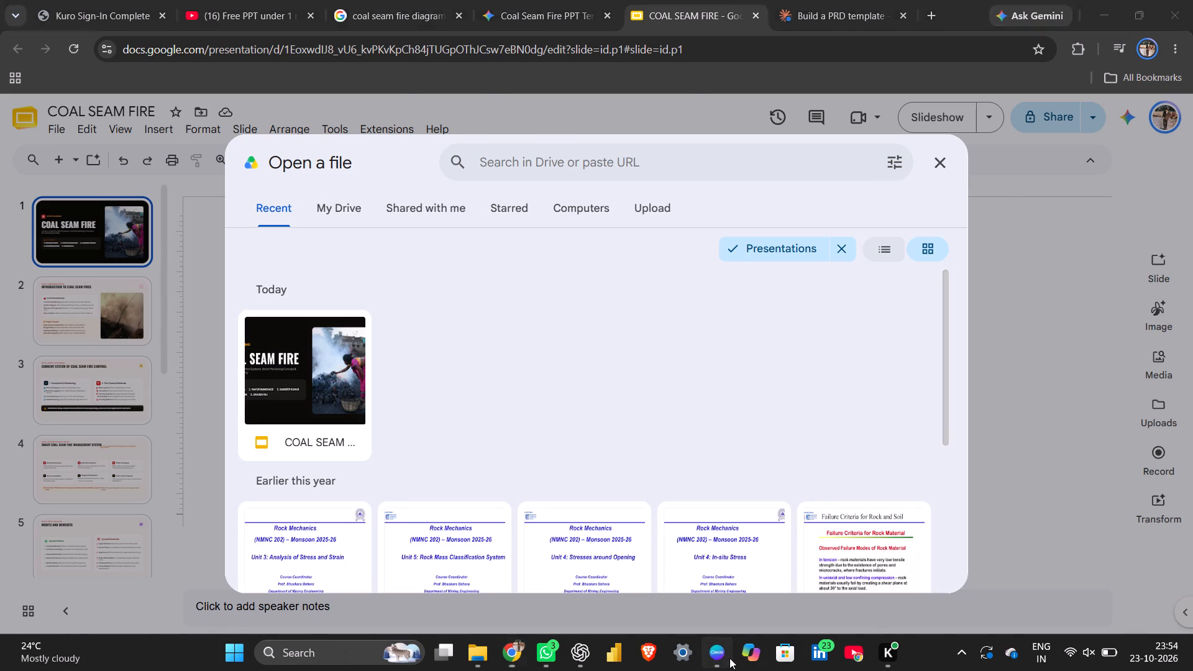
{"action": "left_click", "coordinate": [250, 32]}
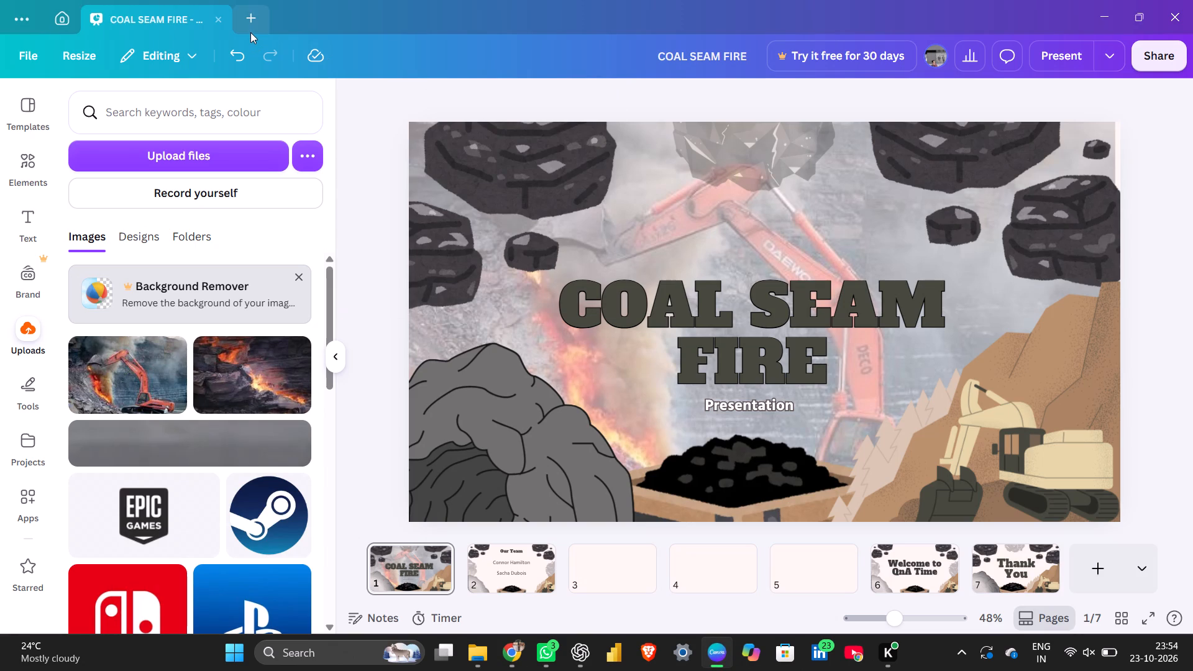
{"action": "left_click", "coordinate": [250, 32]}
{"action": "left_click", "coordinate": [260, 19]}
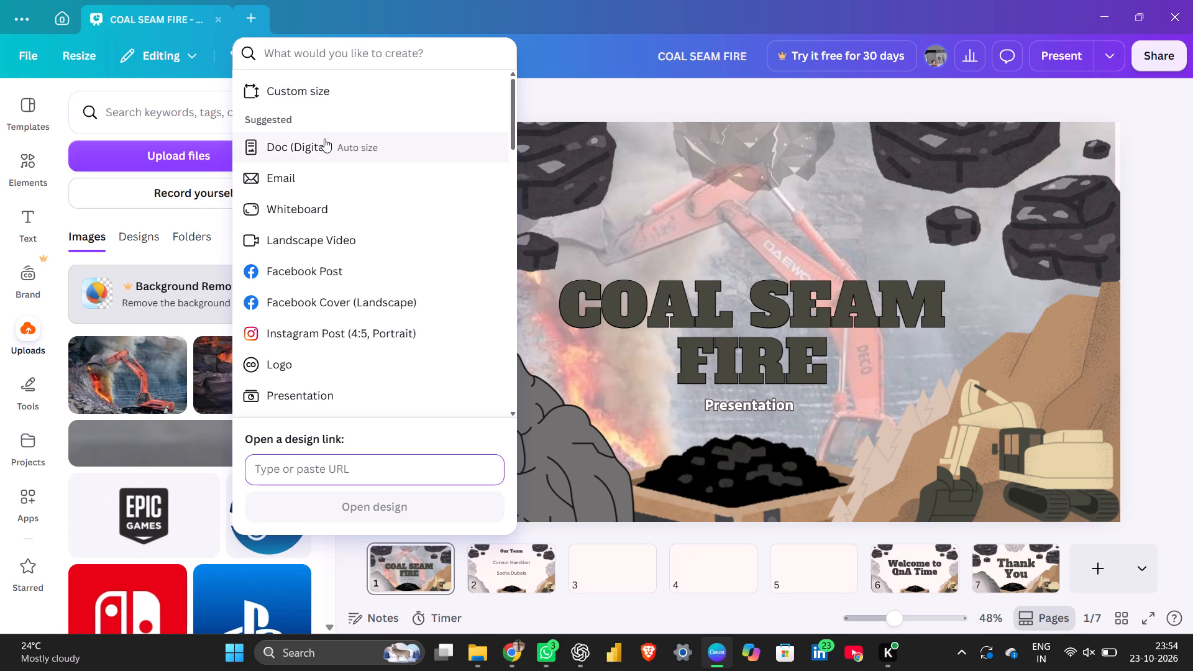
{"action": "left_click", "coordinate": [382, 3]}
{"action": "left_click", "coordinate": [272, 397]}
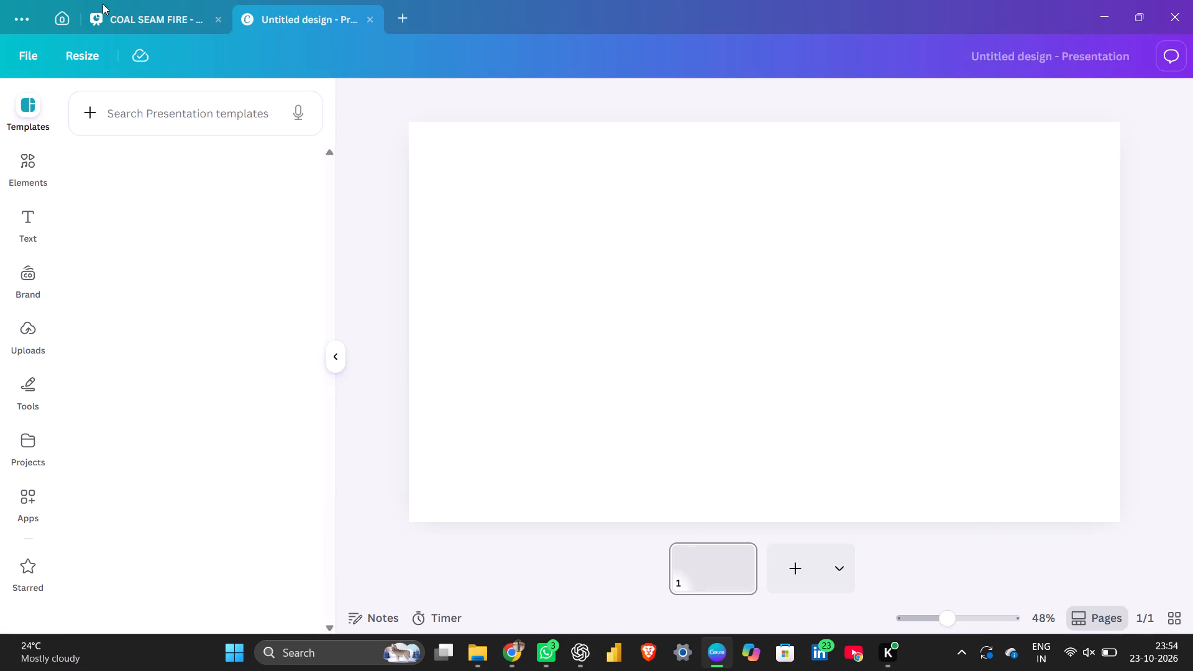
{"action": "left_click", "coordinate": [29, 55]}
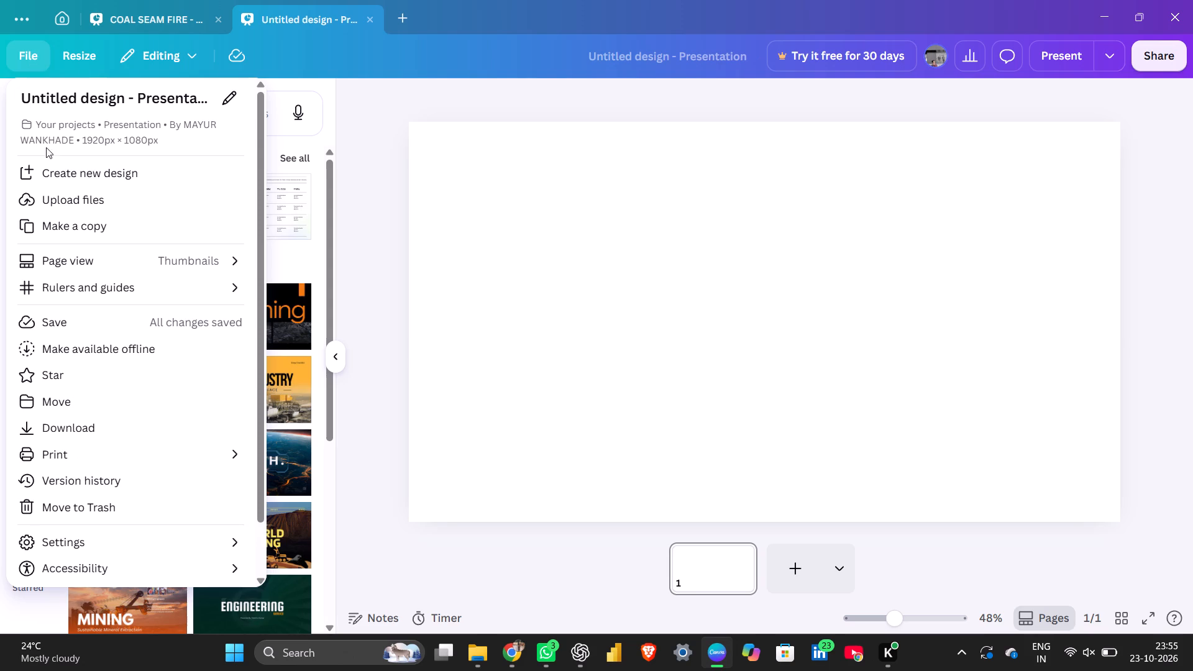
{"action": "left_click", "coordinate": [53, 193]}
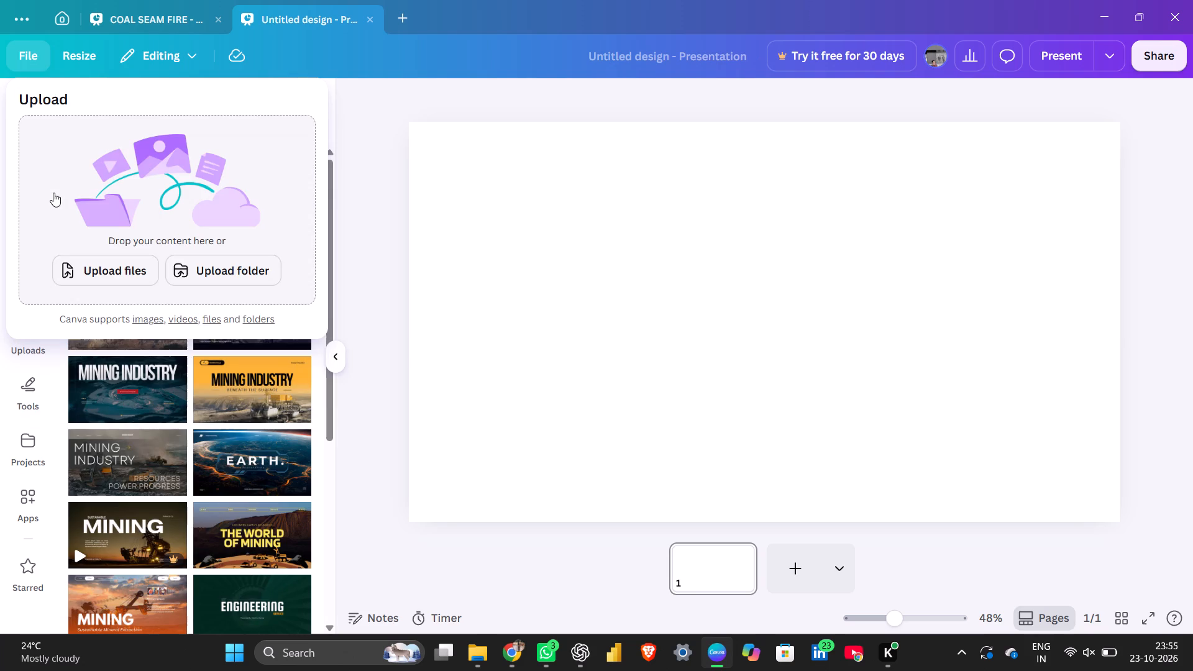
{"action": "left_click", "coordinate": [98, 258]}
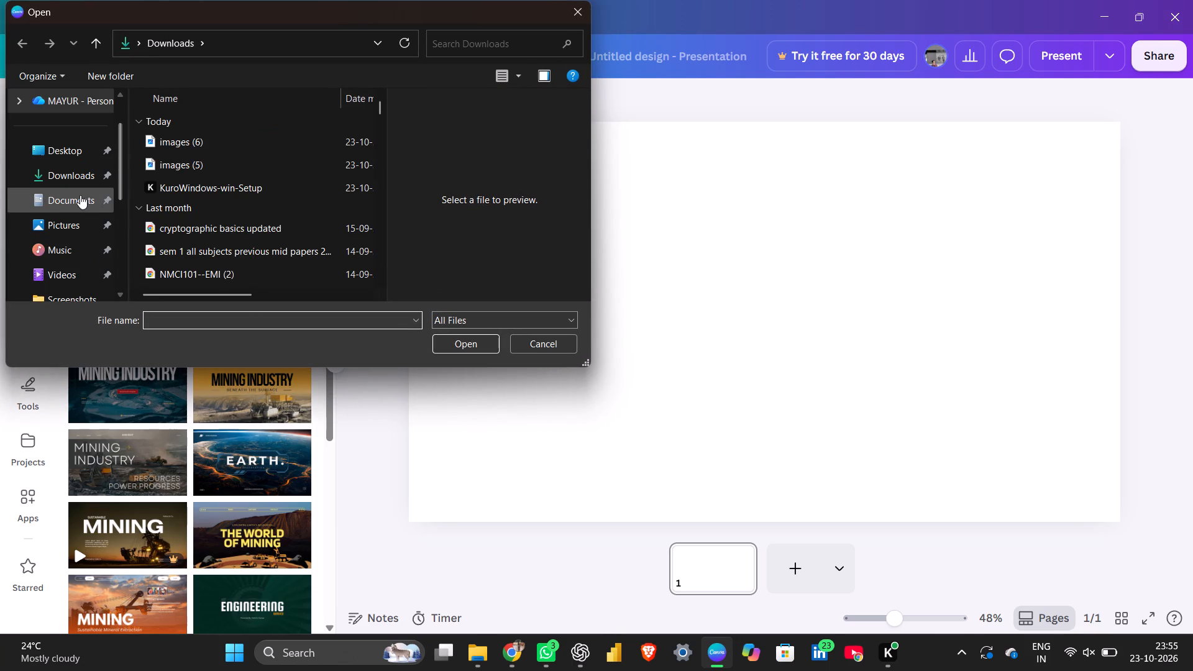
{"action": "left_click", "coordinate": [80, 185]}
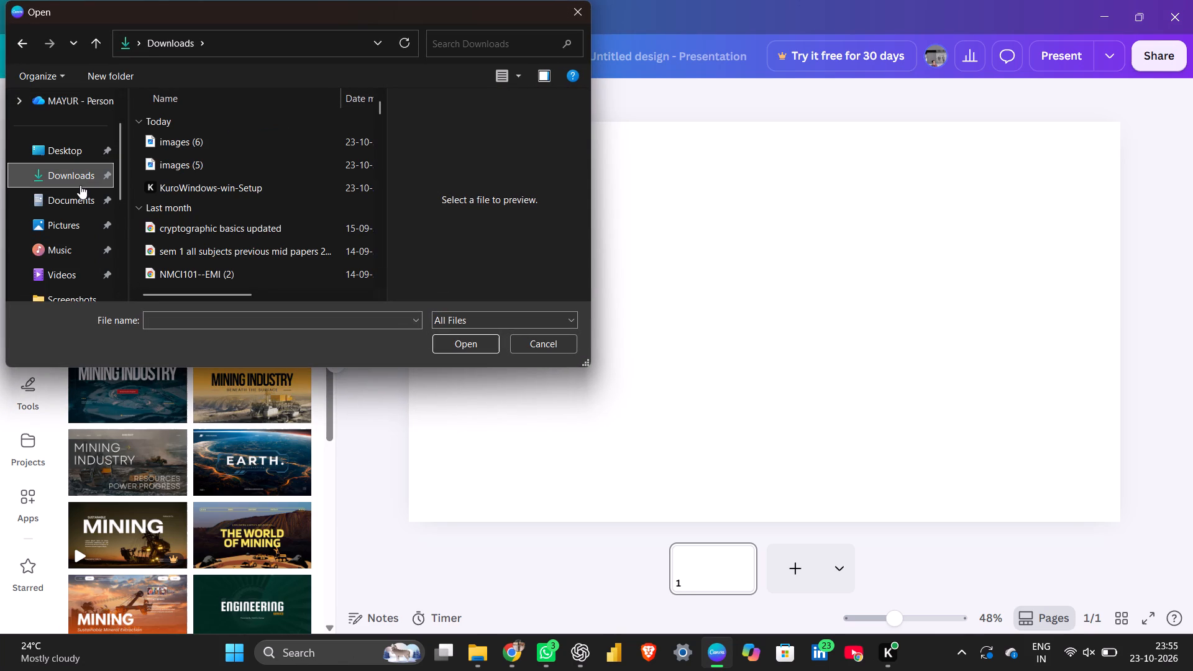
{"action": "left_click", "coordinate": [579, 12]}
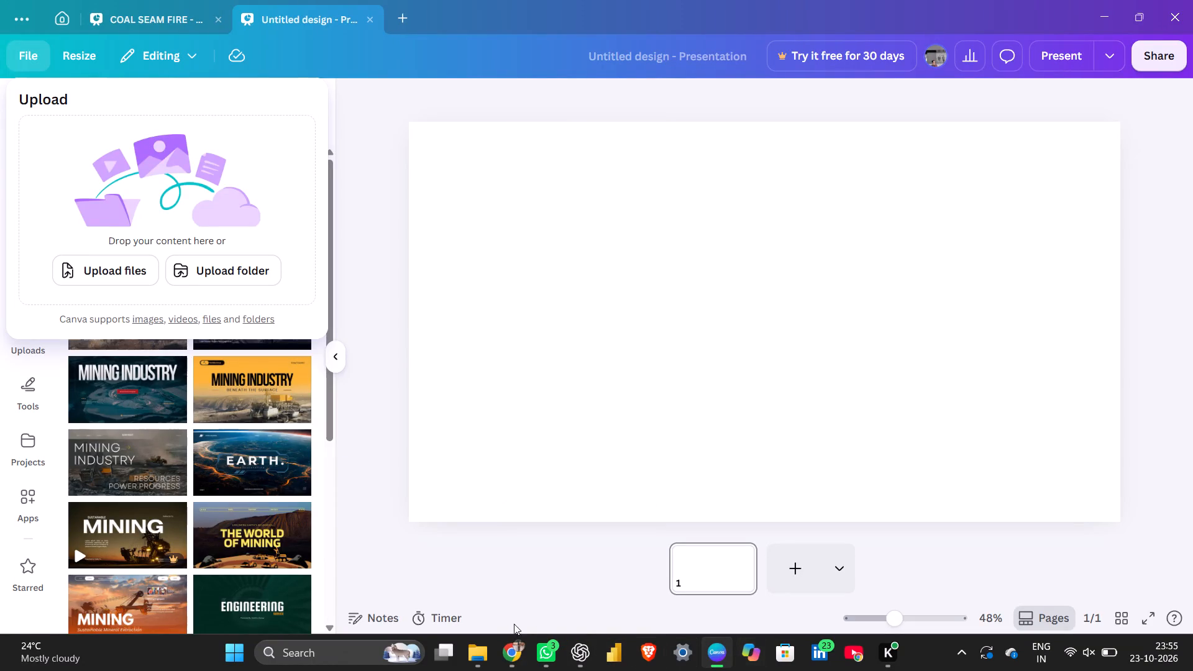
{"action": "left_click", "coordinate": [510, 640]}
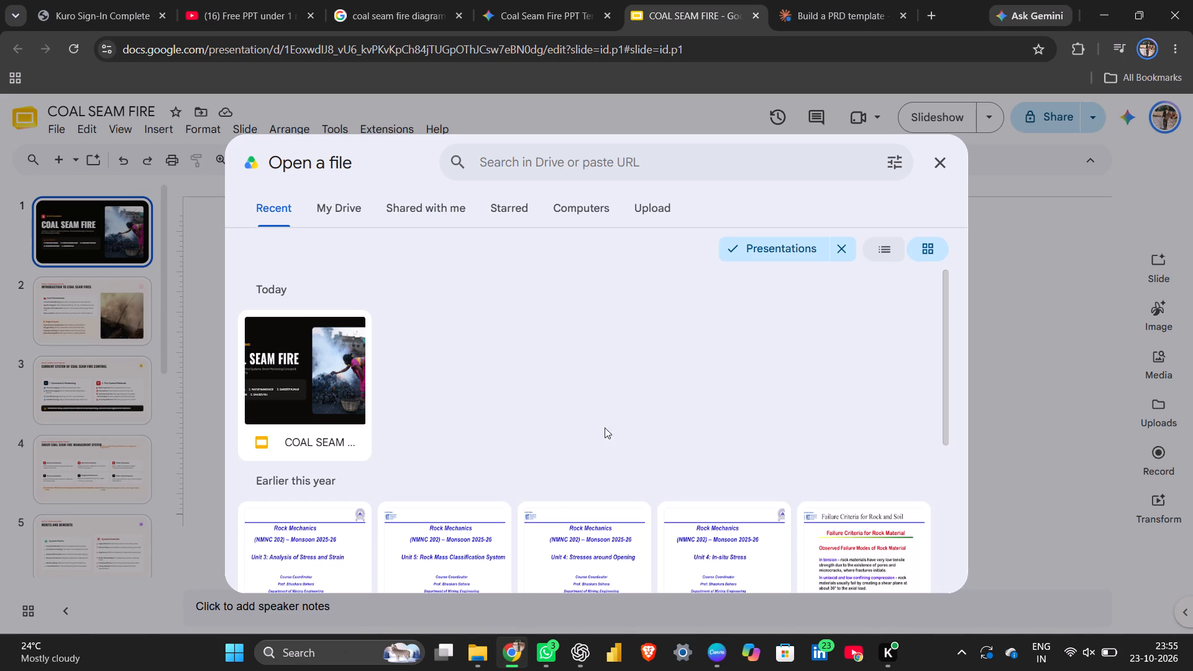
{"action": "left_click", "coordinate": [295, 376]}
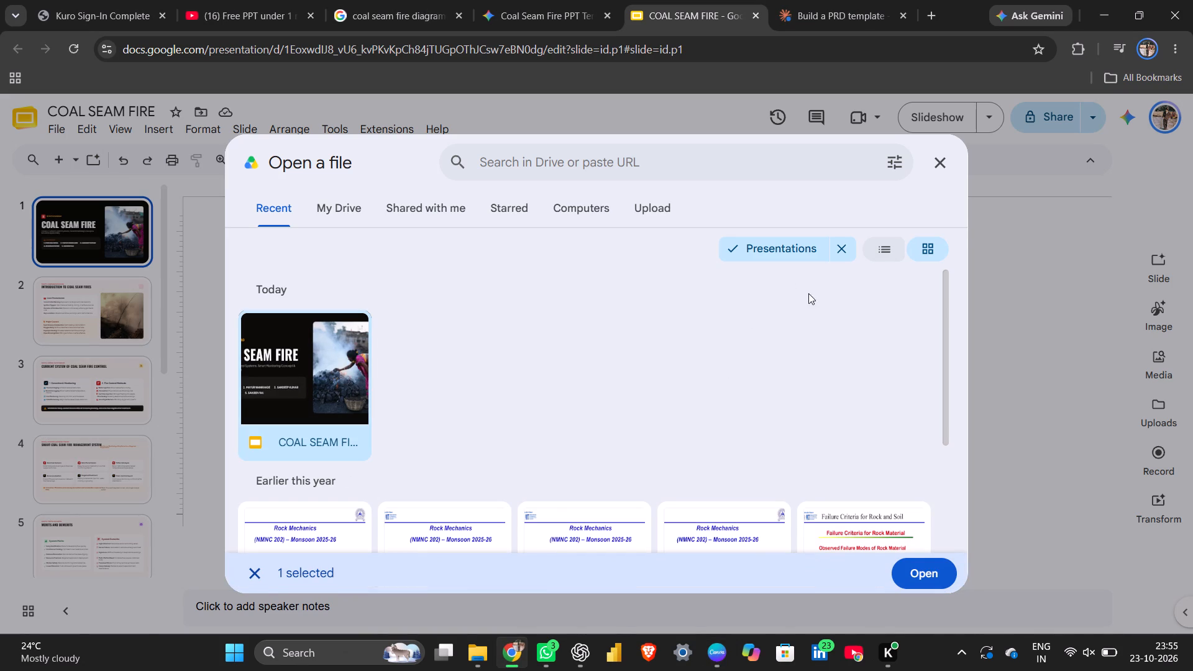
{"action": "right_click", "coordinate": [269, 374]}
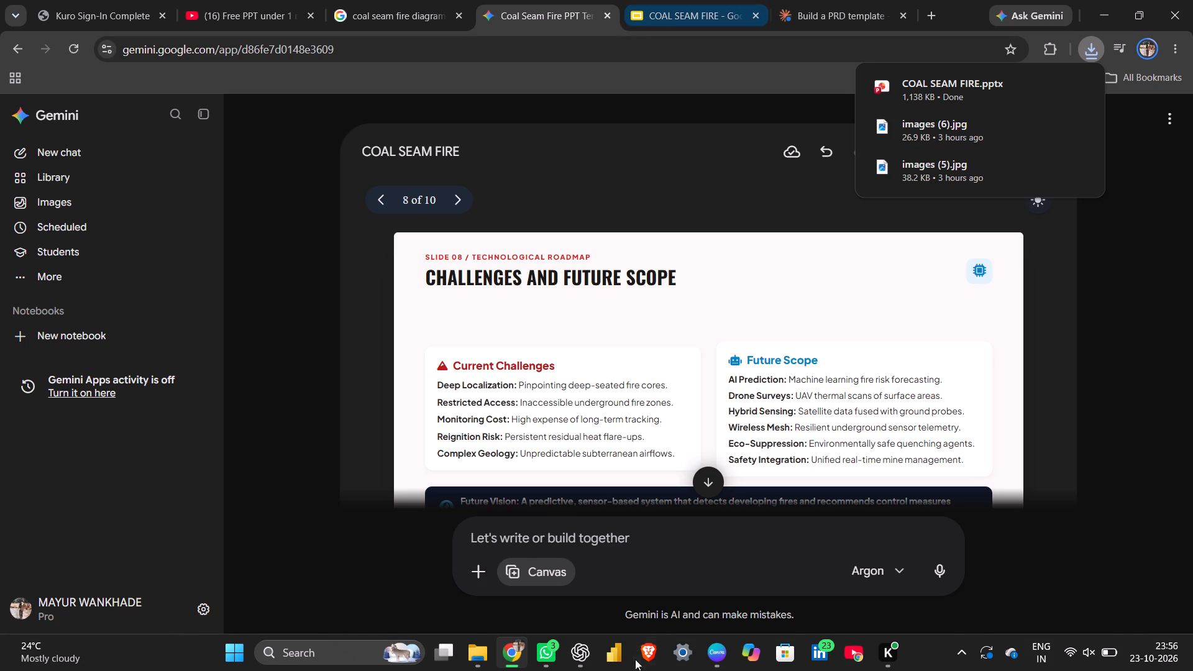
Switch to Canva and upload the COAL SEAM FIRE presentation file from the Downloads folder.
{"action": "left_click", "coordinate": [716, 652]}
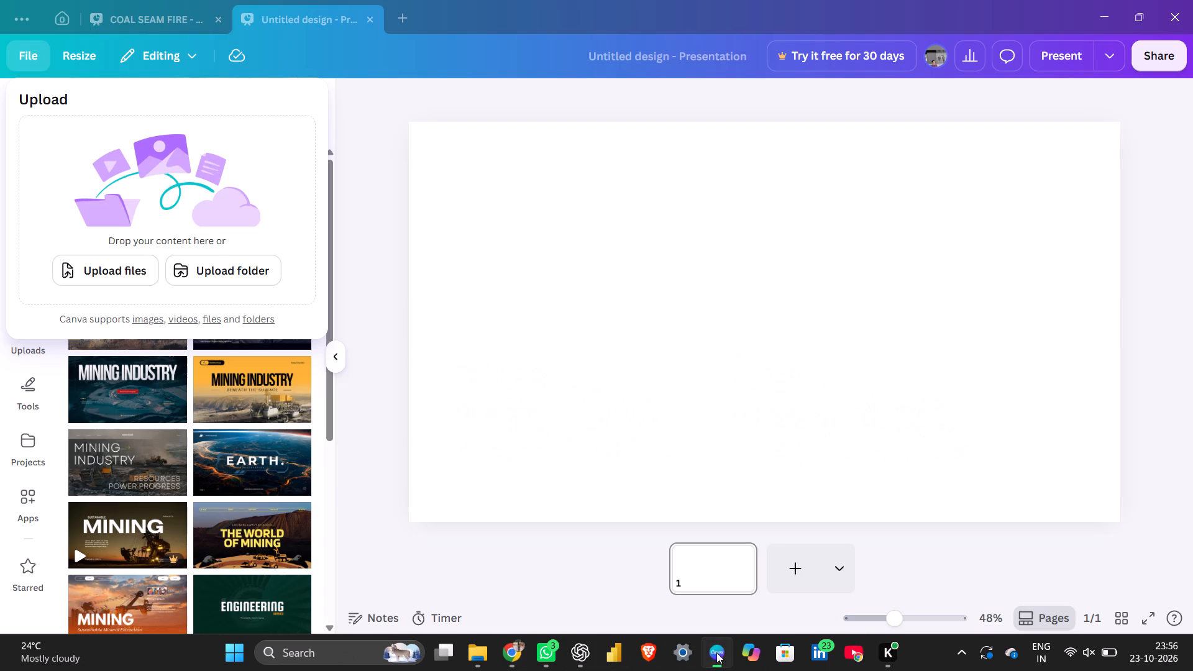
{"action": "left_click", "coordinate": [124, 263]}
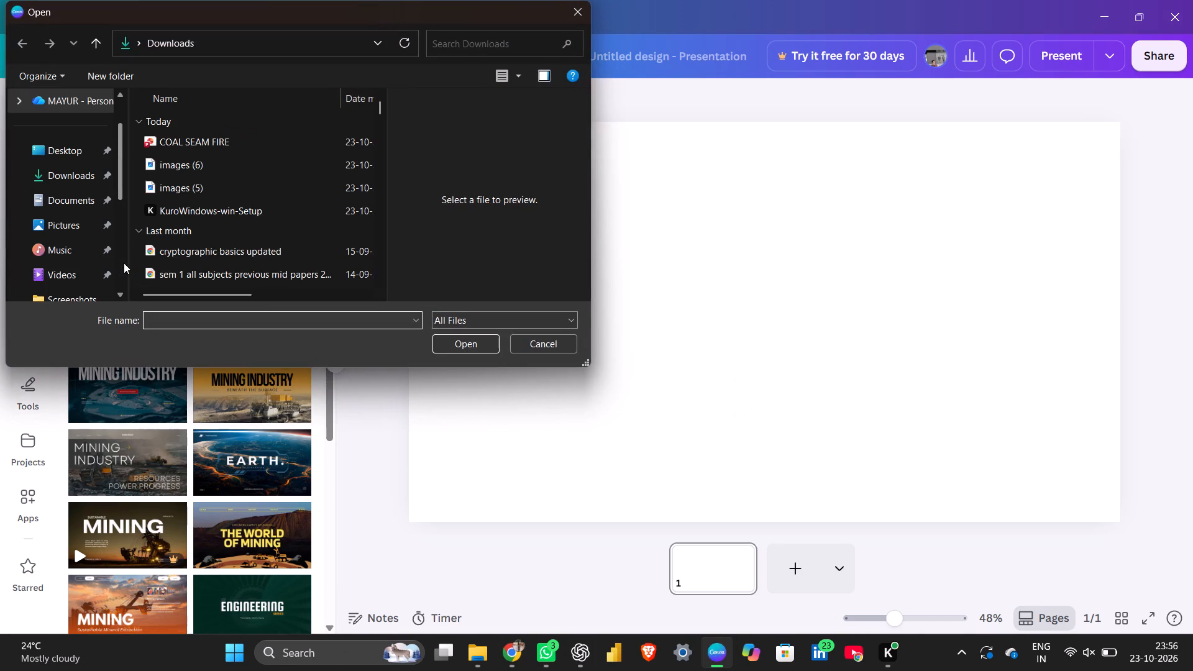
{"action": "left_click", "coordinate": [173, 142]}
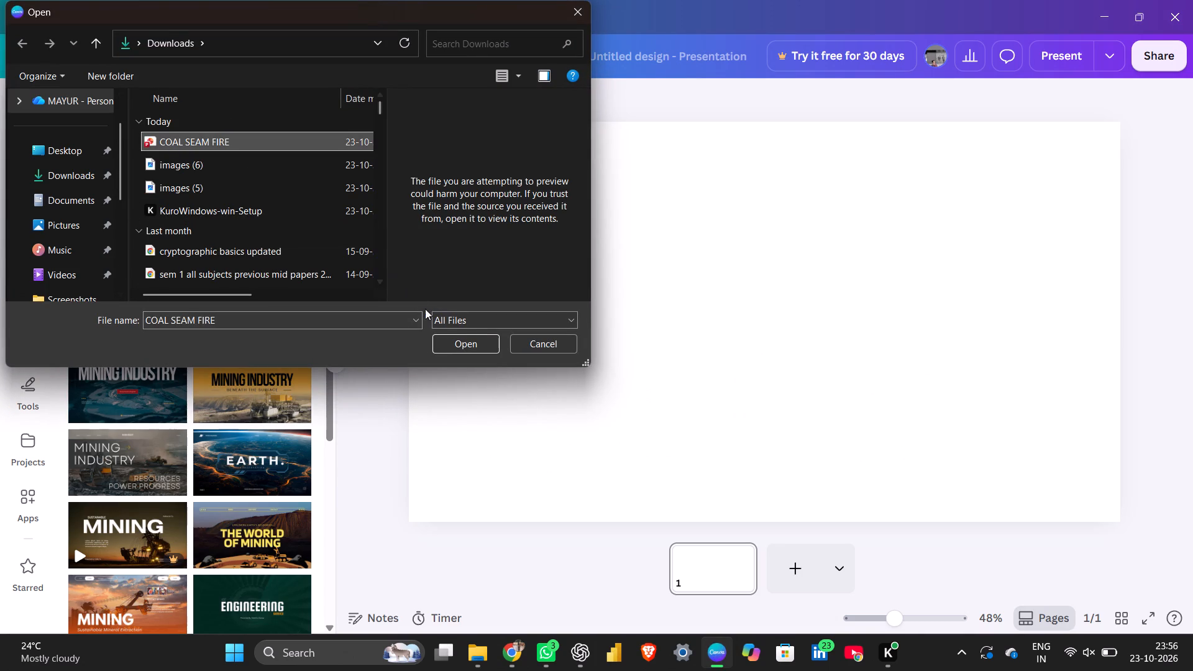
{"action": "left_click", "coordinate": [456, 341]}
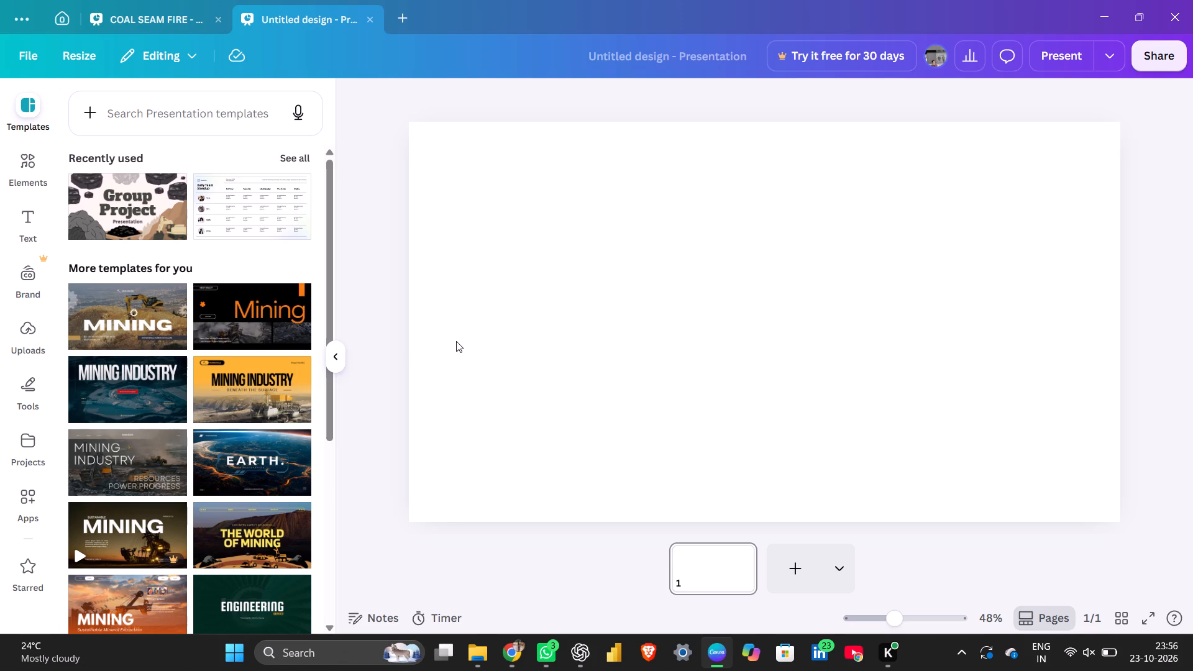
Open the uploaded COAL SEAM FIRE.pptx design and apply all 10 pages to the blank presentation.
{"action": "left_click", "coordinate": [43, 327]}
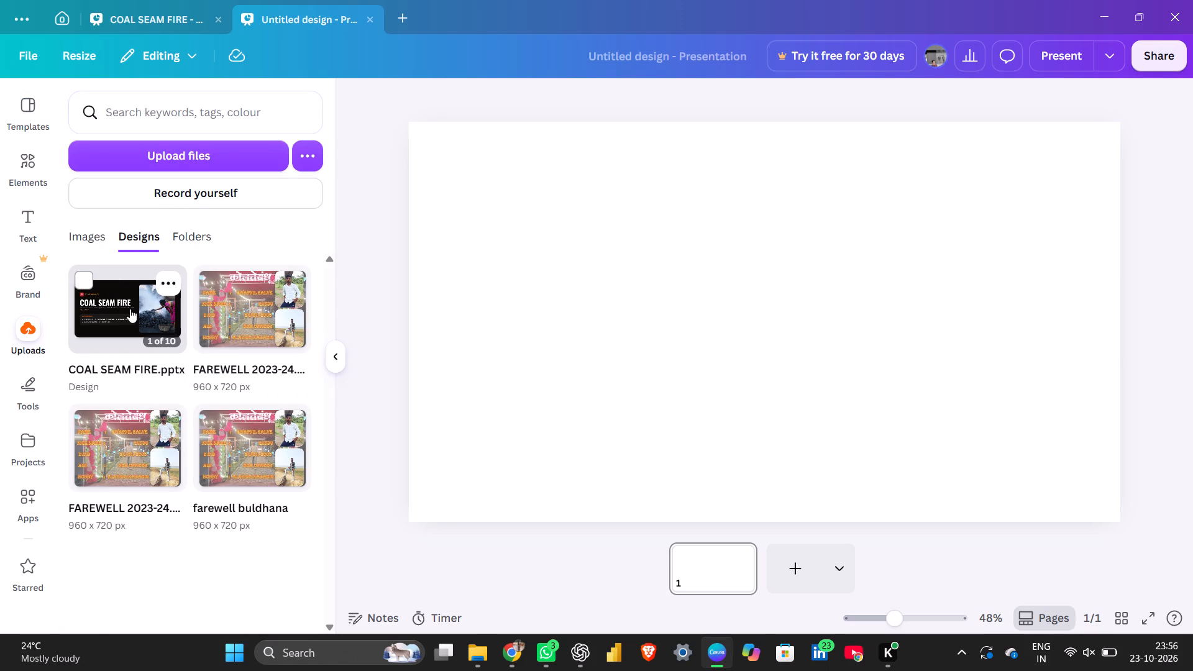
{"action": "left_click", "coordinate": [130, 309]}
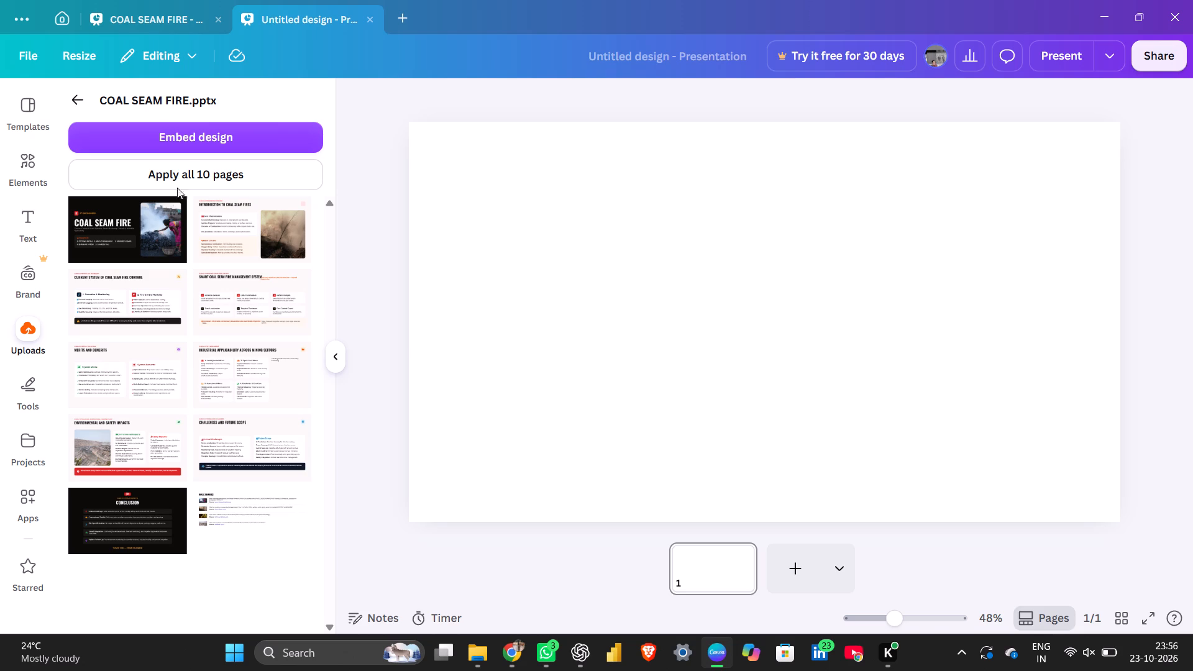
{"action": "left_click", "coordinate": [187, 163]}
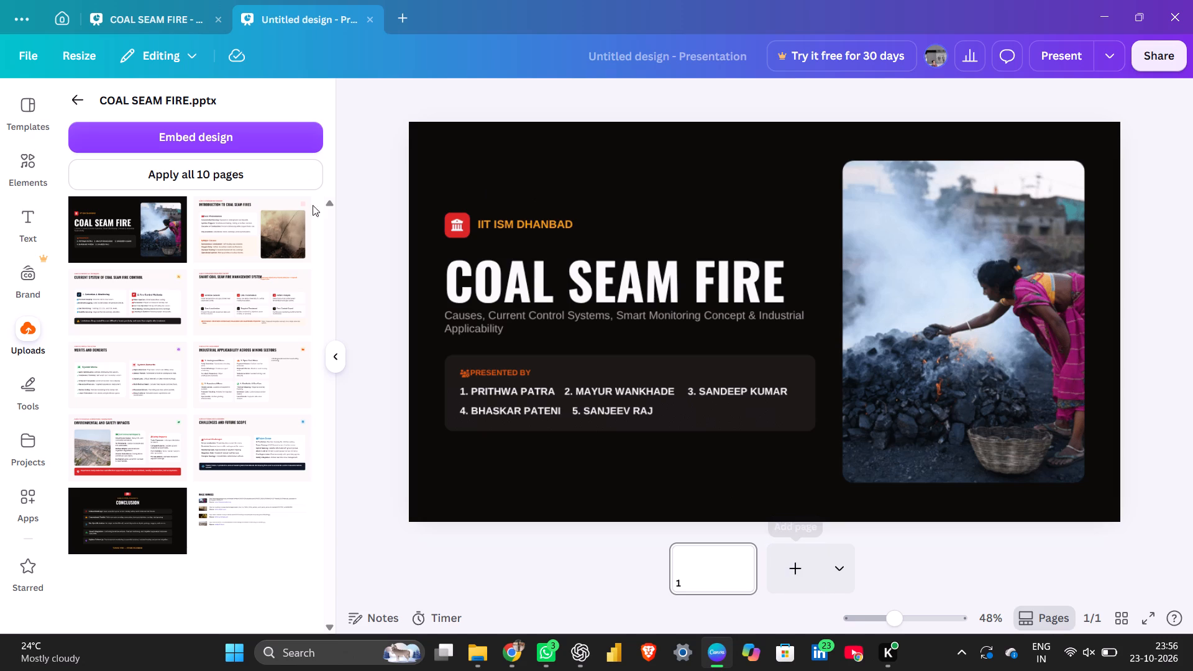
{"action": "left_click", "coordinate": [262, 168]}
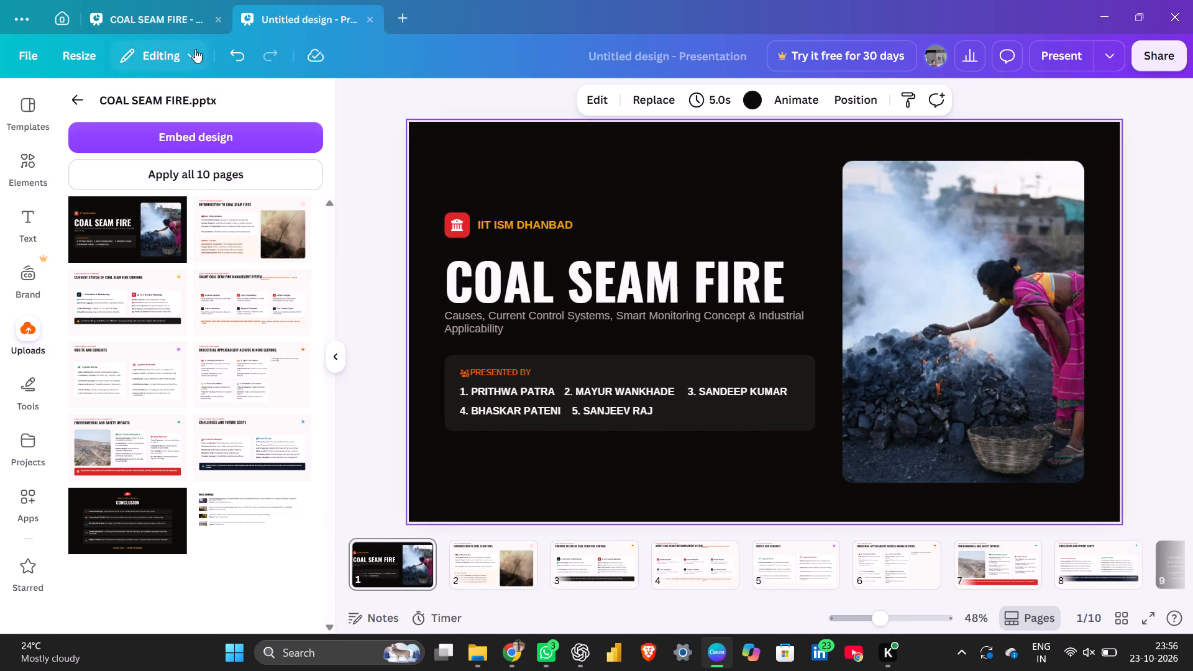
Leave the COAL SEAM FIRE.pptx page list and review slides 2 to 5 of the imported presentation, returning to slide 4.
{"action": "left_click", "coordinate": [70, 89]}
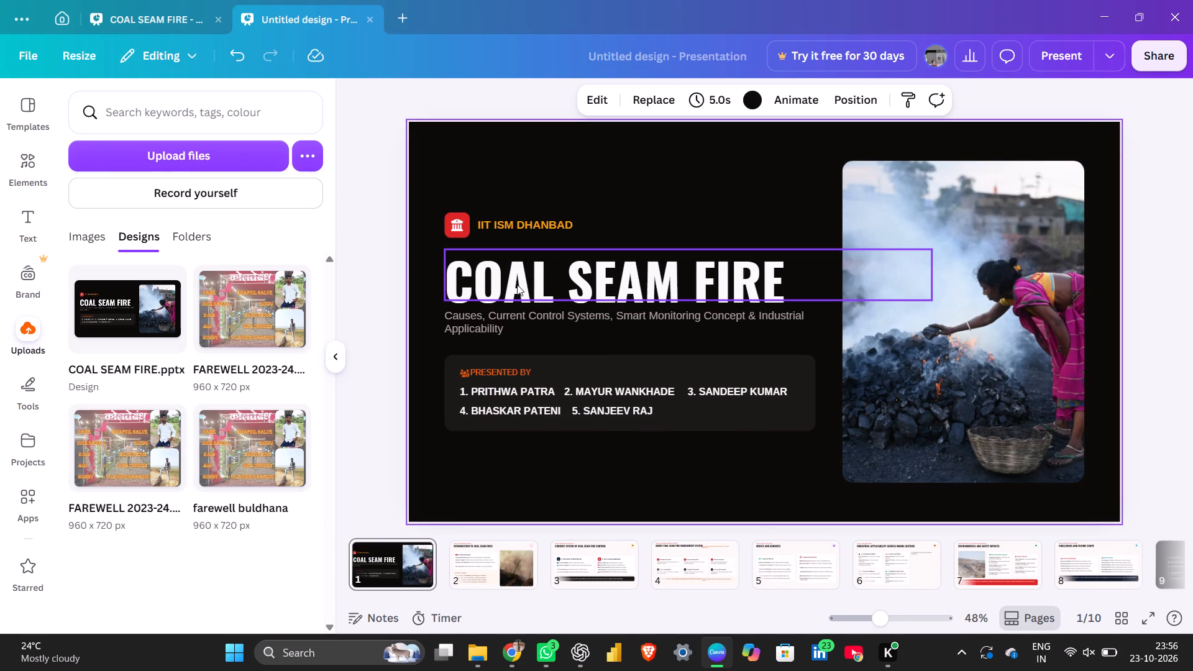
{"action": "left_click", "coordinate": [493, 552]}
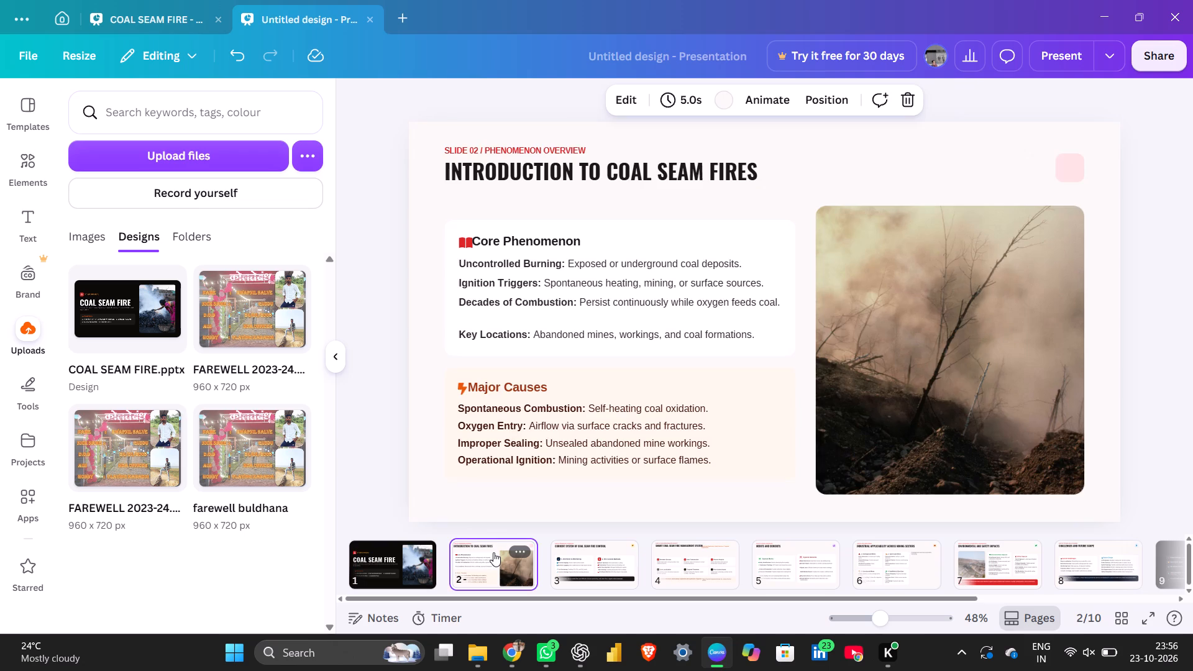
{"action": "left_click", "coordinate": [578, 571]}
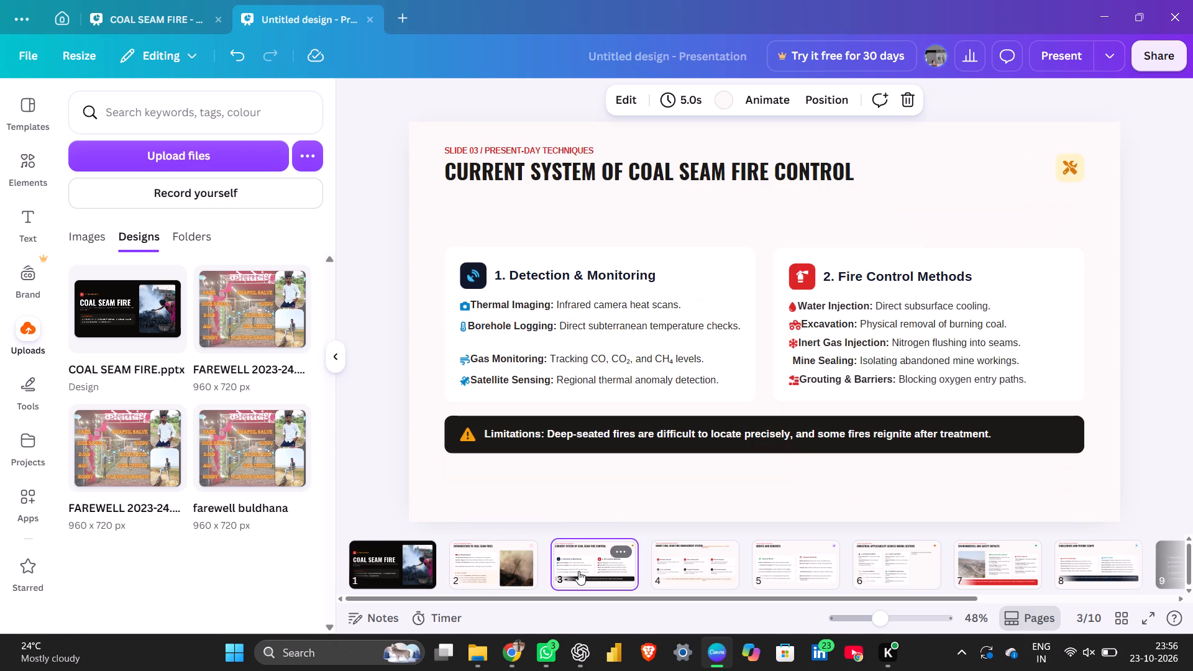
{"action": "left_click", "coordinate": [693, 585]}
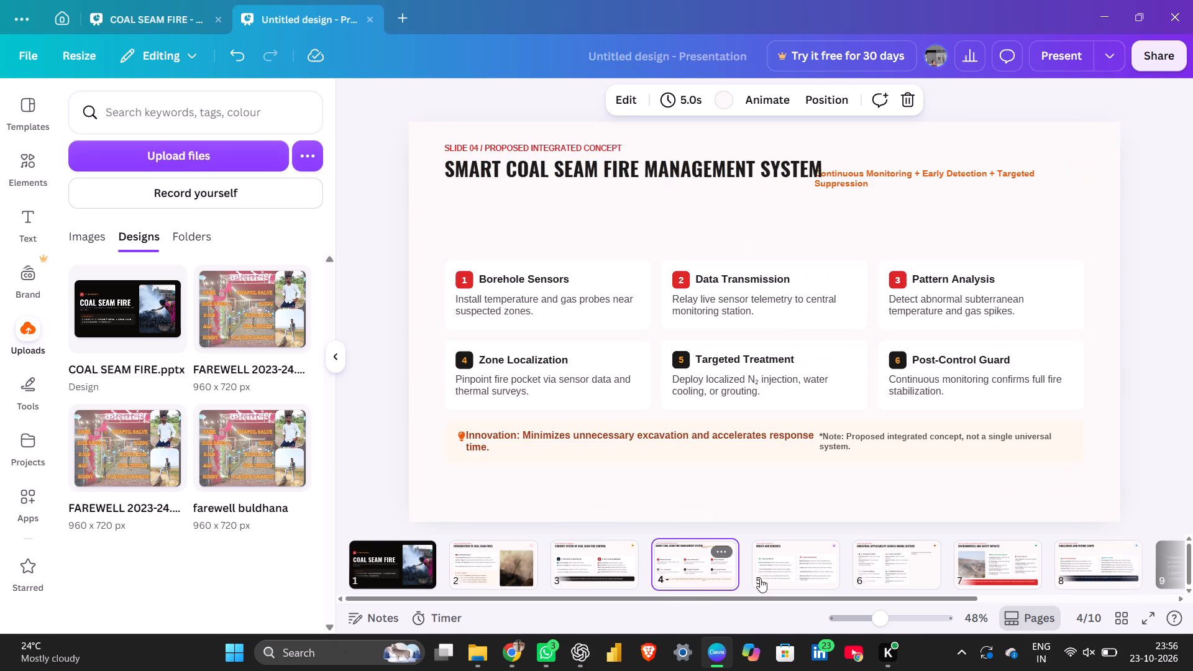
{"action": "left_click", "coordinate": [791, 577]}
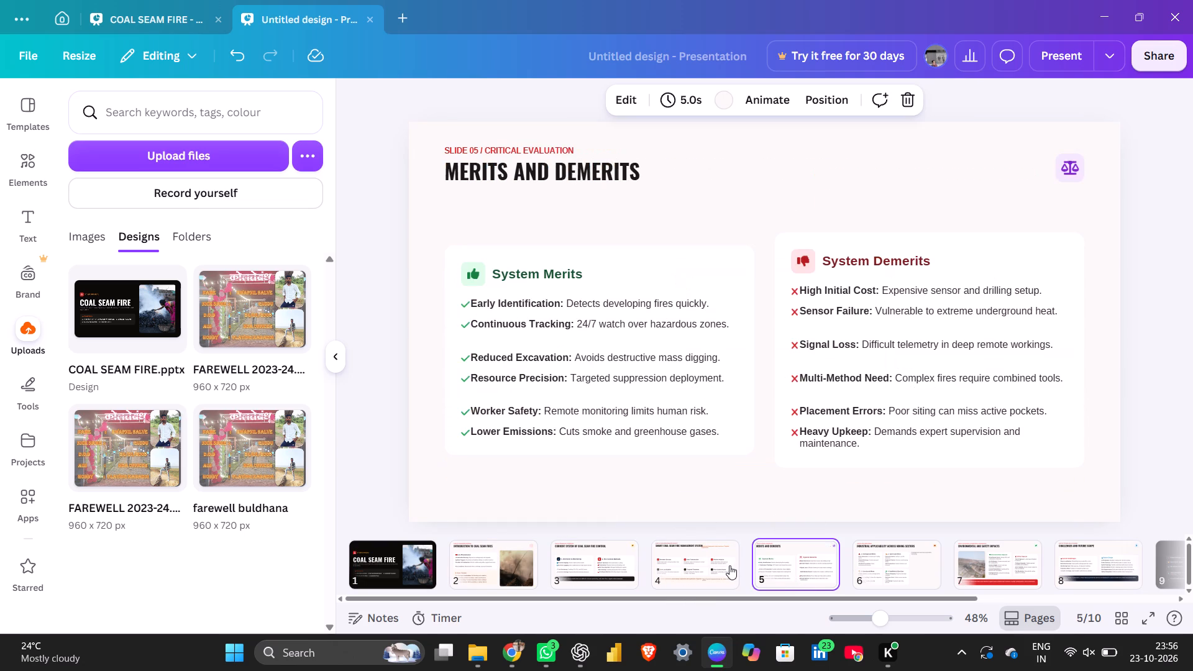
{"action": "left_click", "coordinate": [729, 565]}
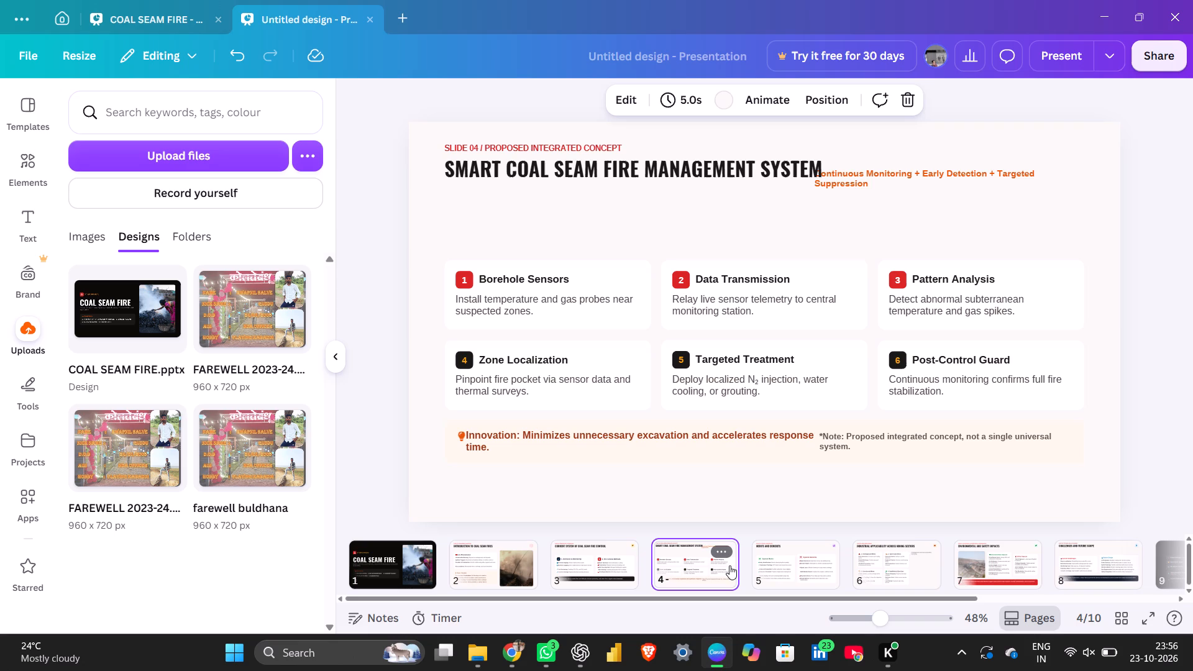
{"action": "scroll", "coordinate": [1071, 564], "scroll_direction": "left", "scroll_amount": 4}
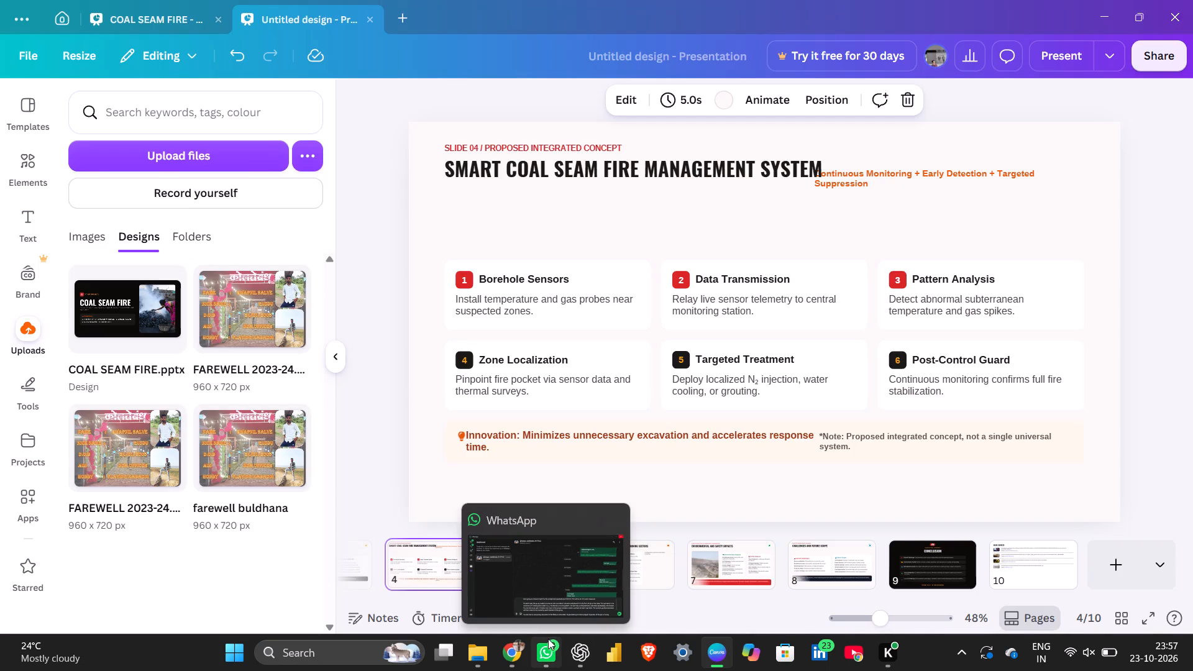
Close the WhatsApp window.
{"action": "left_click", "coordinate": [608, 529]}
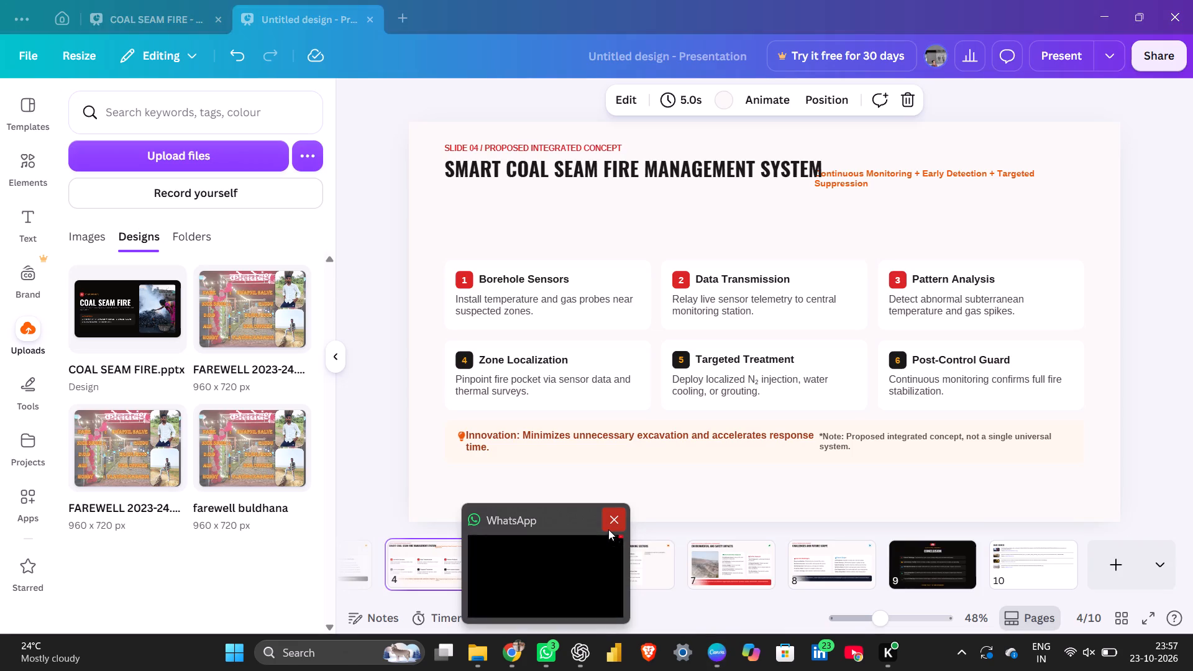
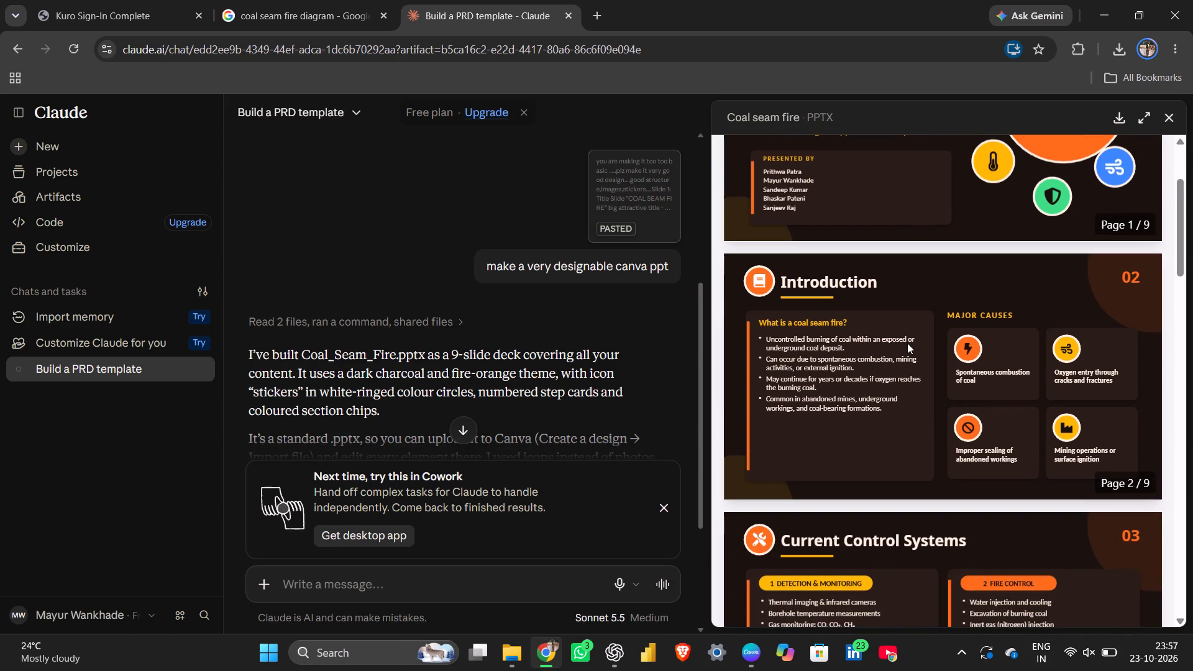
{"action": "scroll", "coordinate": [907, 343], "scroll_direction": "down", "scroll_amount": 5}
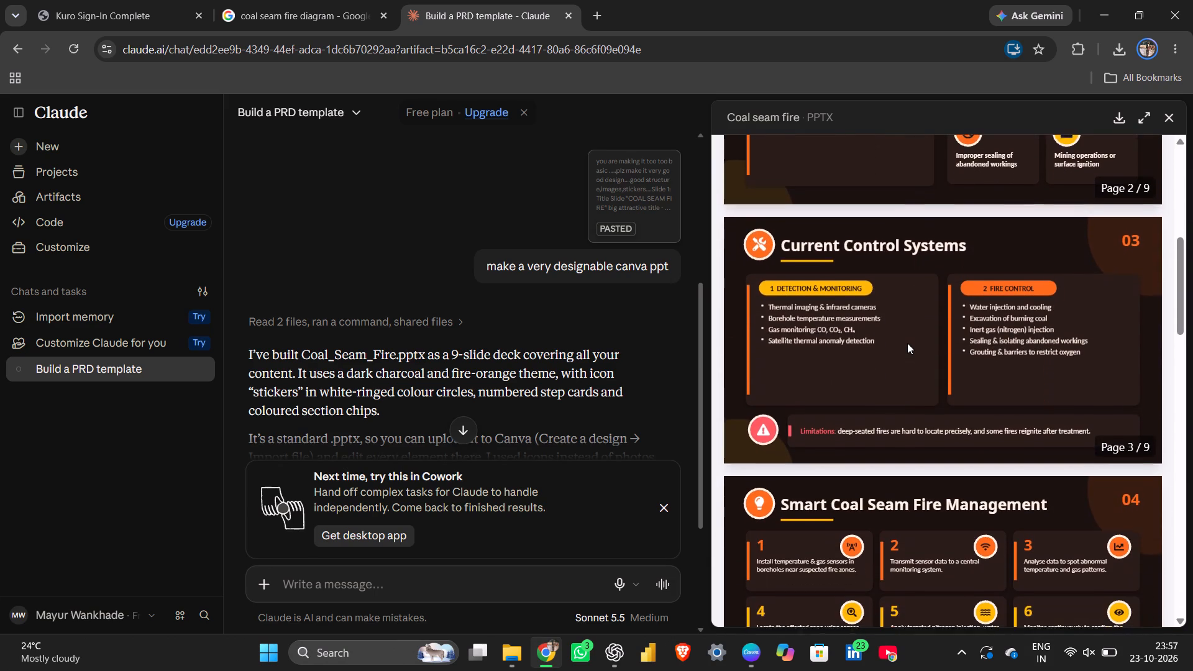
{"action": "scroll", "coordinate": [907, 343], "scroll_direction": "down", "scroll_amount": 11}
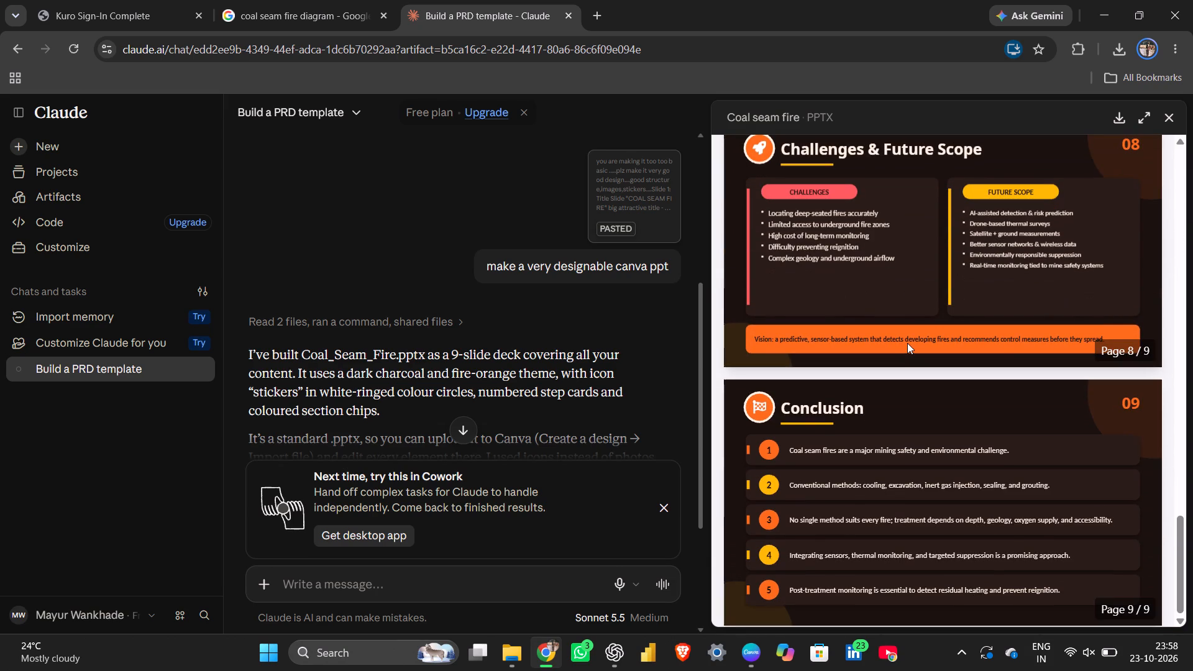
{"action": "scroll", "coordinate": [907, 343], "scroll_direction": "up", "scroll_amount": 12}
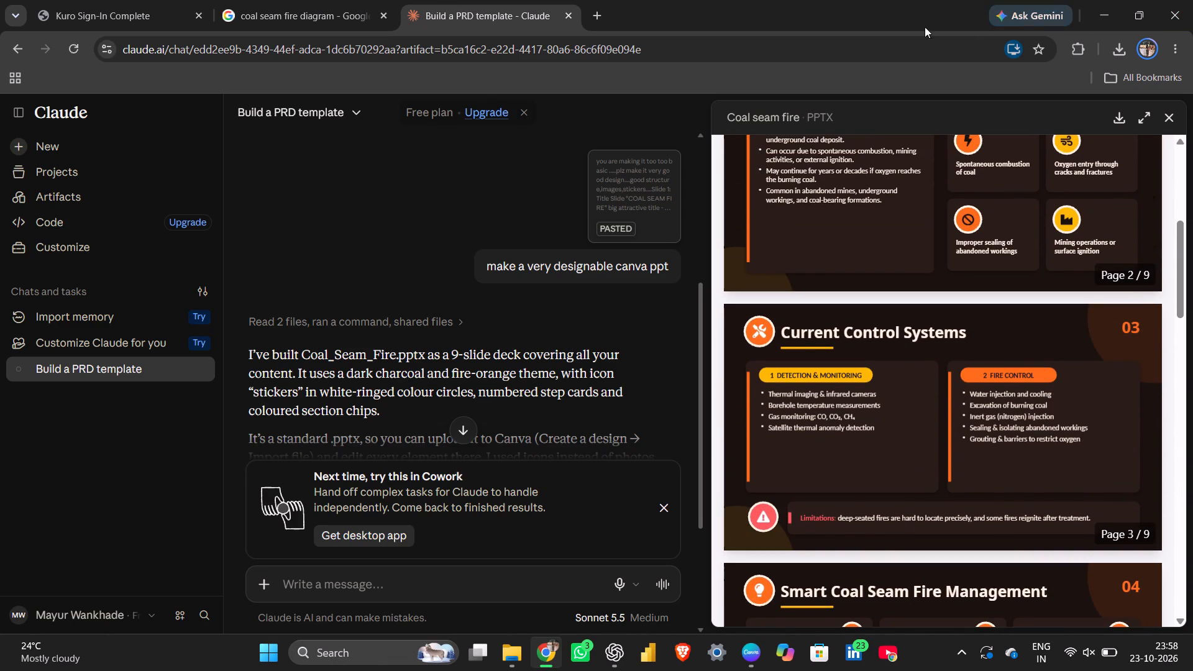
Switch to Canva and add a blank page after page 10 of the untitled presentation.
{"action": "left_click", "coordinate": [1110, 9]}
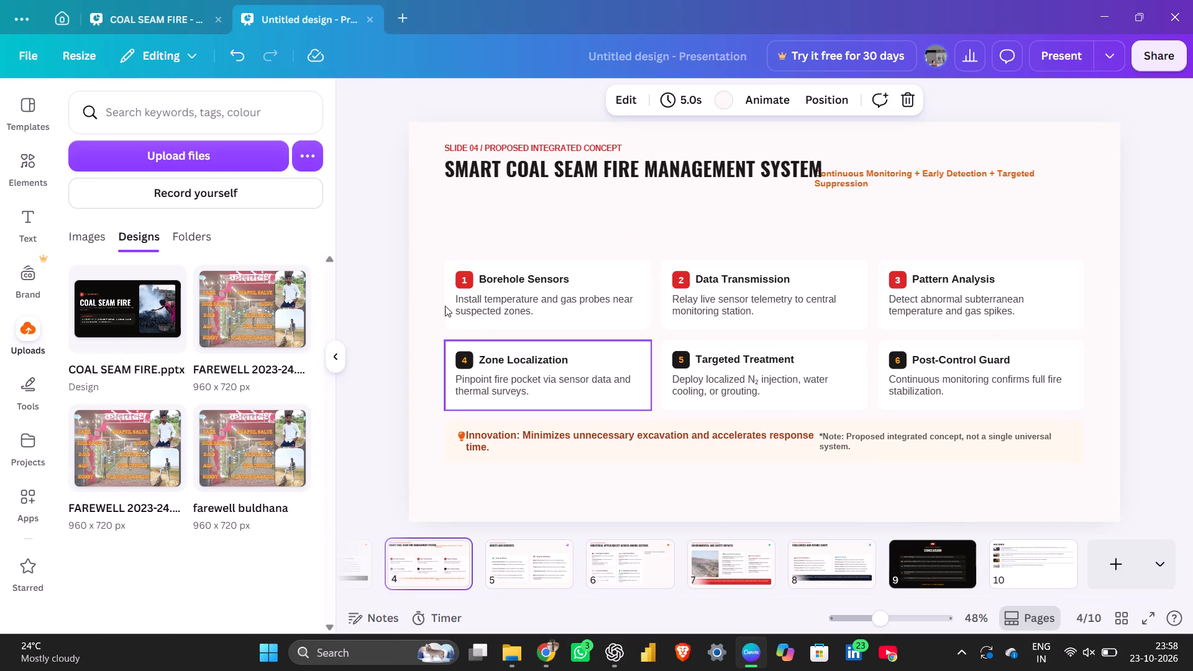
{"action": "left_click", "coordinate": [408, 463]}
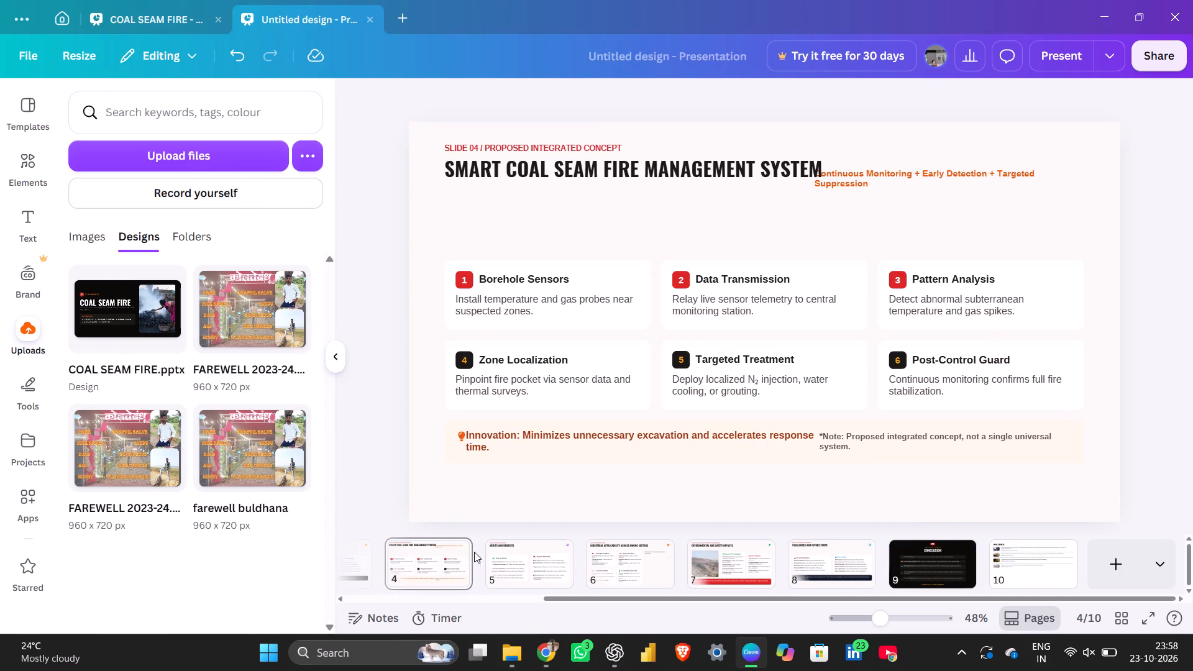
{"action": "scroll", "coordinate": [473, 552], "scroll_direction": "right", "scroll_amount": 9}
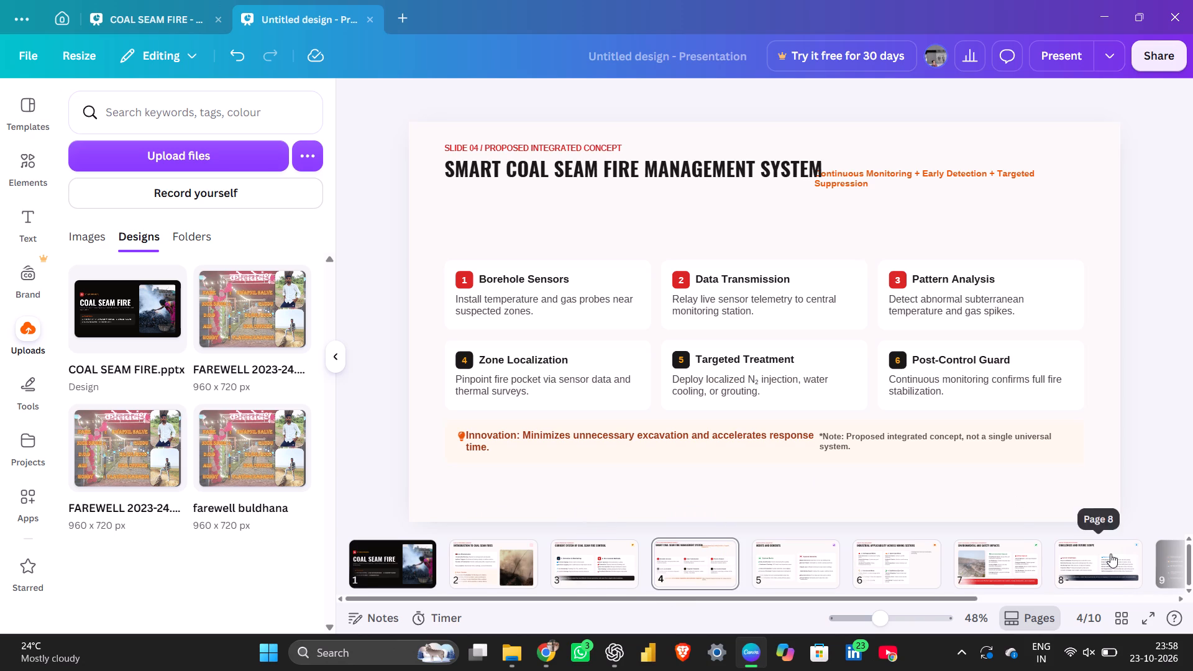
{"action": "scroll", "coordinate": [1110, 554], "scroll_direction": "left", "scroll_amount": 6}
{"action": "left_click", "coordinate": [1099, 562]}
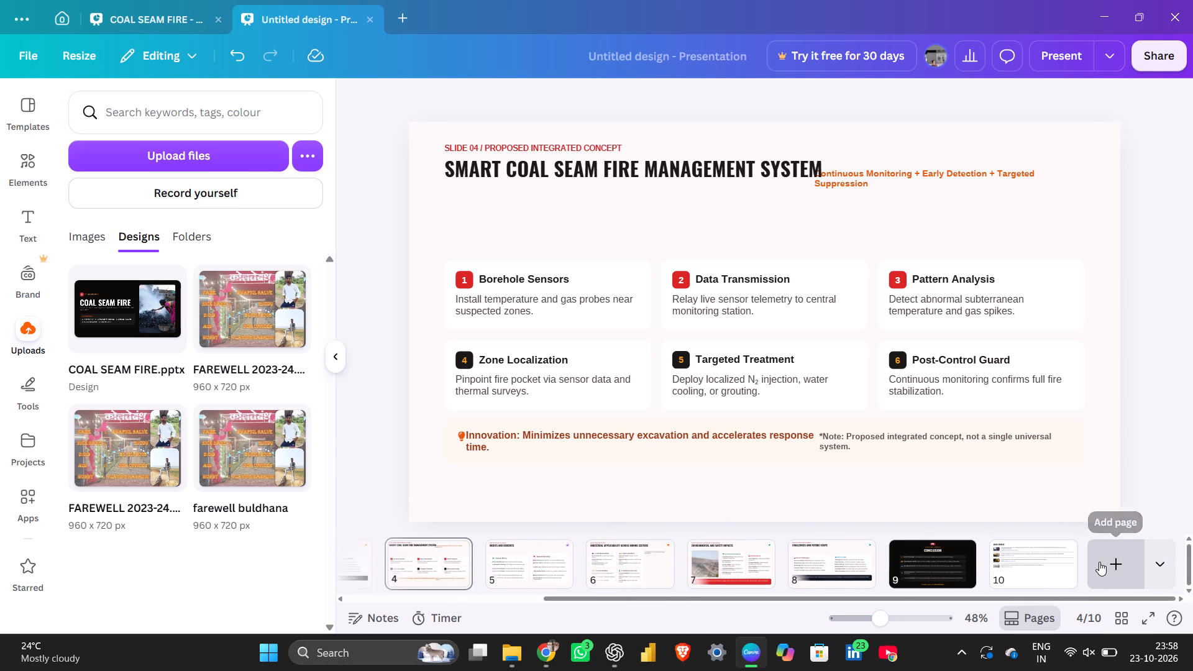
Delete the Image Sources page, page 10, from the untitled presentation.
{"action": "left_click", "coordinate": [961, 555]}
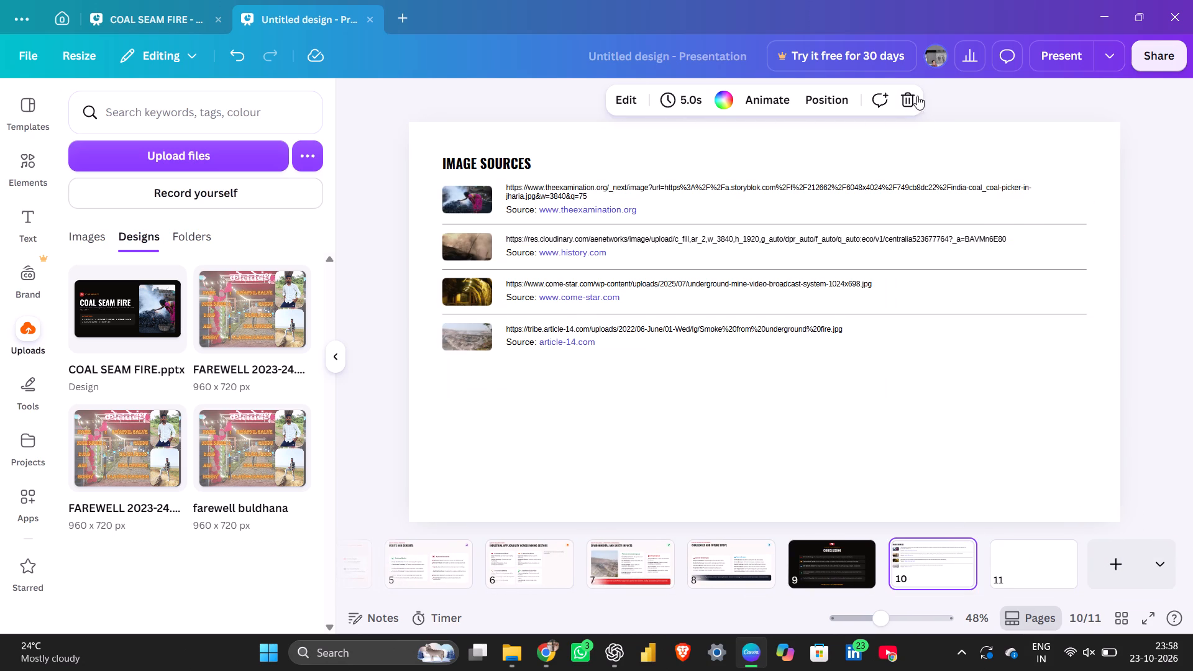
{"action": "left_click", "coordinate": [913, 94]}
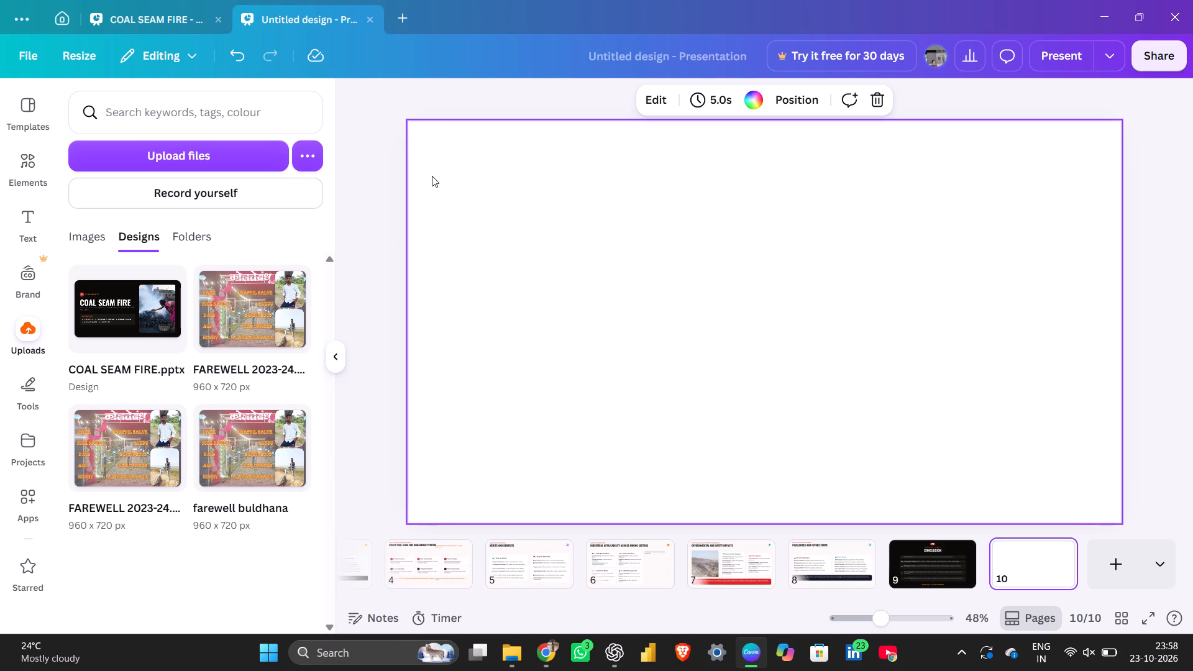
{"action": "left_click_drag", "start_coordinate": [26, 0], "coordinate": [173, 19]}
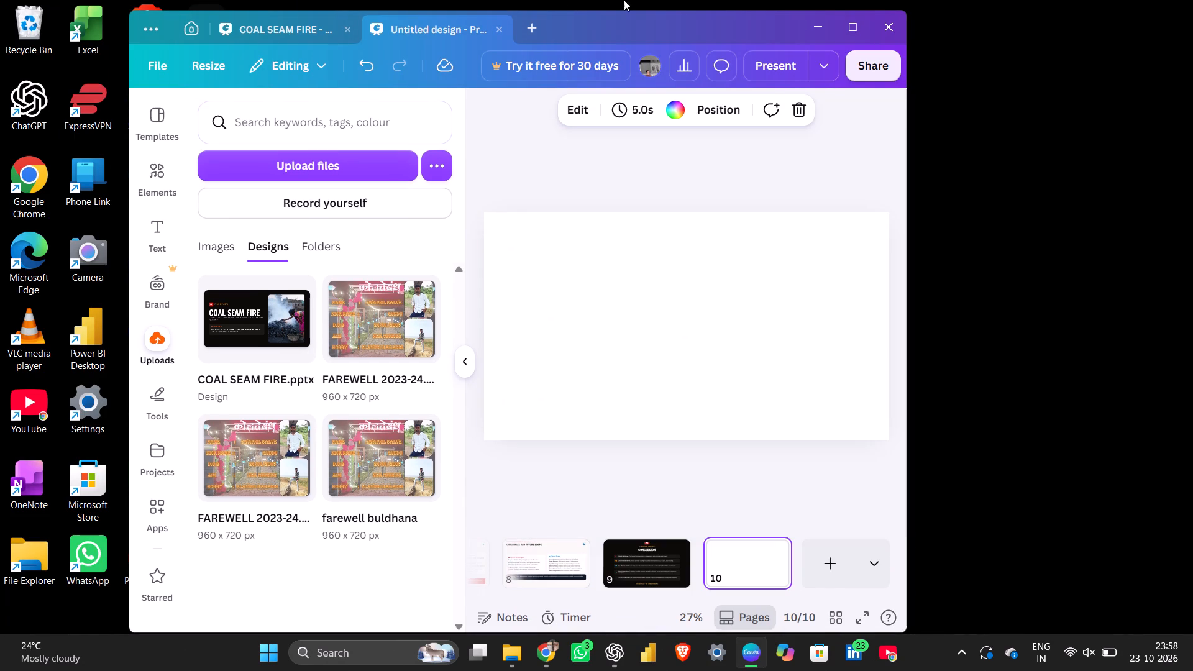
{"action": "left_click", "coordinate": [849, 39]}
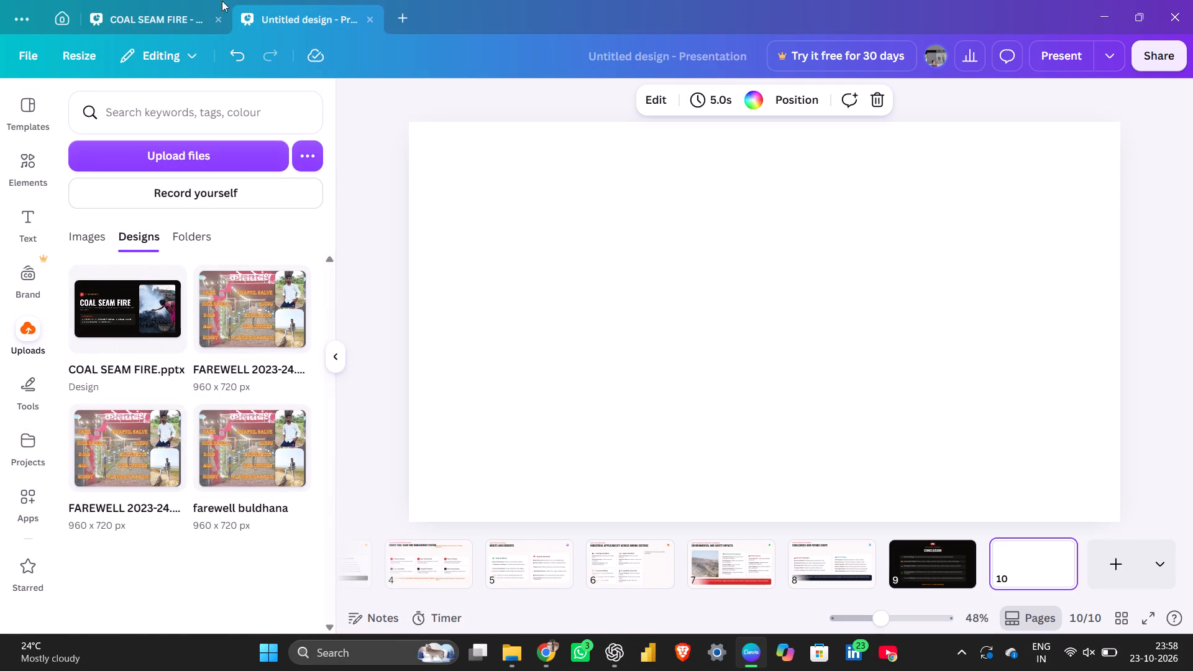
Compare the title page of the COAL SEAM FIRE design with the first page of the untitled presentation.
{"action": "left_click", "coordinate": [165, 14]}
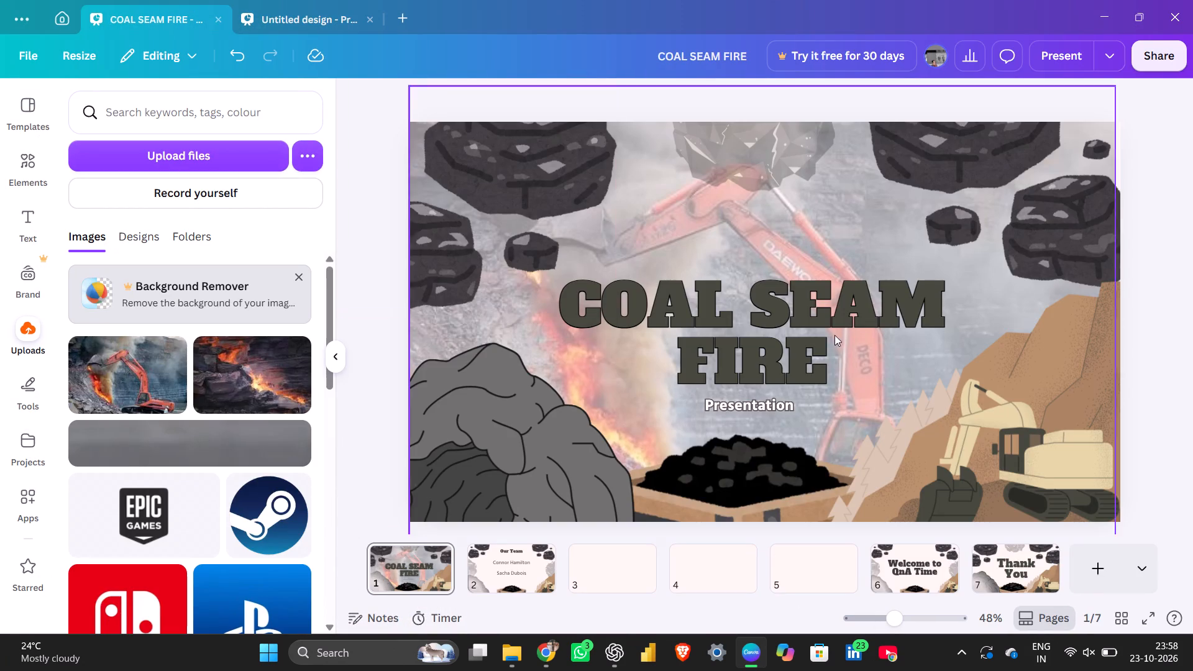
{"action": "left_click", "coordinate": [260, 5]}
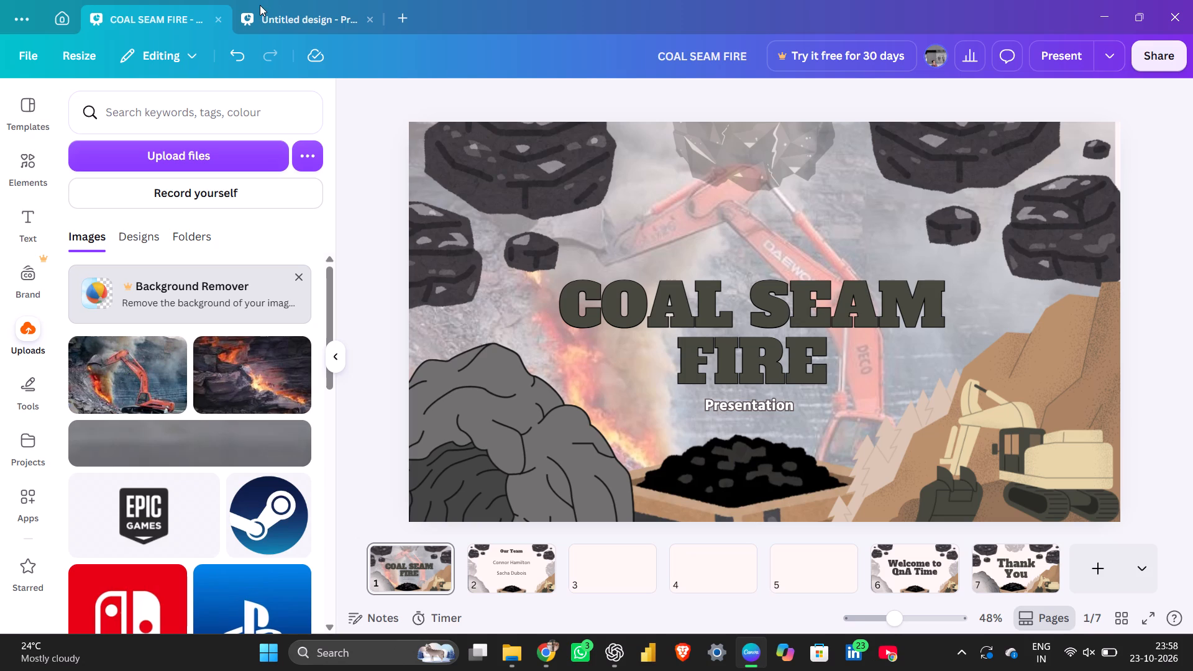
{"action": "left_click", "coordinate": [261, 16]}
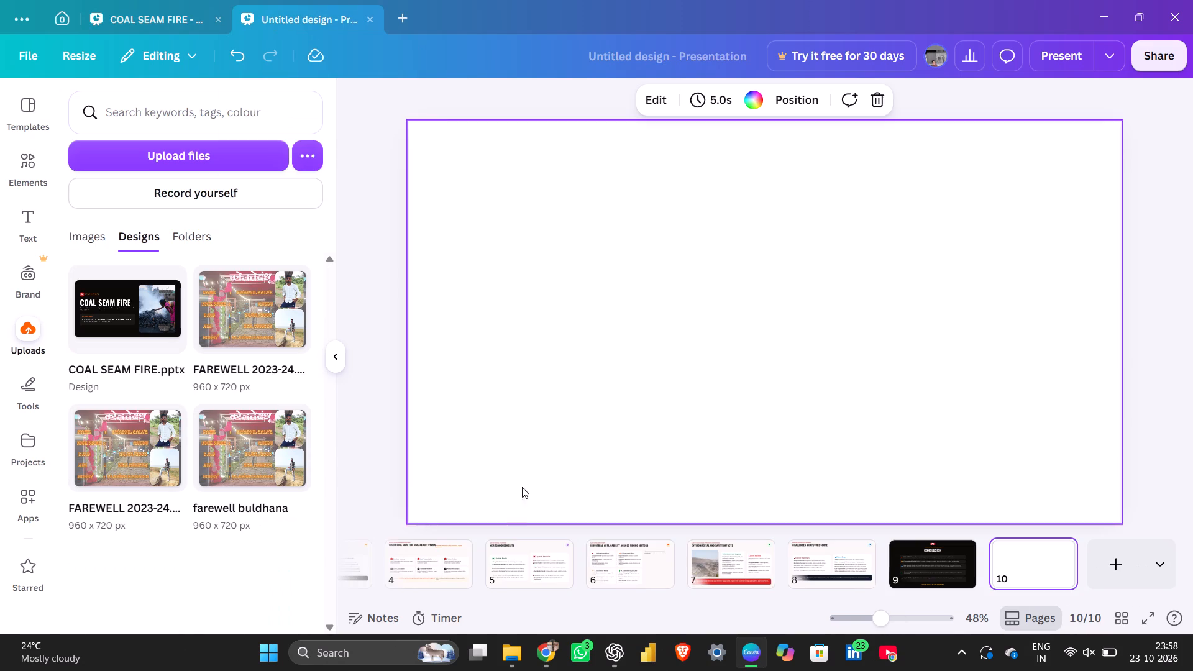
{"action": "scroll", "coordinate": [473, 550], "scroll_direction": "right", "scroll_amount": 7}
{"action": "left_click", "coordinate": [406, 559]}
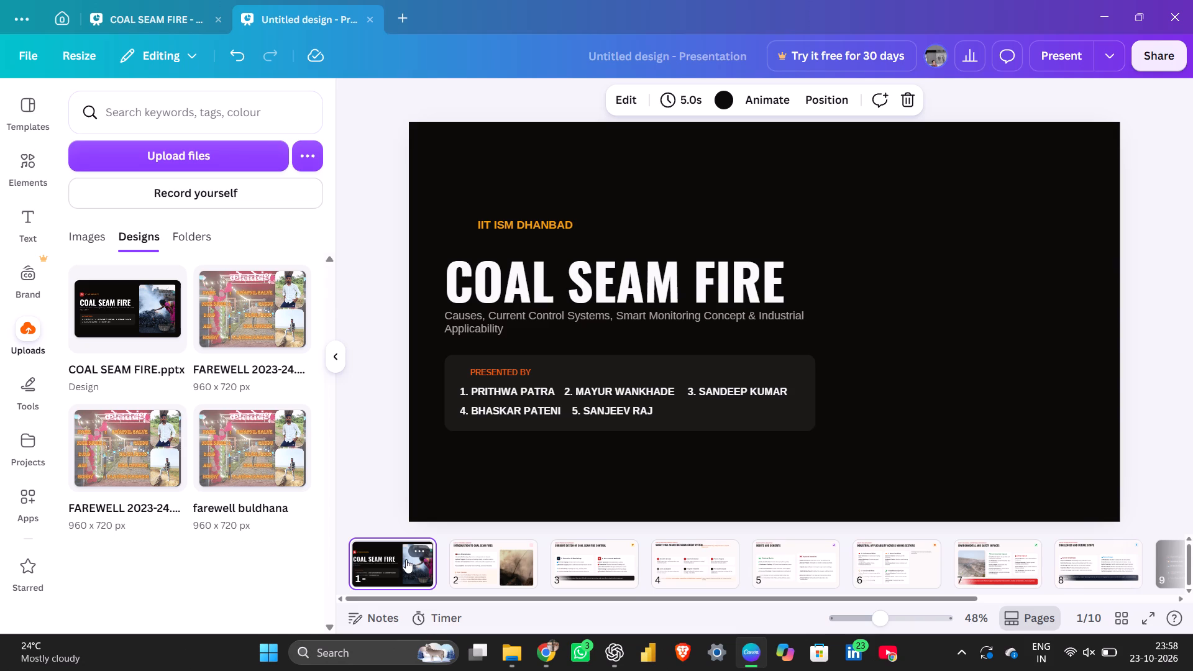
{"action": "left_click", "coordinate": [158, 13]}
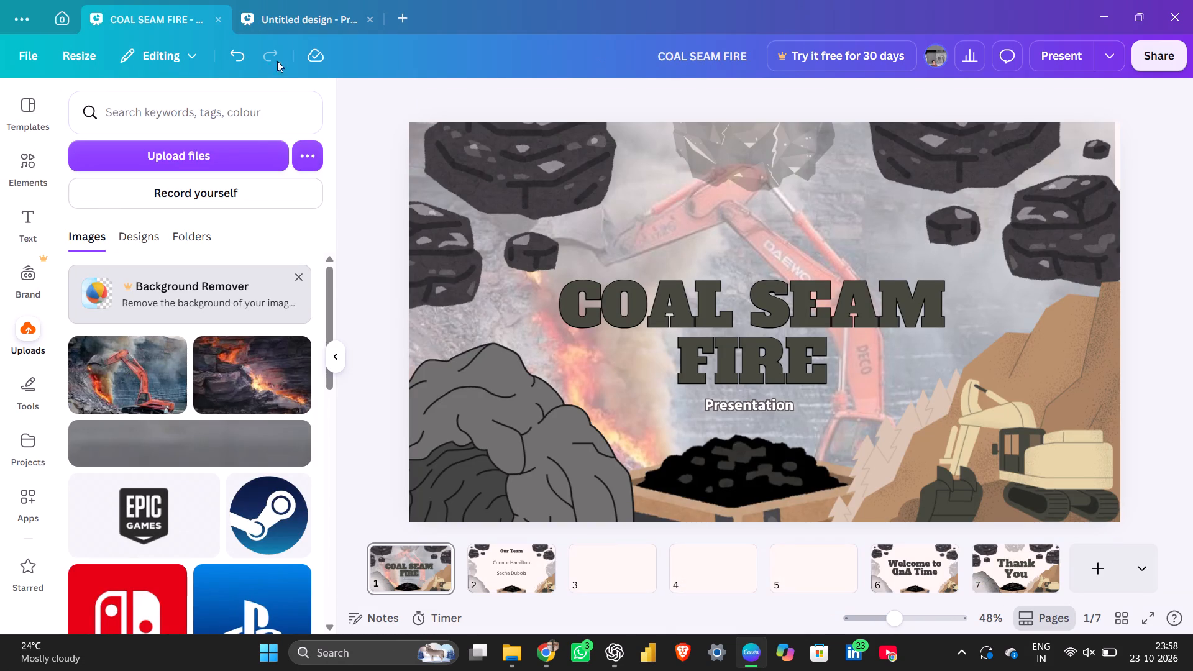
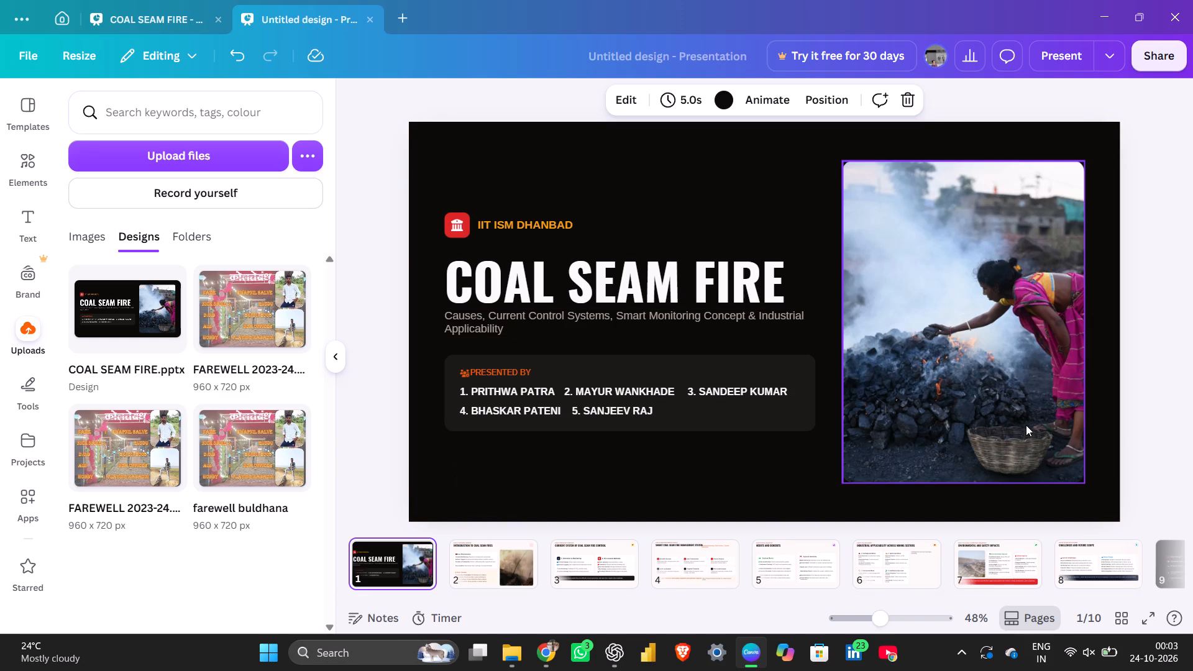
{"action": "key", "text": "Delete"}
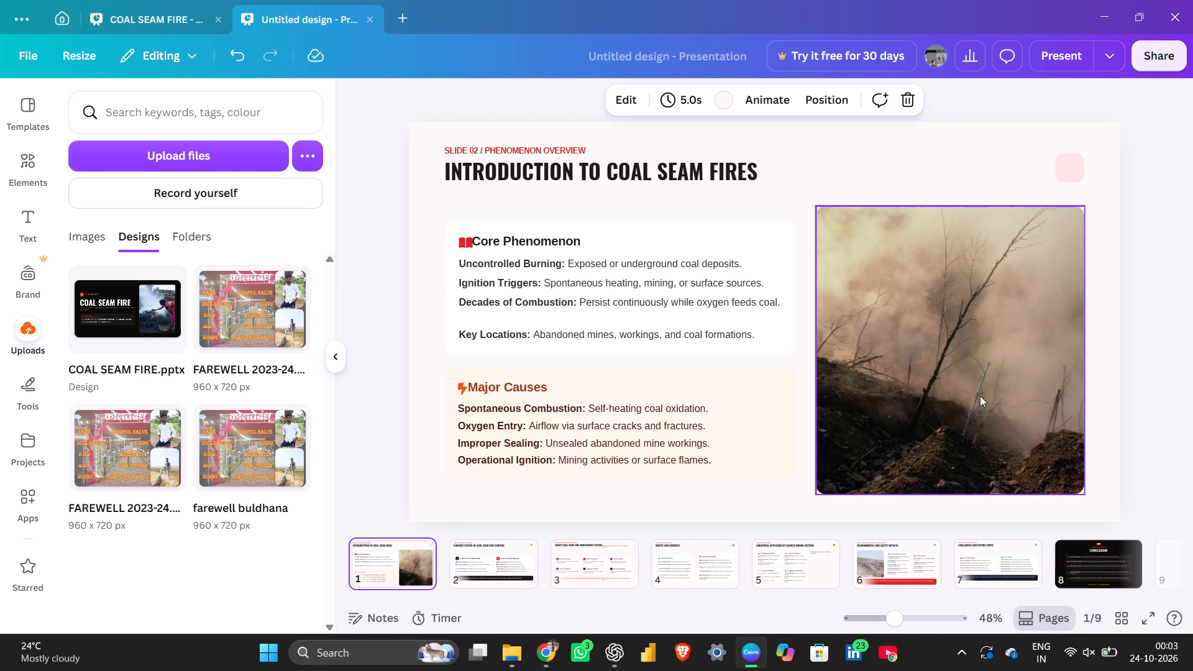
{"action": "left_click", "coordinate": [245, 58]}
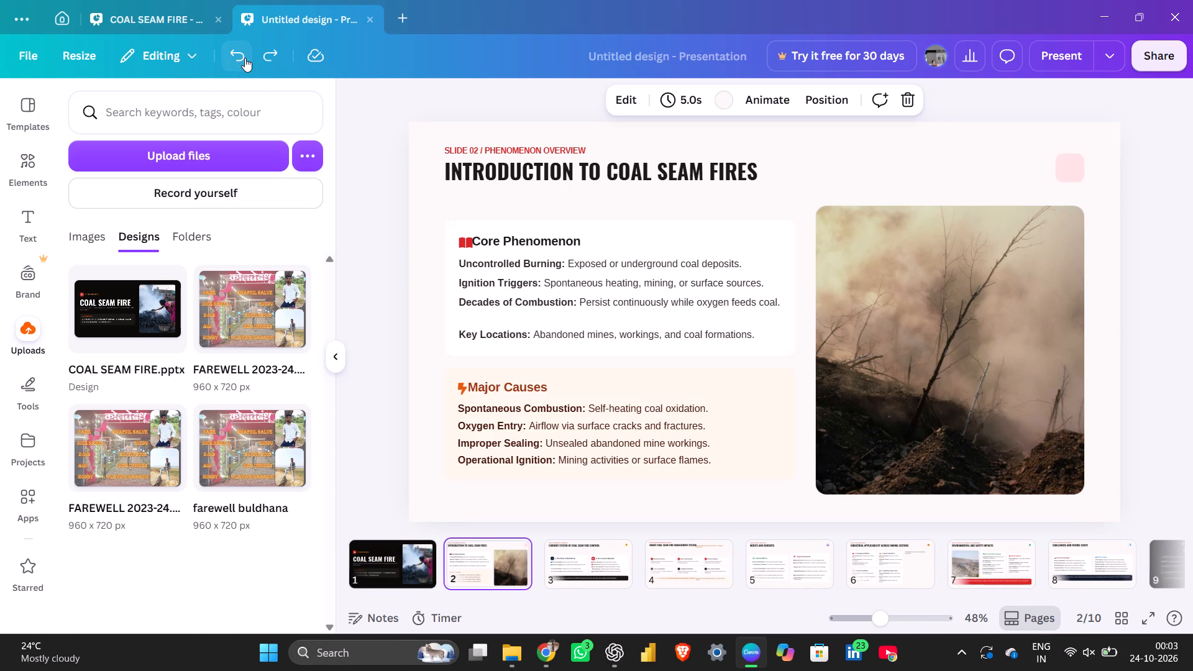
{"action": "left_click", "coordinate": [416, 546]}
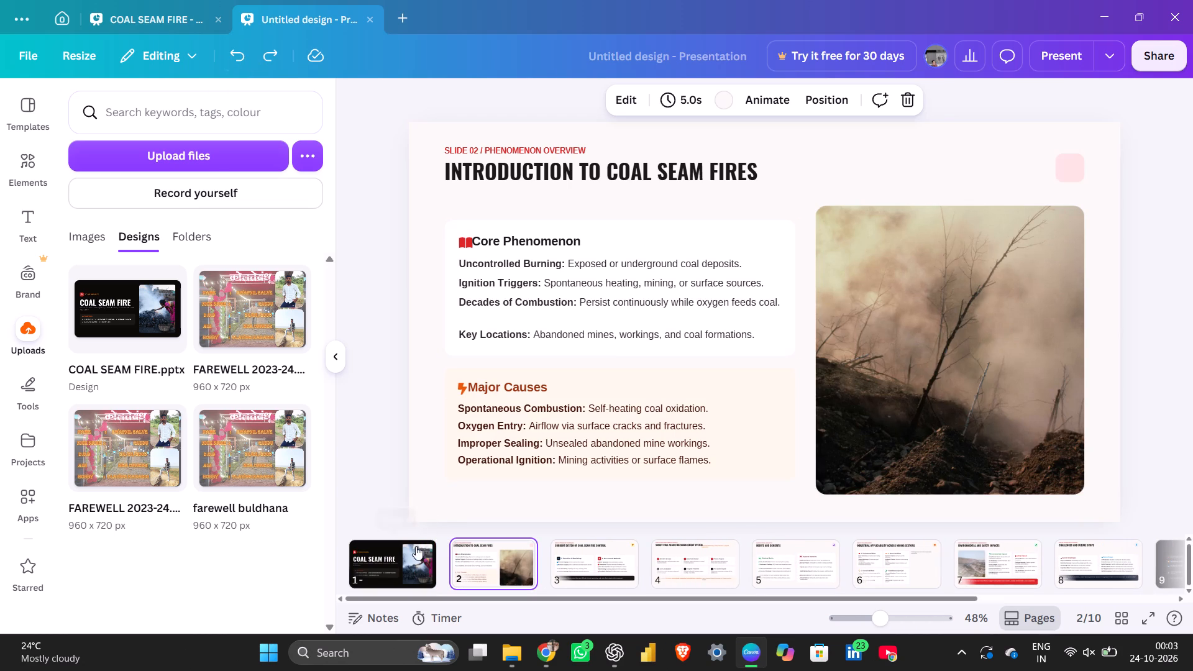
{"action": "left_click", "coordinate": [984, 287]}
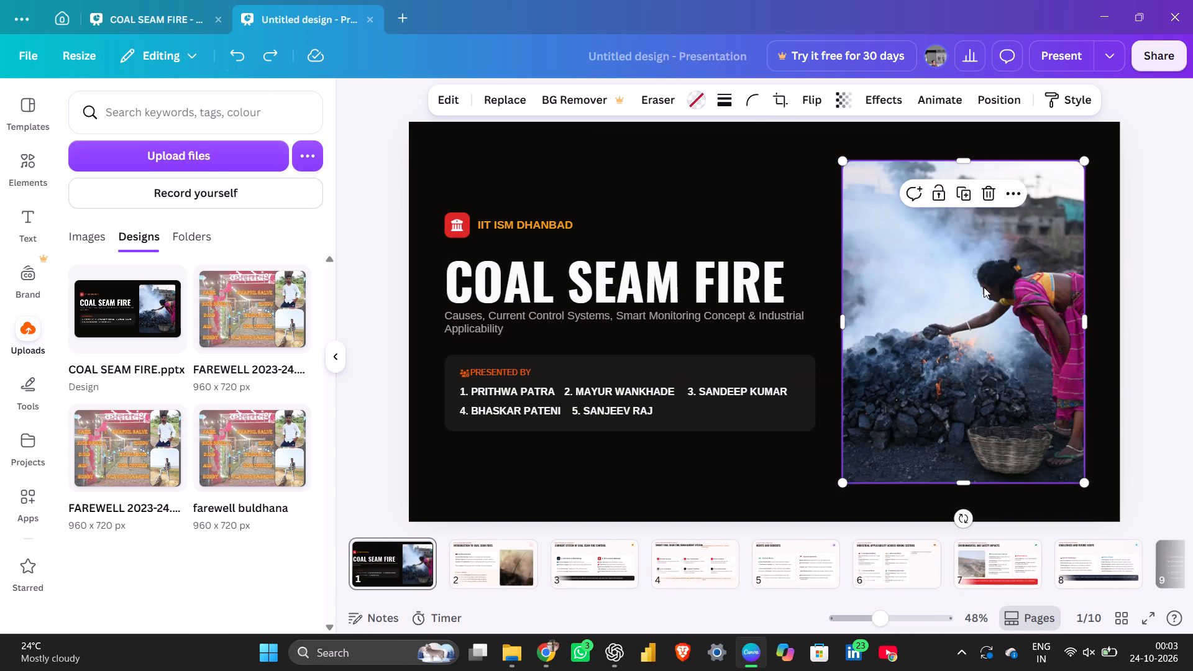
{"action": "left_click", "coordinate": [986, 189]}
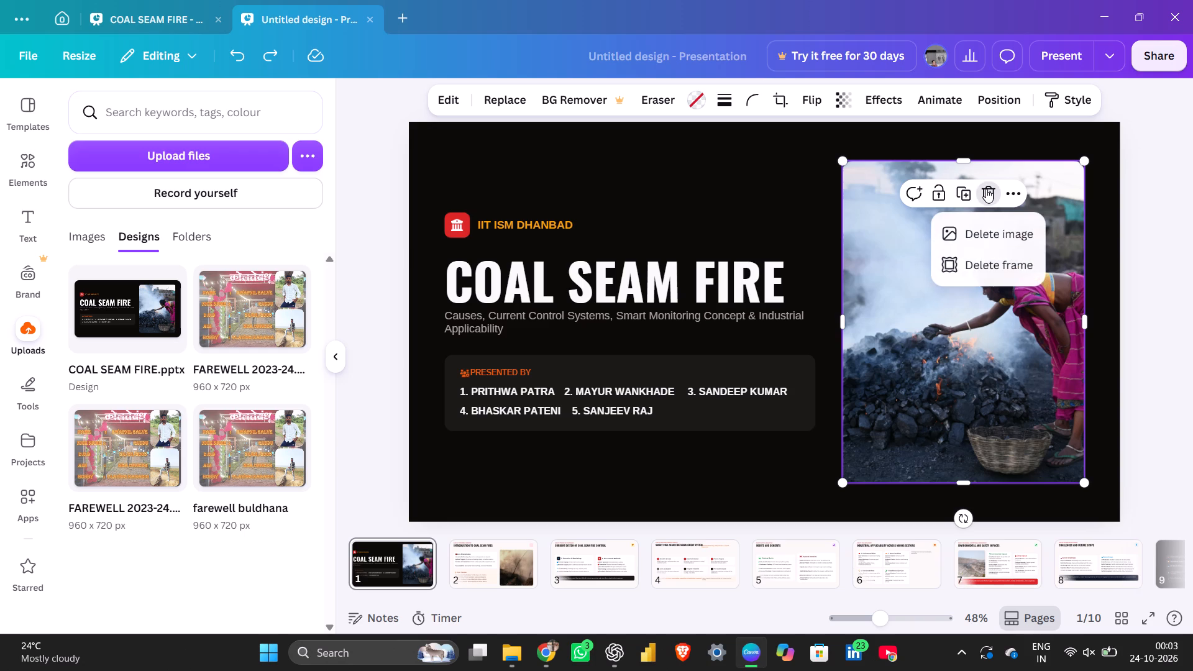
{"action": "left_click", "coordinate": [986, 240]}
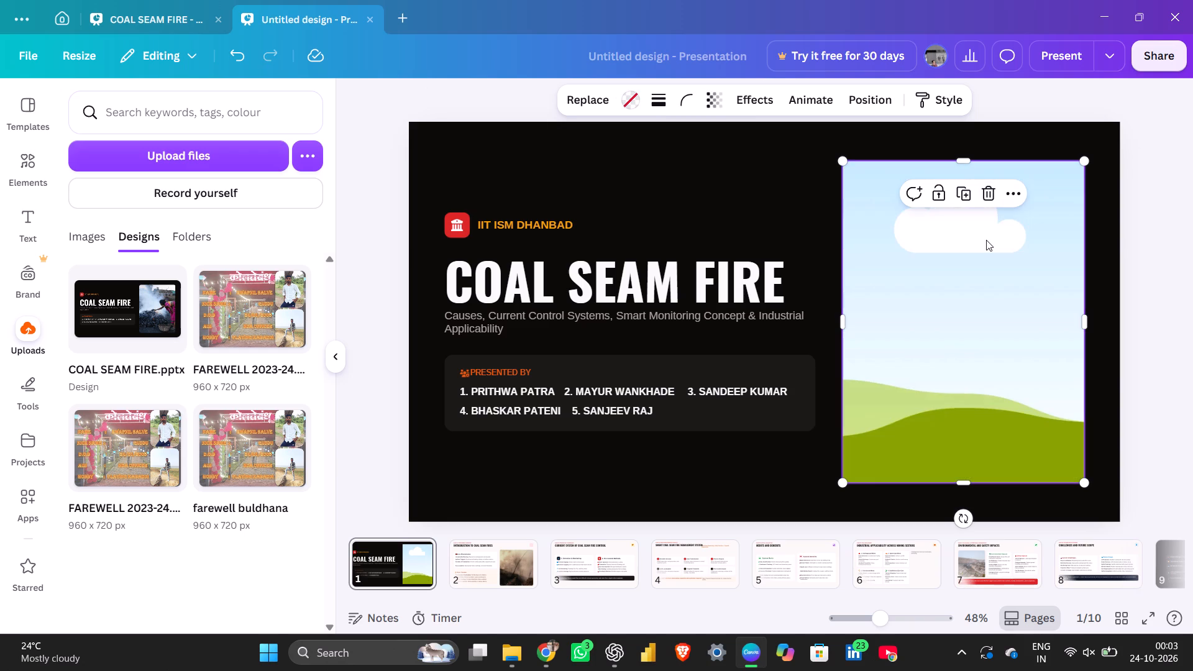
Upload Gemini_Generated_Image_lrfbellrfbellrfb from Downloads and add it to the title slide.
{"action": "left_click", "coordinate": [161, 155]}
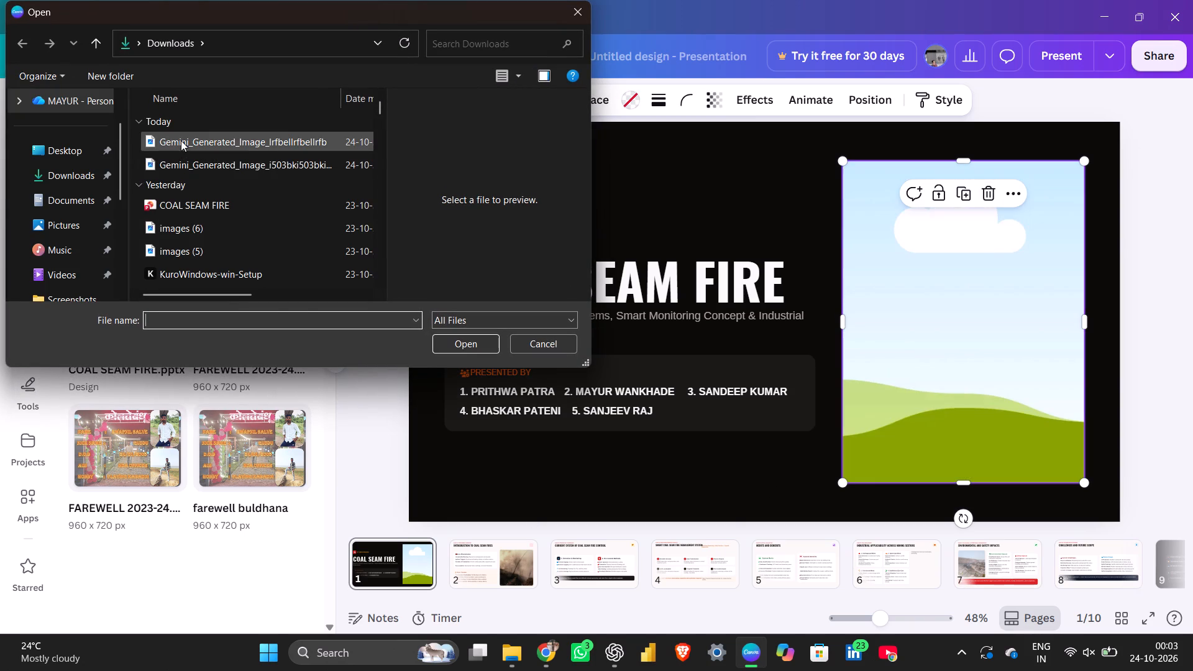
{"action": "left_click", "coordinate": [181, 140]}
{"action": "left_click", "coordinate": [459, 343]}
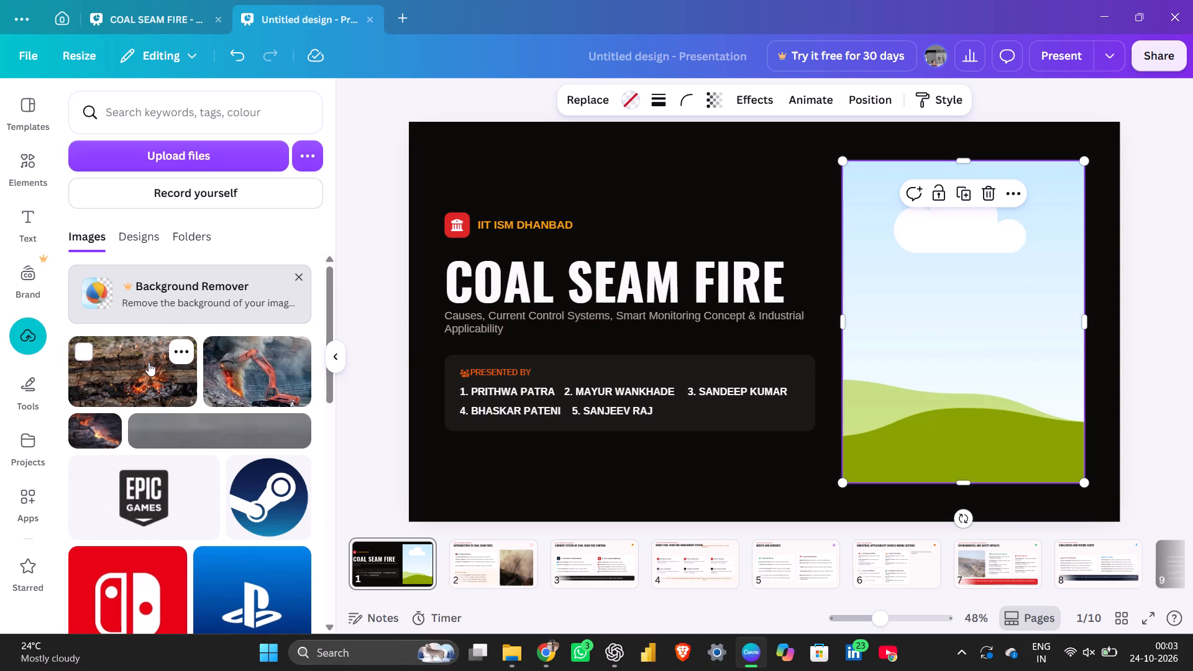
{"action": "left_click", "coordinate": [149, 362]}
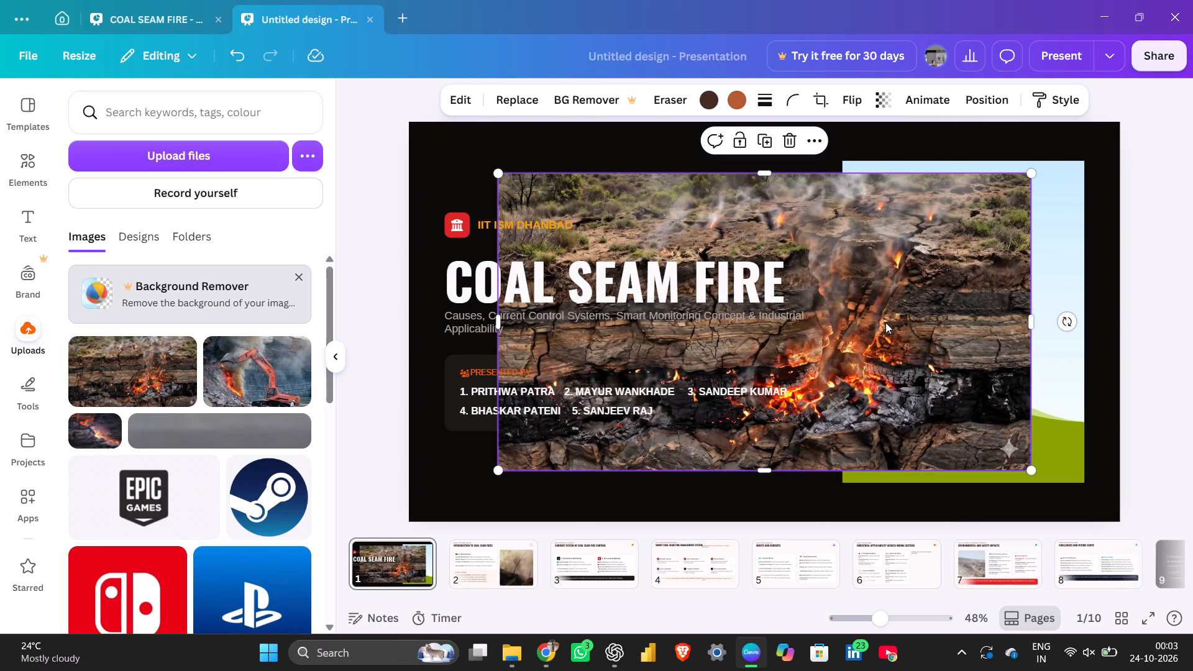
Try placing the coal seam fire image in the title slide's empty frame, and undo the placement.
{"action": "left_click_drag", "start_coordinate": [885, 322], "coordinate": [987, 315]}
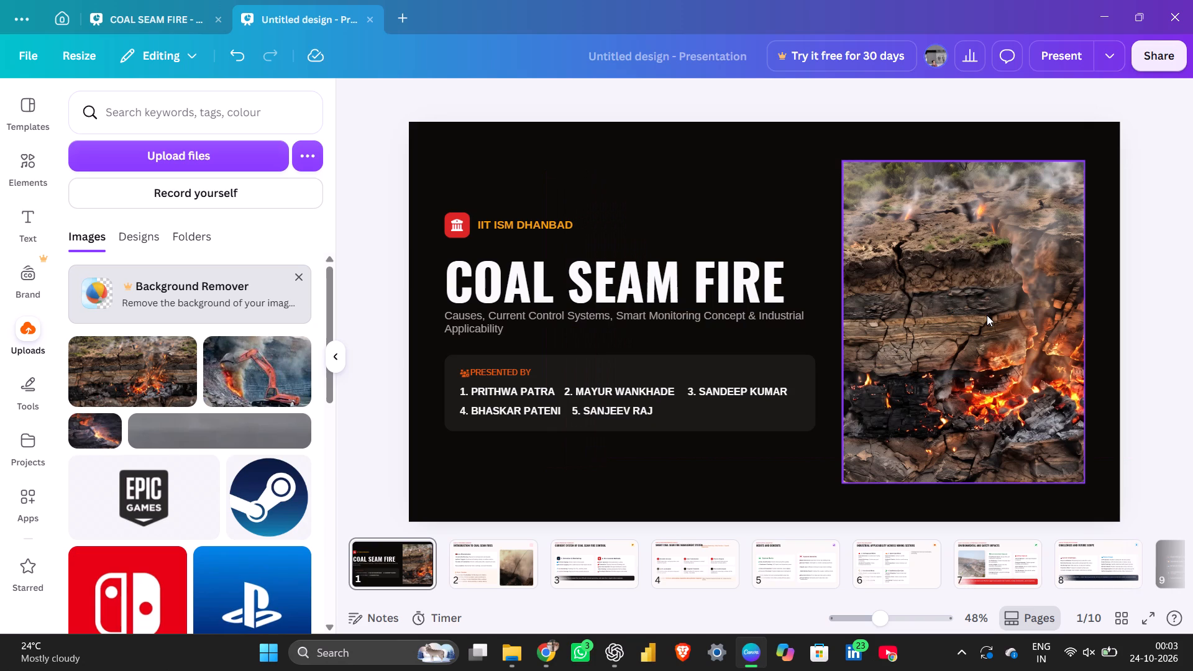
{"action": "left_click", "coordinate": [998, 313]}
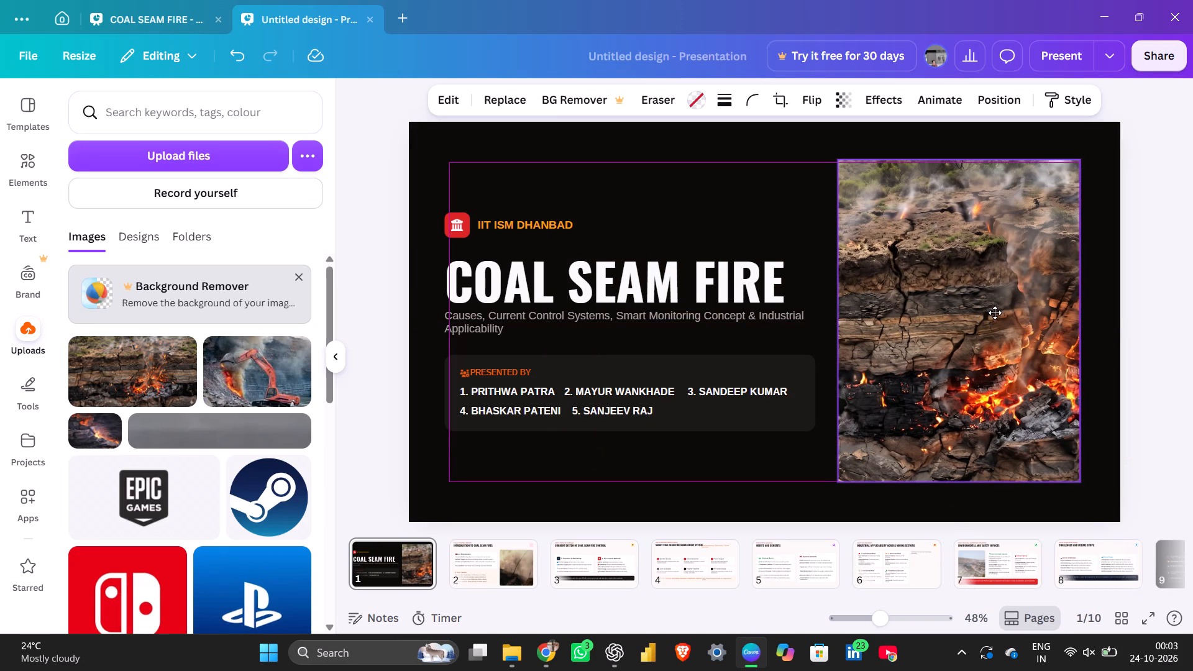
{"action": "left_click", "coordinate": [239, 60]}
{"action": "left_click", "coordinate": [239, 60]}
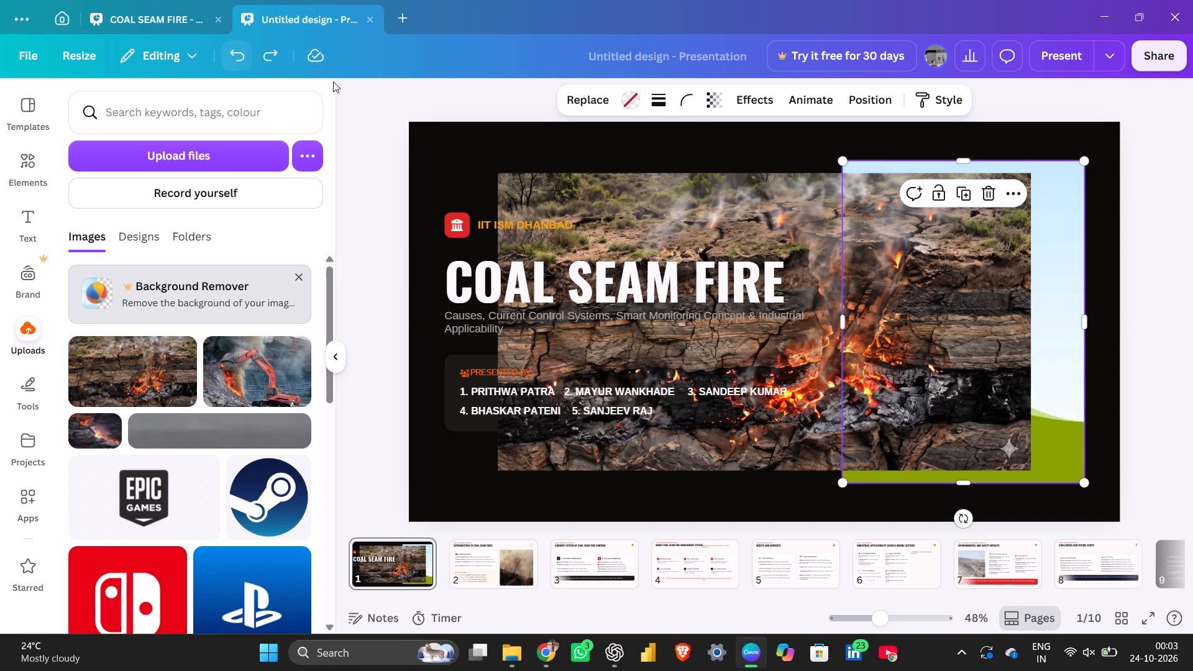
Place the uploaded coal seam fire image into the empty picture frame on the title slide.
{"action": "left_click_drag", "start_coordinate": [629, 198], "coordinate": [691, 188]}
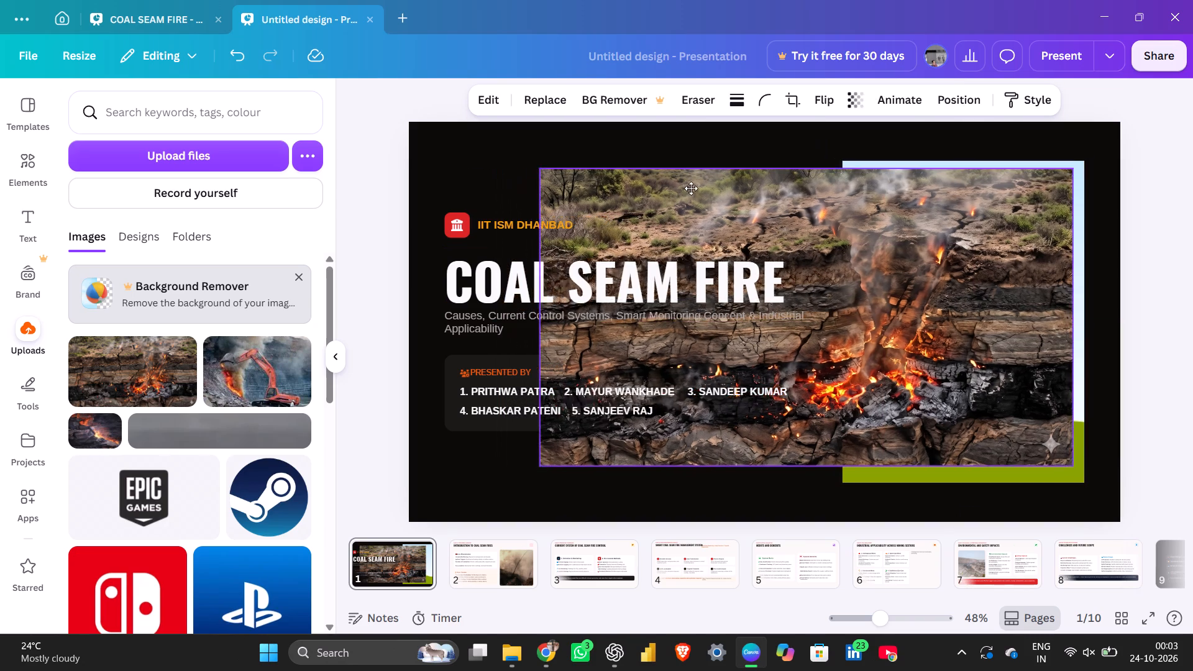
{"action": "left_click_drag", "start_coordinate": [691, 188], "coordinate": [792, 193]}
{"action": "left_click_drag", "start_coordinate": [767, 202], "coordinate": [837, 193]}
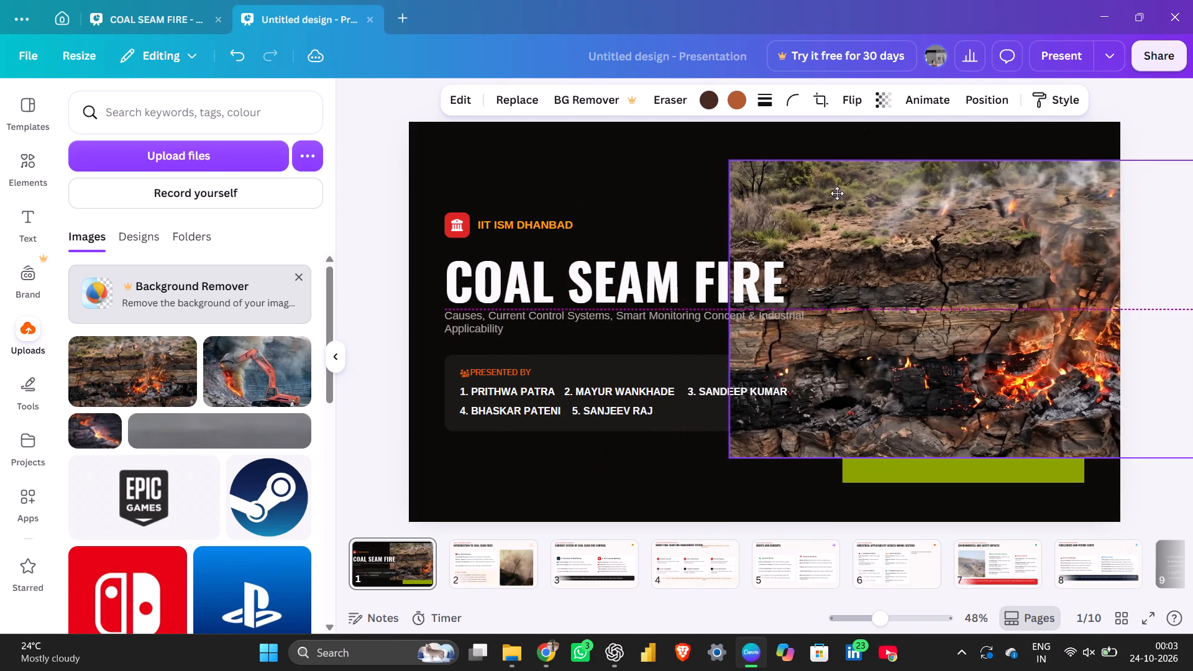
{"action": "left_click_drag", "start_coordinate": [837, 193], "coordinate": [845, 198]}
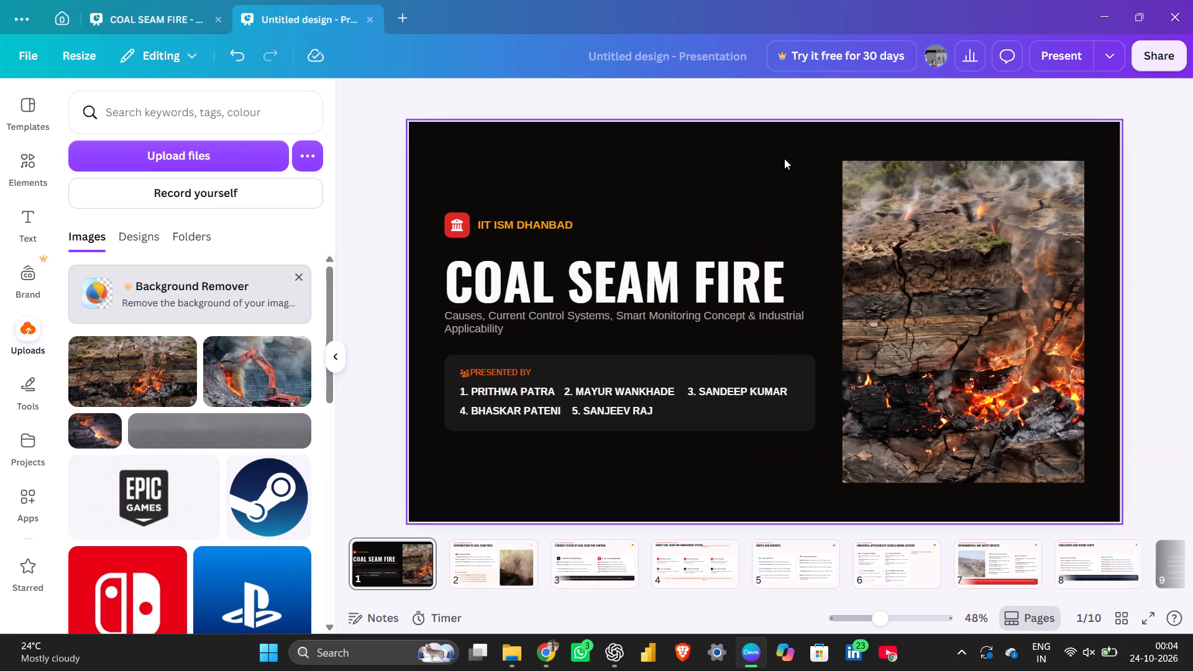
Give the framed coal seam fire image a solid border of weight 6 in the design's pale cream colour.
{"action": "left_click", "coordinate": [915, 245]}
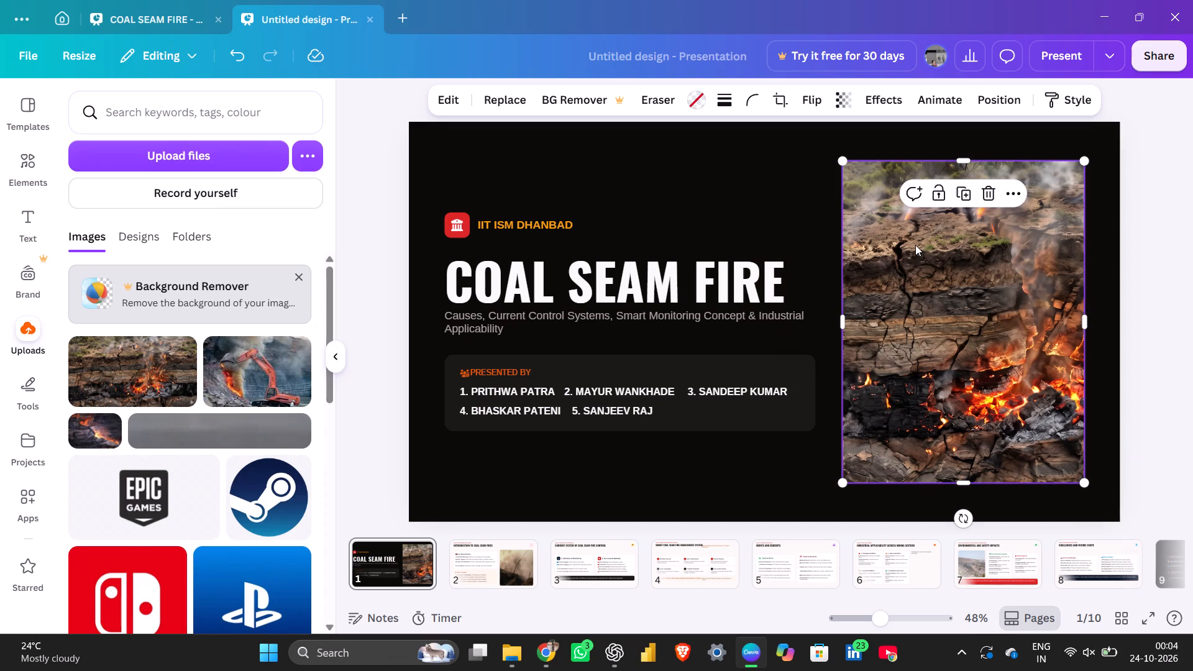
{"action": "left_click", "coordinate": [736, 98]}
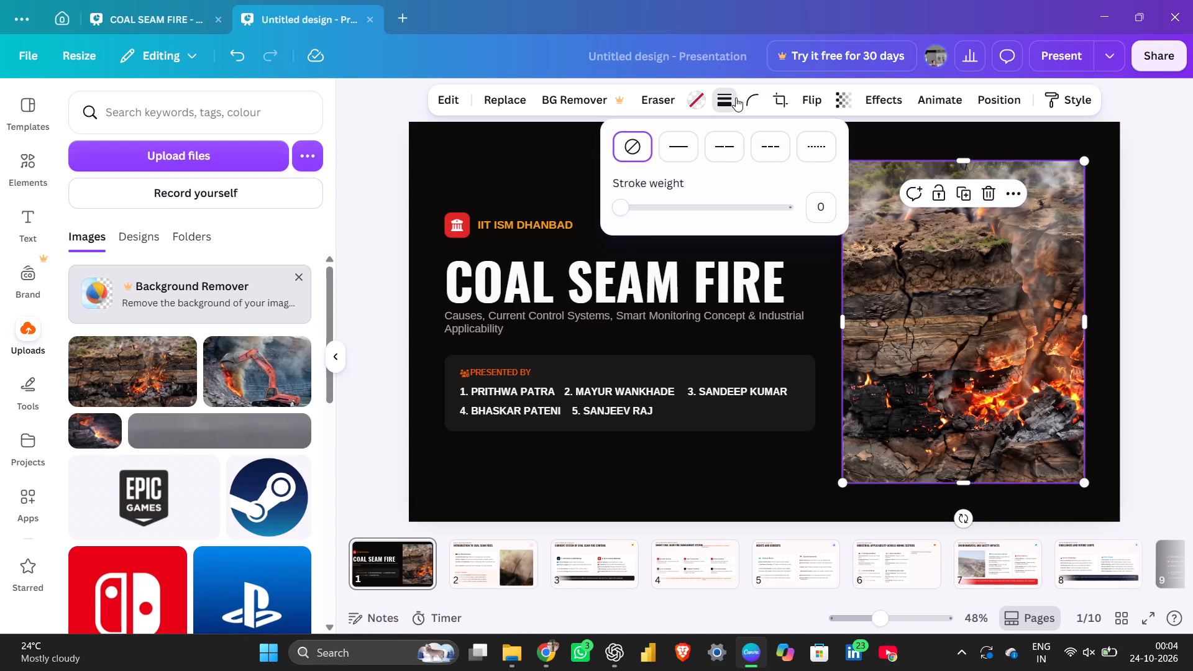
{"action": "left_click", "coordinate": [669, 146]}
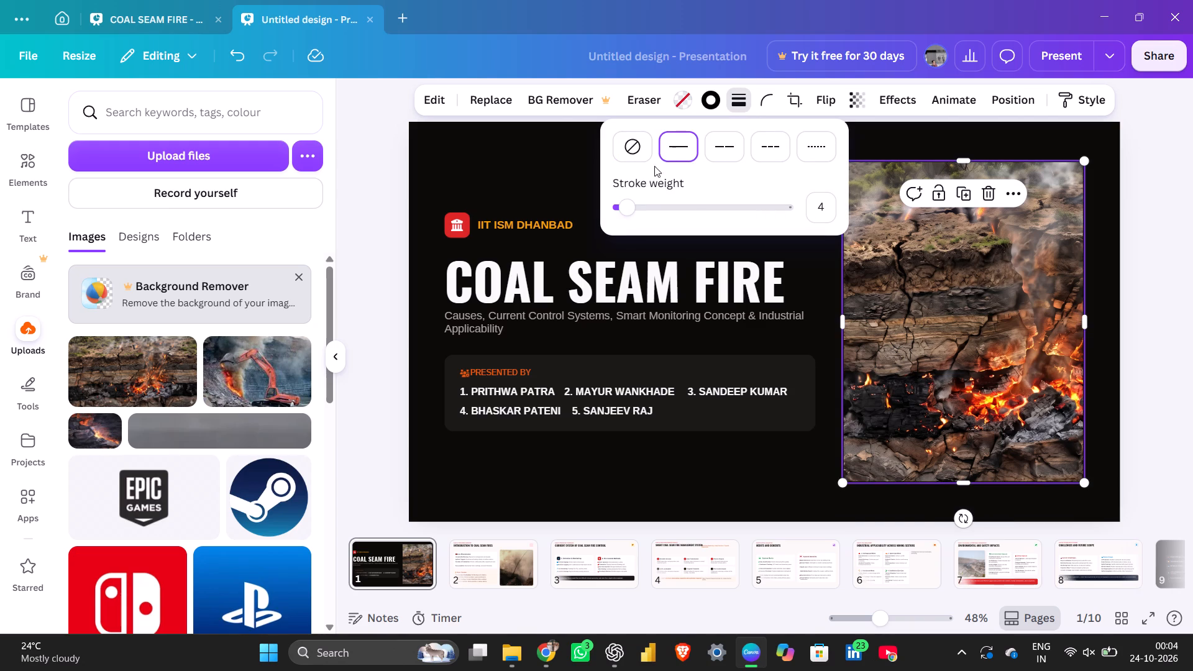
{"action": "left_click_drag", "start_coordinate": [628, 202], "coordinate": [633, 207]}
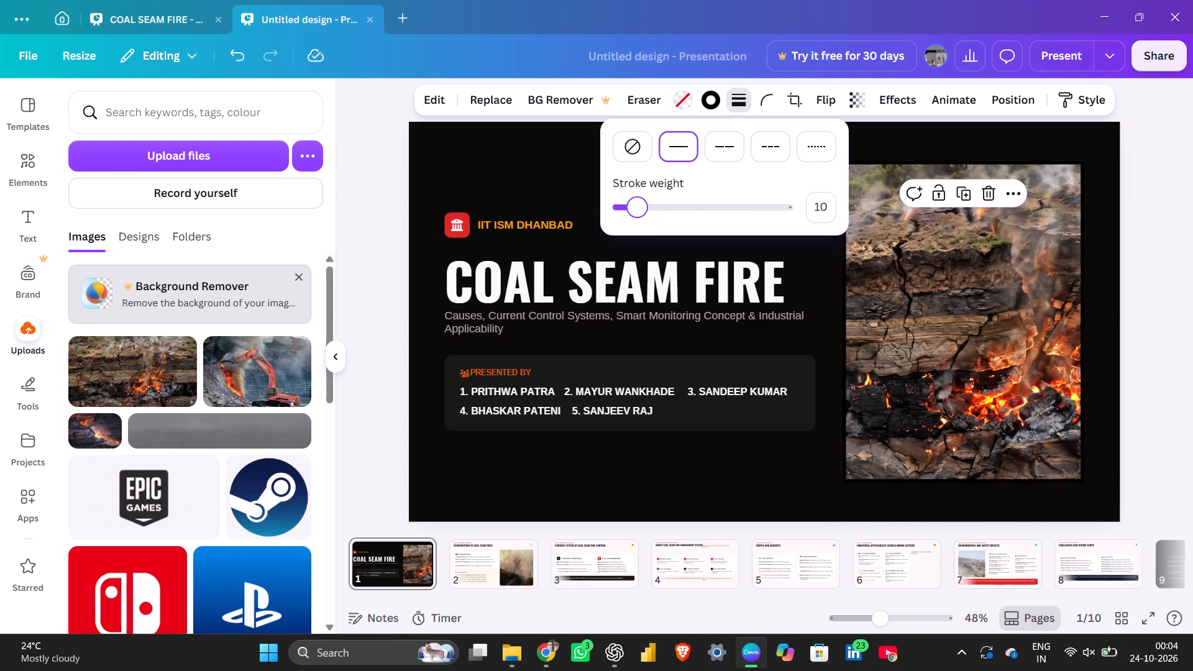
{"action": "left_click_drag", "start_coordinate": [633, 207], "coordinate": [628, 214]}
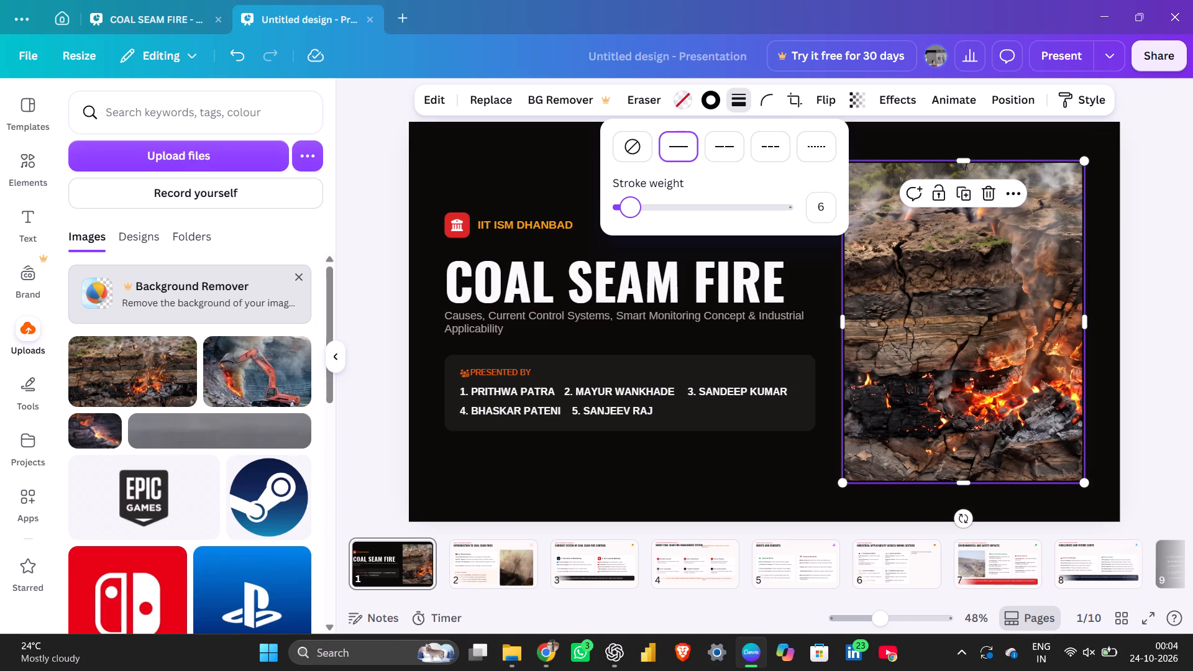
{"action": "left_click", "coordinate": [710, 101]}
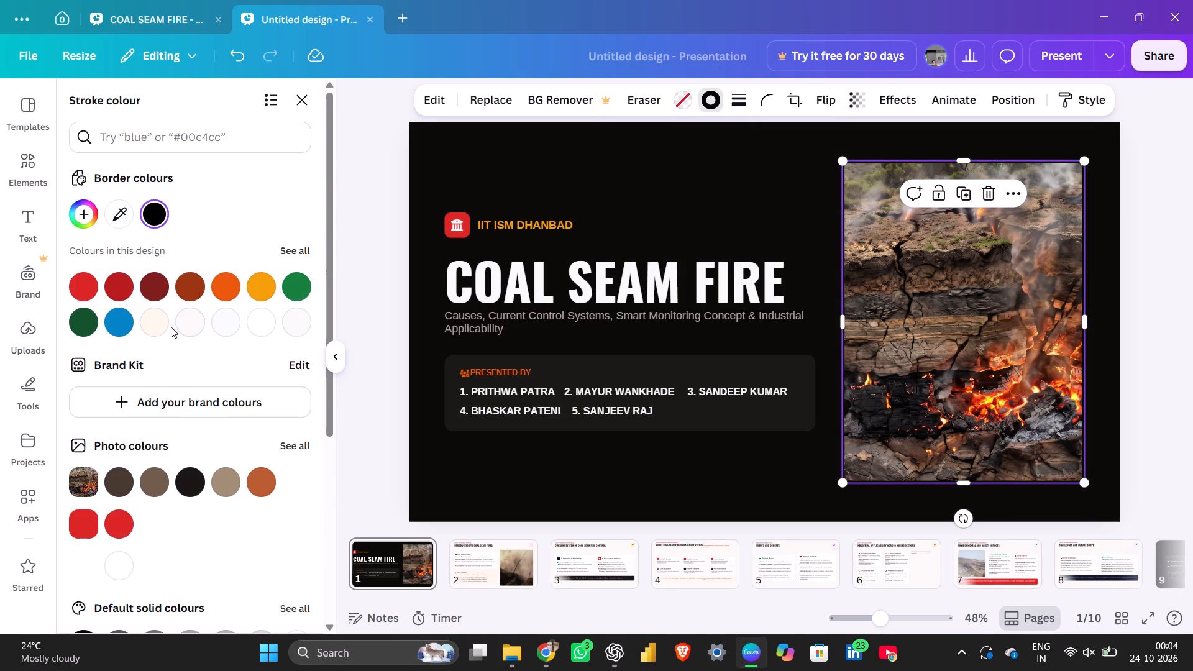
{"action": "left_click", "coordinate": [156, 322]}
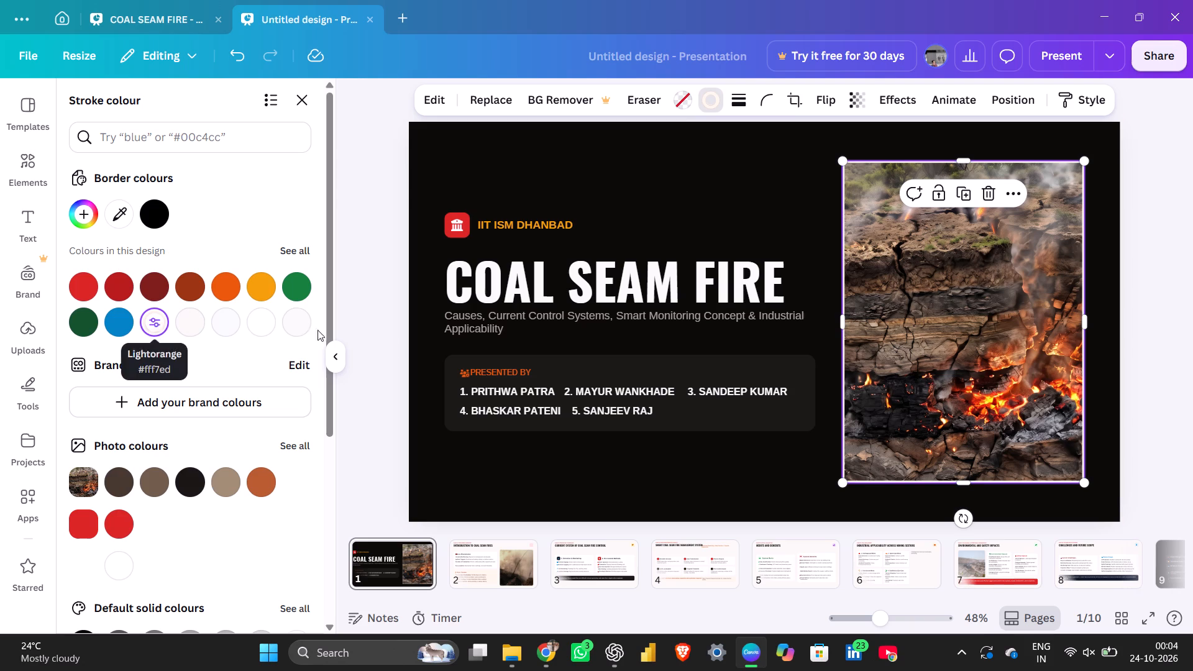
{"action": "left_click", "coordinate": [770, 198]}
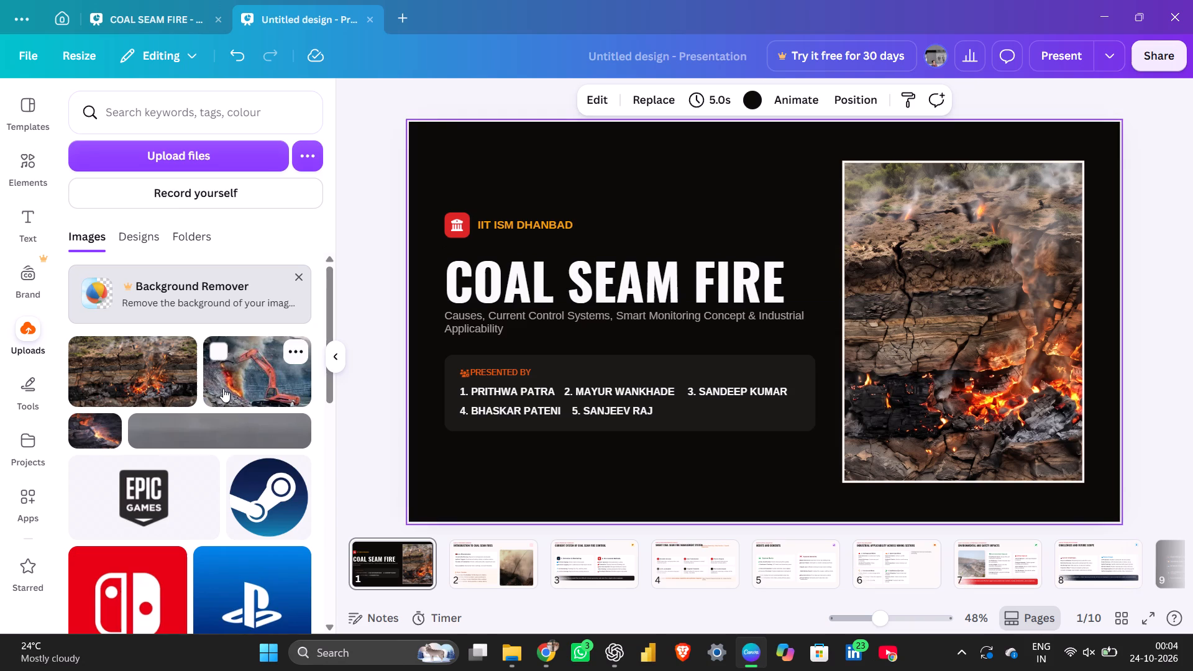
Add the uploaded excavator fire image to the title slide and enlarge it to about 1927 × 1080 px, covering the whole slide.
{"action": "scroll", "coordinate": [223, 388], "scroll_direction": "up", "scroll_amount": 1}
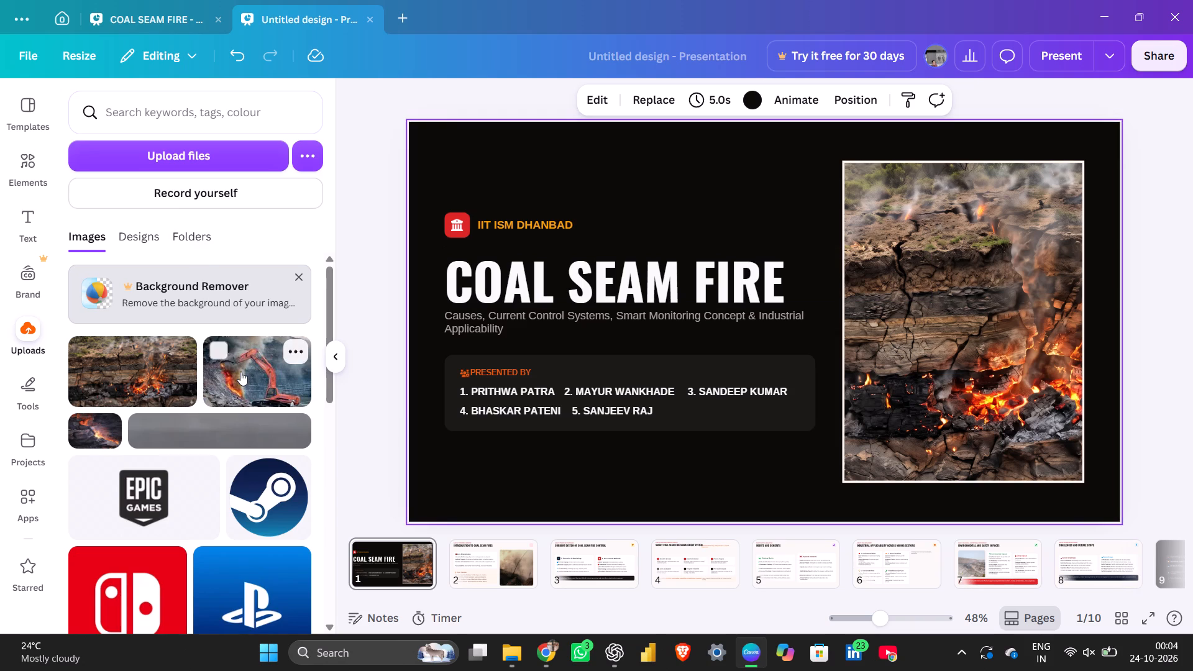
{"action": "left_click", "coordinate": [242, 376]}
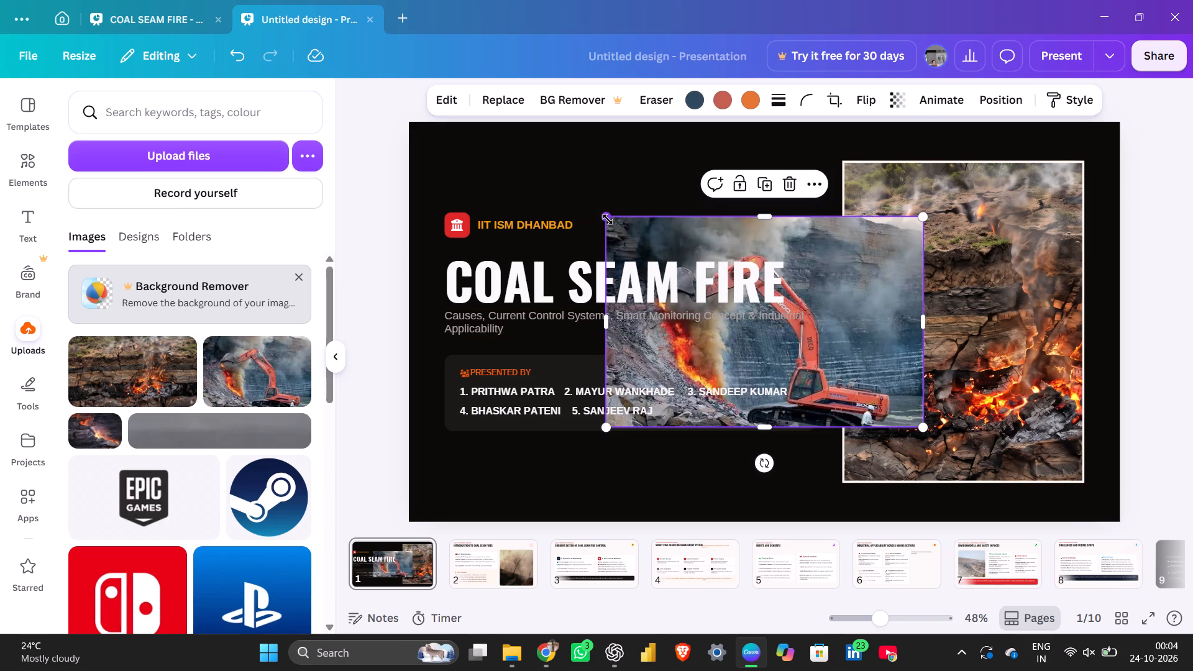
{"action": "left_click_drag", "start_coordinate": [608, 219], "coordinate": [459, 122]}
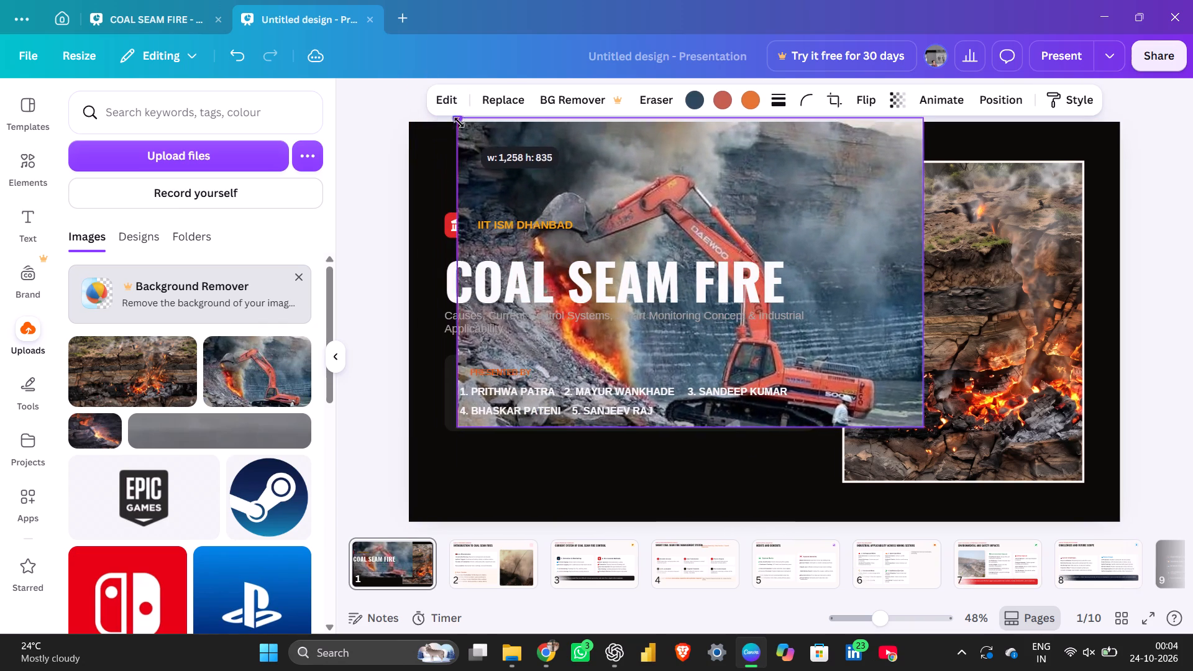
{"action": "left_click_drag", "start_coordinate": [459, 122], "coordinate": [468, 135]}
{"action": "left_click_drag", "start_coordinate": [541, 141], "coordinate": [477, 137]}
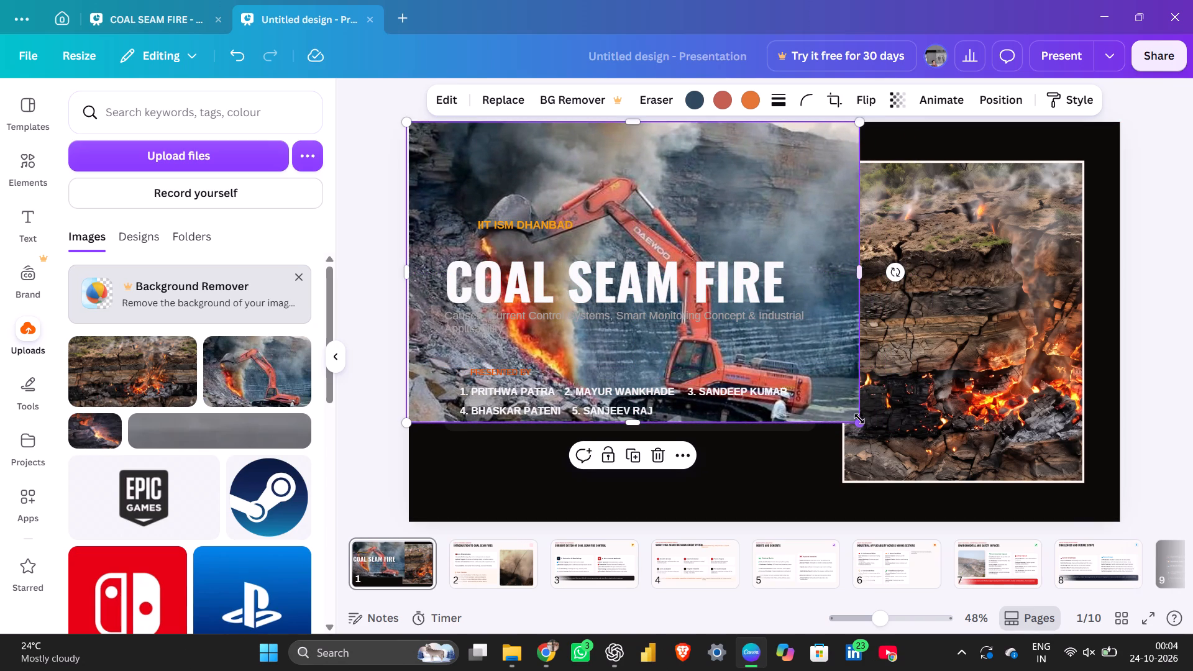
{"action": "left_click_drag", "start_coordinate": [859, 419], "coordinate": [1012, 467]}
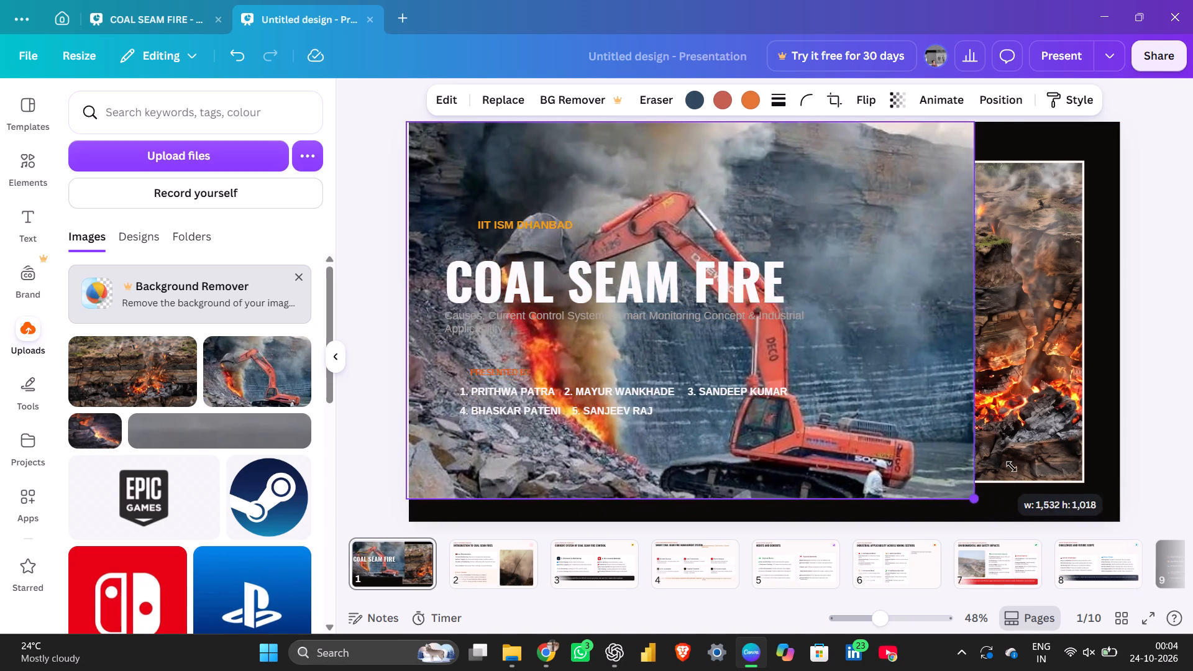
{"action": "left_click_drag", "start_coordinate": [1012, 467], "coordinate": [1027, 479]}
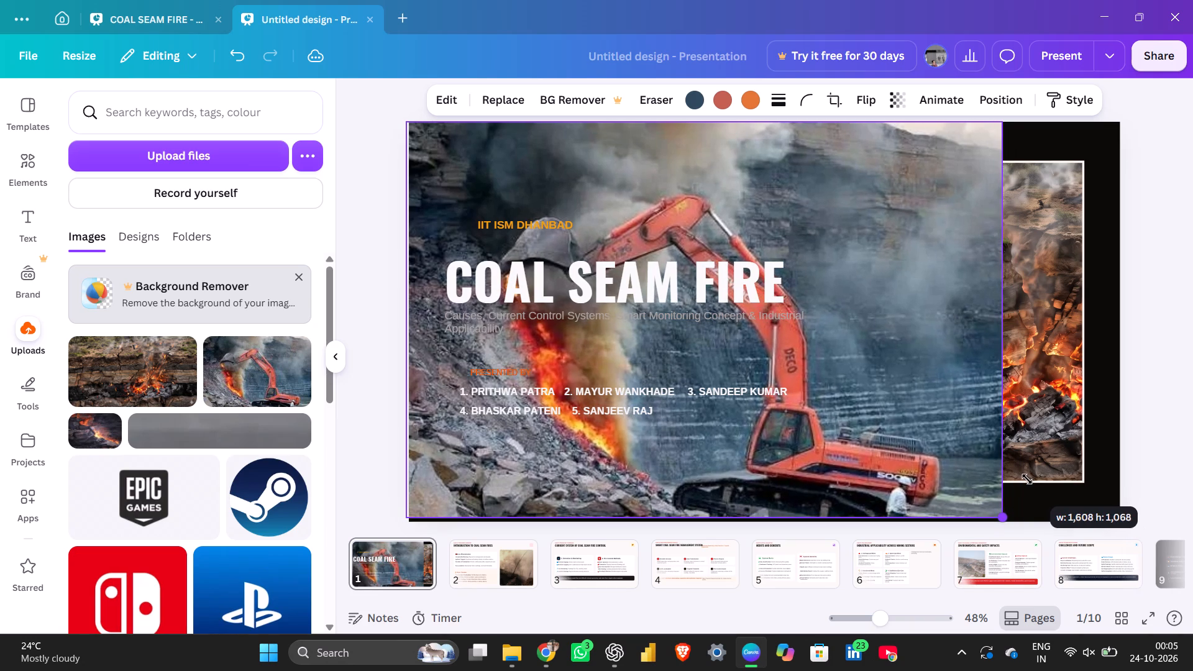
{"action": "left_click_drag", "start_coordinate": [1027, 479], "coordinate": [1029, 482]}
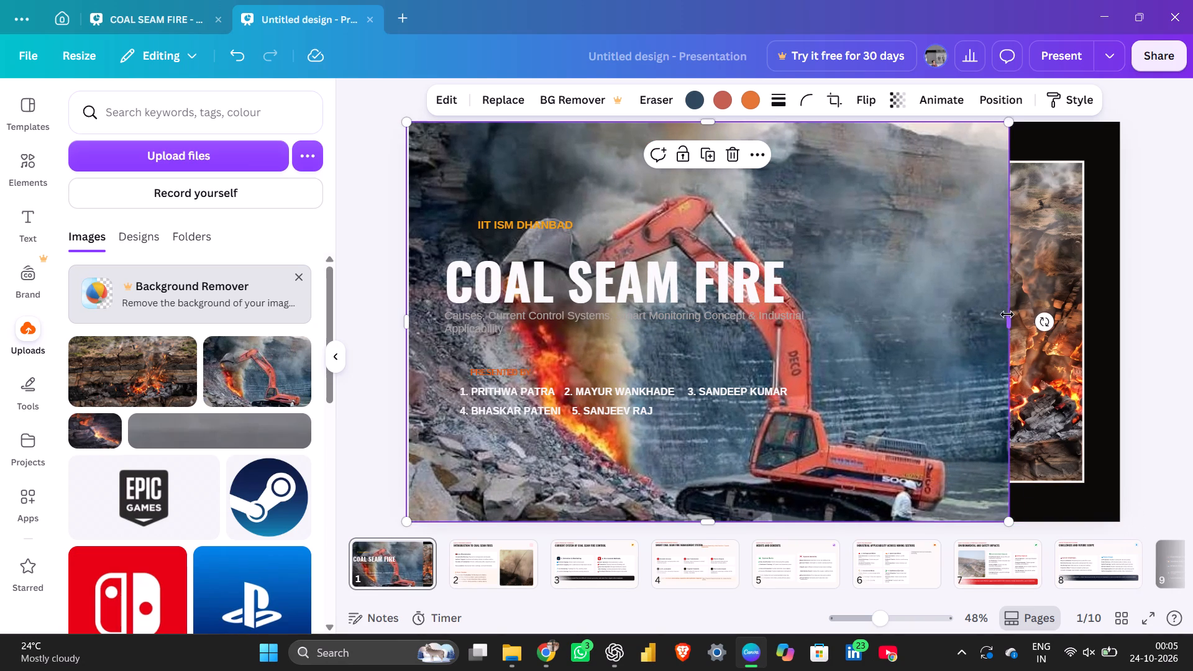
{"action": "left_click_drag", "start_coordinate": [1007, 323], "coordinate": [999, 323]}
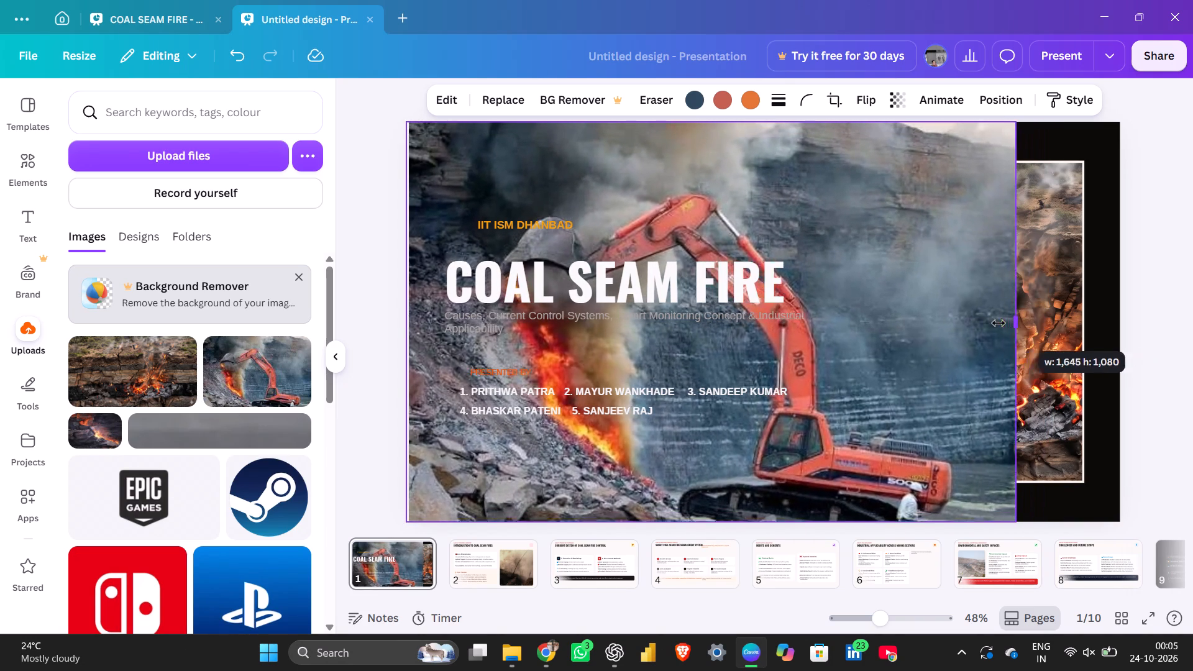
{"action": "left_click_drag", "start_coordinate": [999, 323], "coordinate": [1078, 319]}
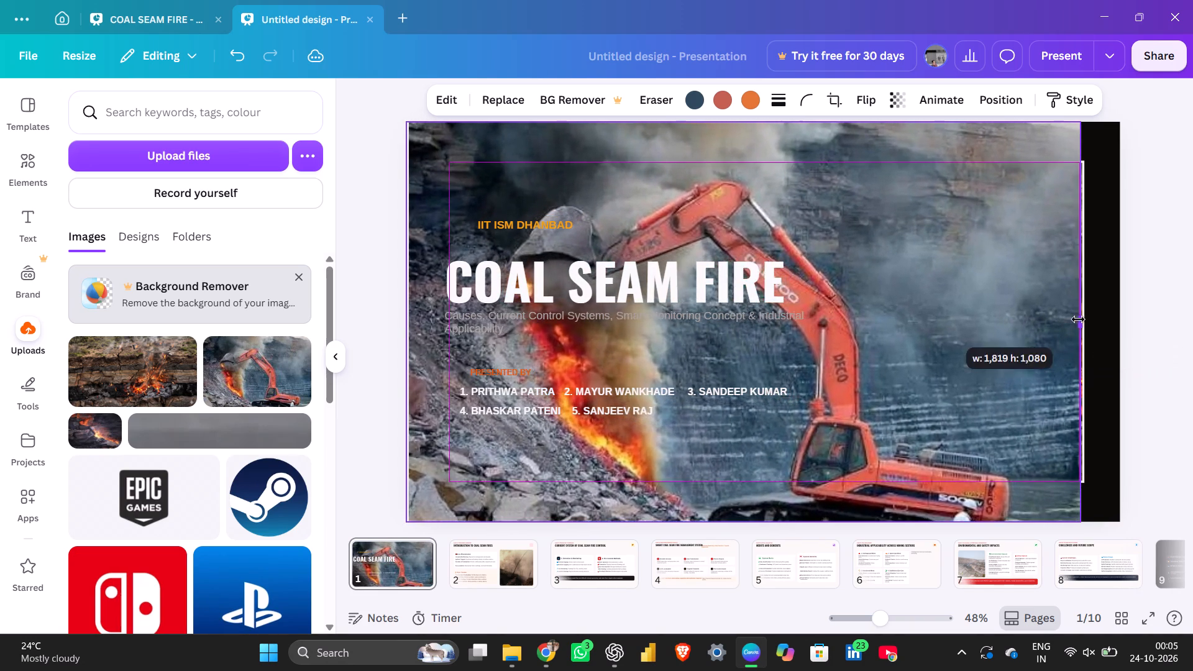
{"action": "left_click_drag", "start_coordinate": [1078, 319], "coordinate": [1117, 305]}
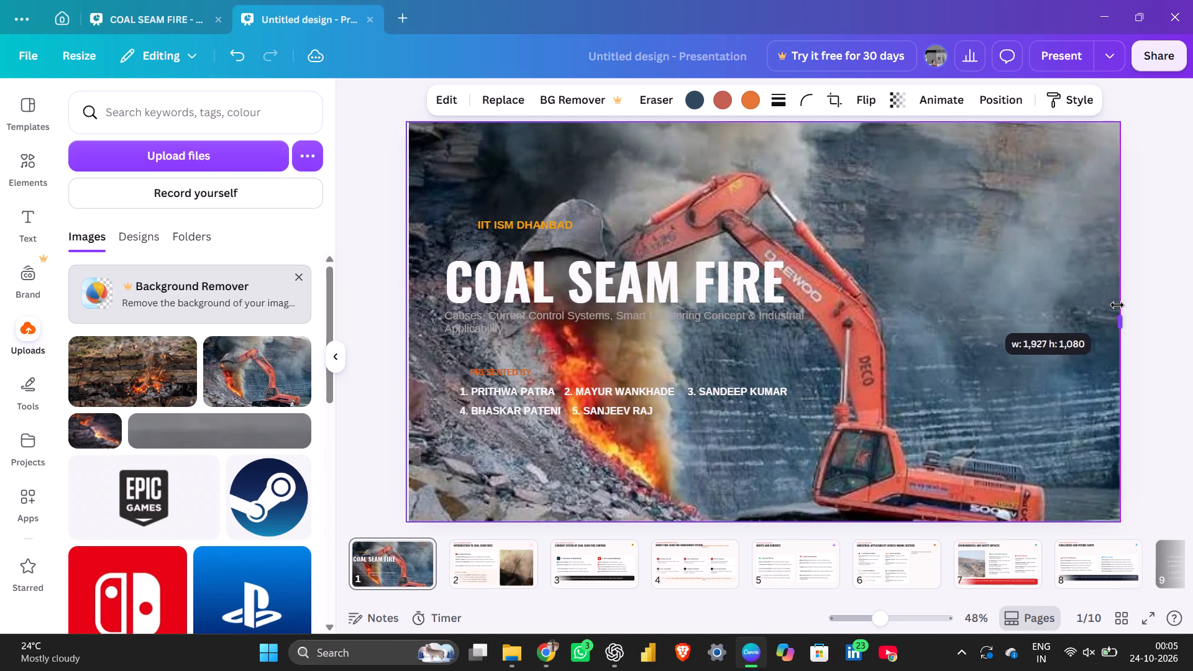
{"action": "left_click_drag", "start_coordinate": [1117, 305], "coordinate": [1123, 303]}
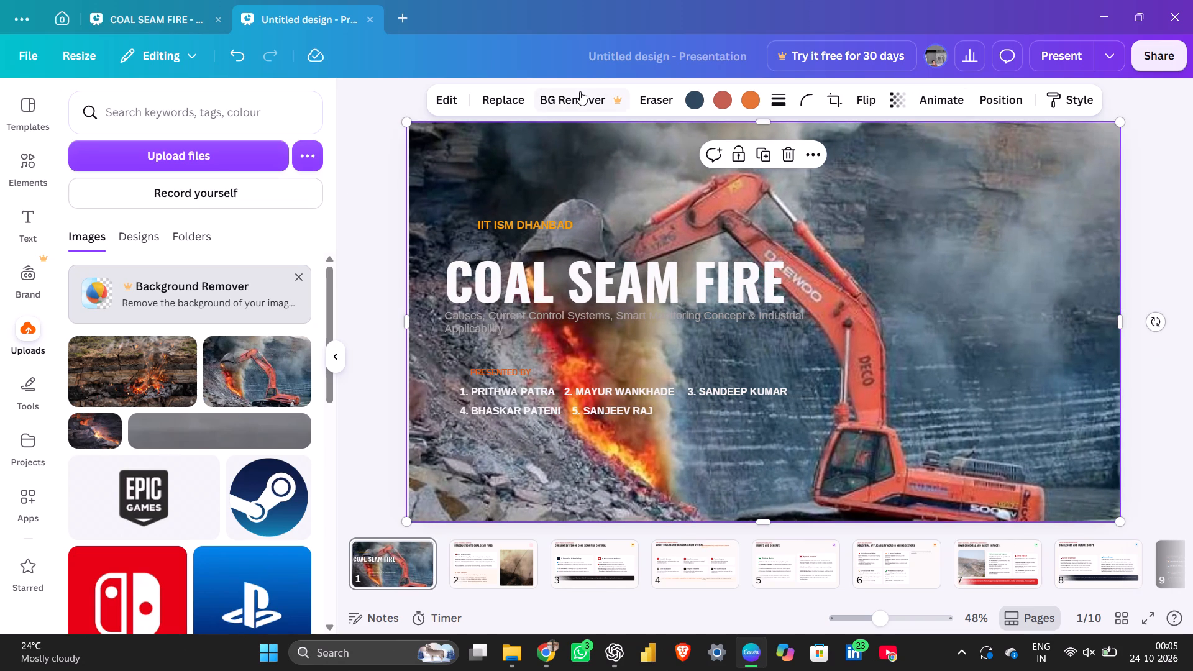
Send the full-slide excavator image to the back, behind the title text, presenter box and framed picture.
{"action": "left_click", "coordinate": [979, 93]}
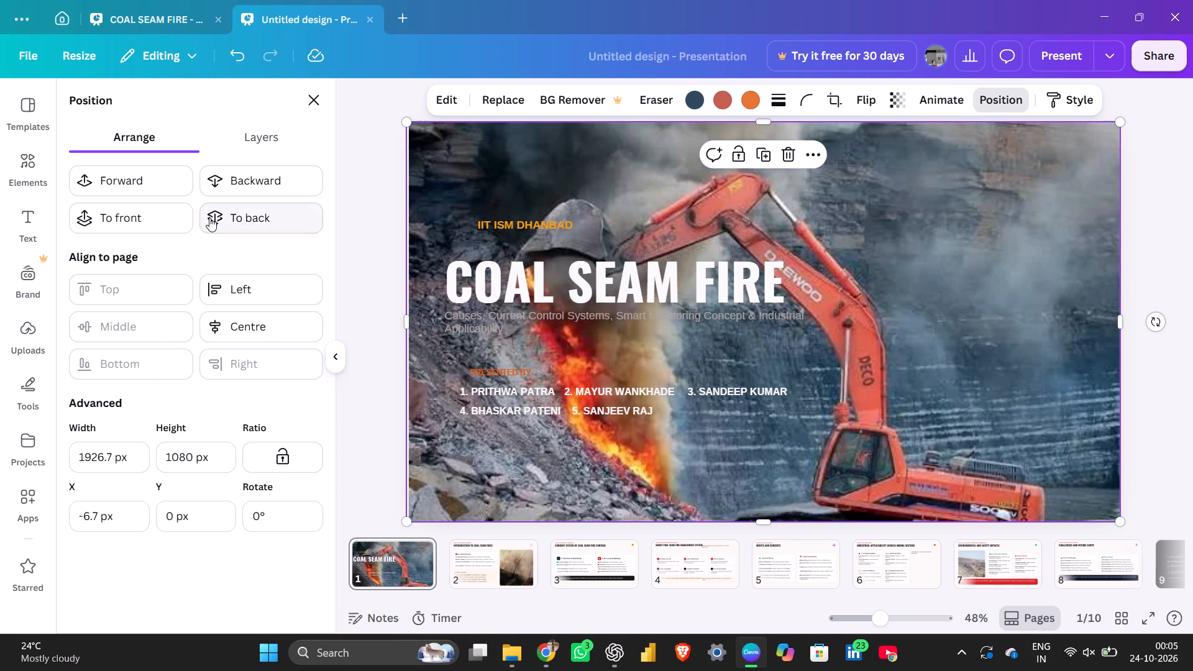
{"action": "left_click", "coordinate": [209, 217]}
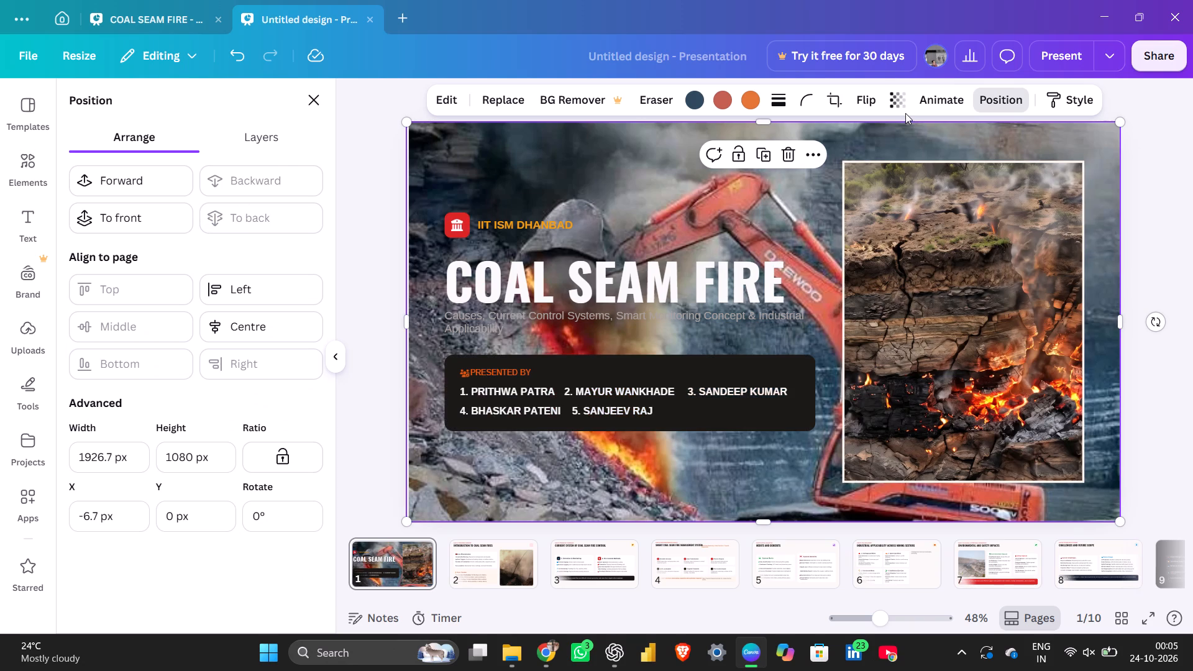
Set the excavator background image's transparency to 19 and deselect it.
{"action": "left_click", "coordinate": [900, 107]}
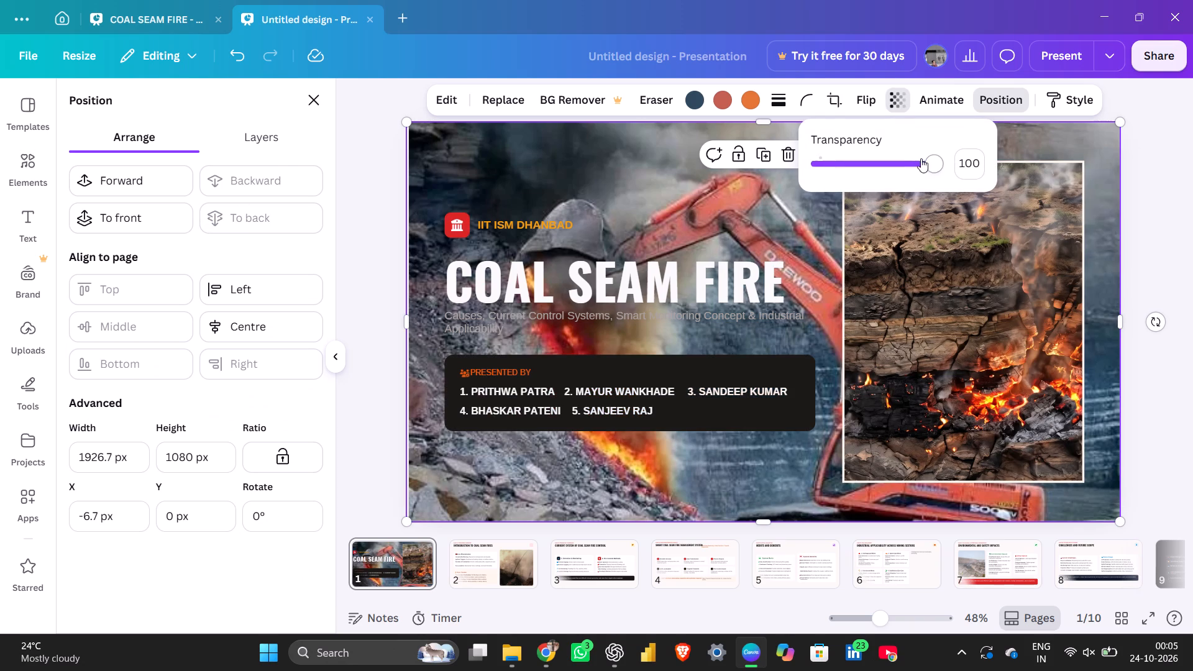
{"action": "left_click_drag", "start_coordinate": [936, 162], "coordinate": [831, 170]}
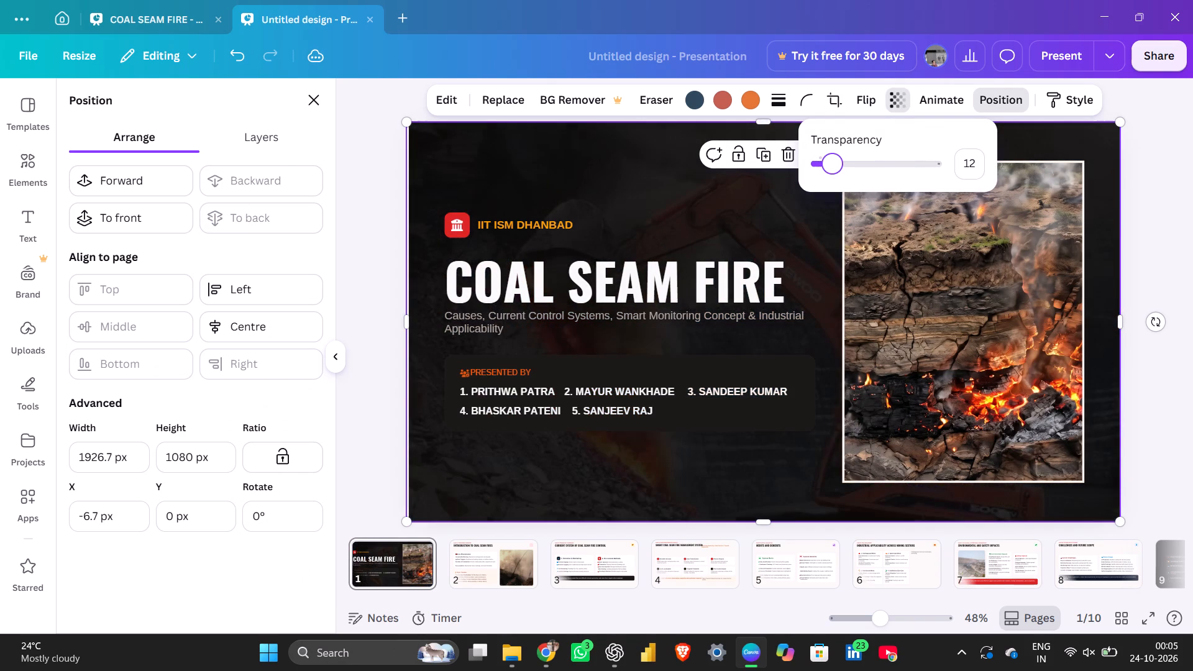
{"action": "left_click_drag", "start_coordinate": [831, 170], "coordinate": [836, 169]}
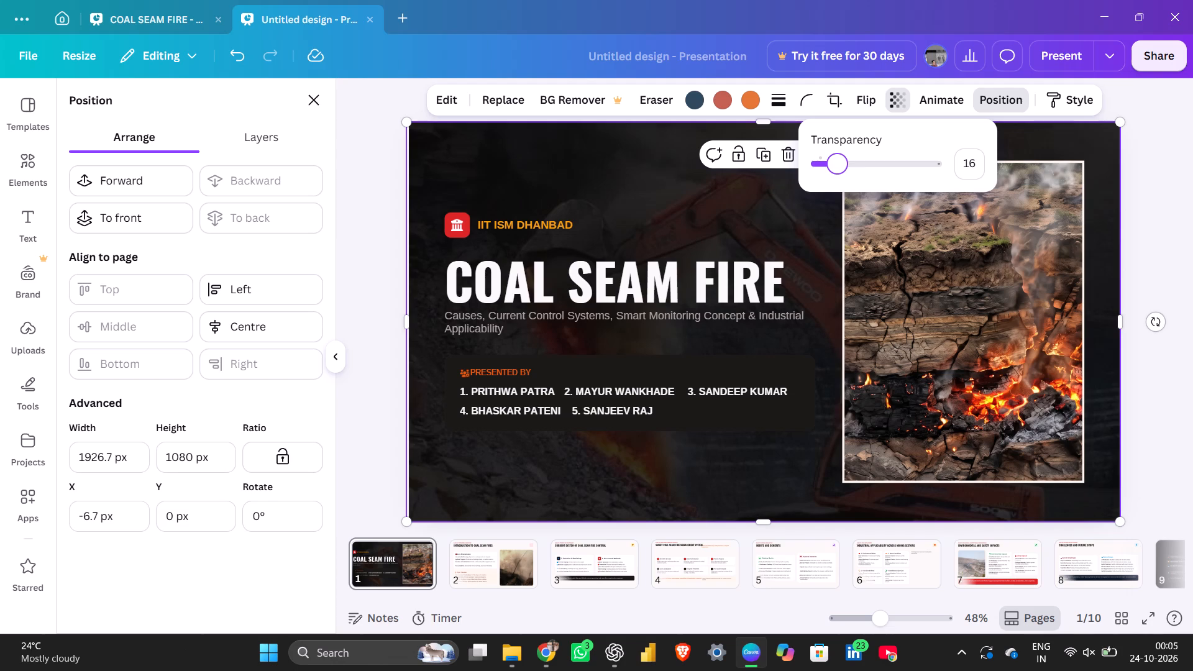
{"action": "left_click_drag", "start_coordinate": [836, 169], "coordinate": [838, 168]}
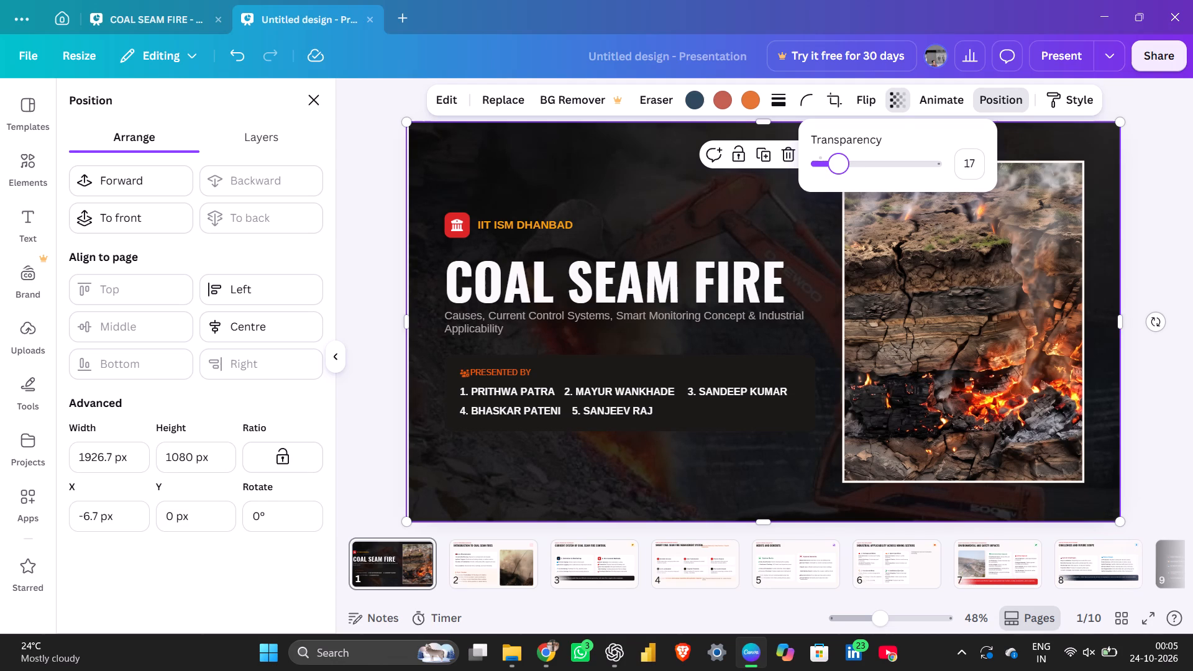
{"action": "left_click", "coordinate": [838, 168]}
{"action": "left_click", "coordinate": [379, 161]}
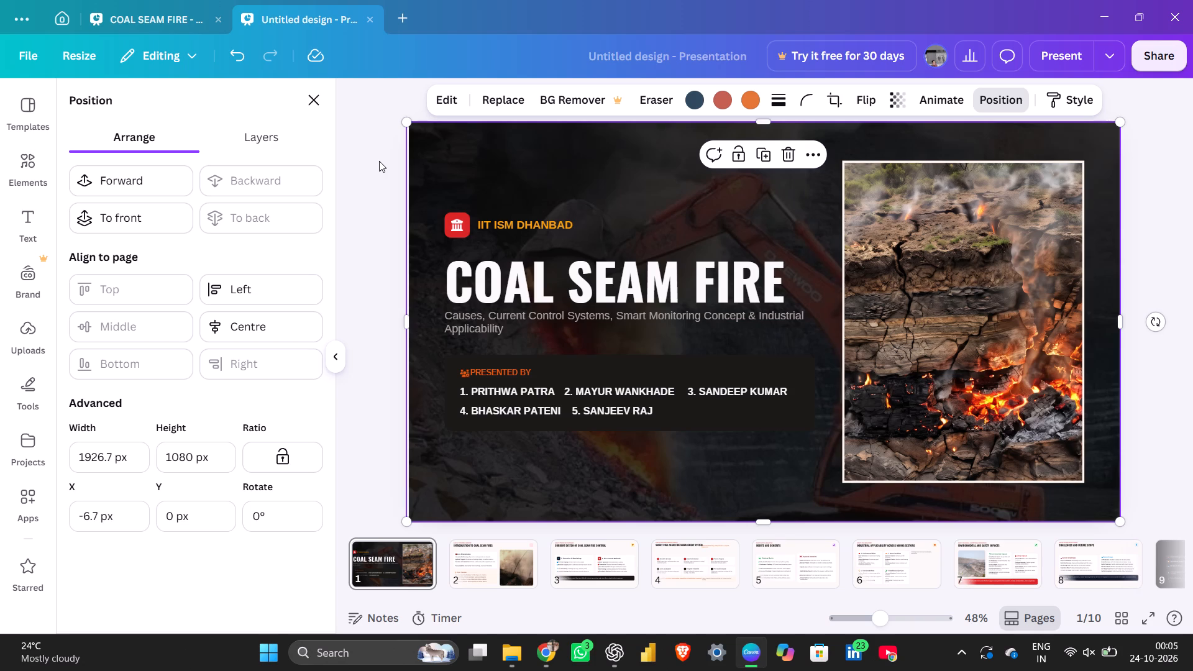
{"action": "left_click", "coordinate": [379, 161]}
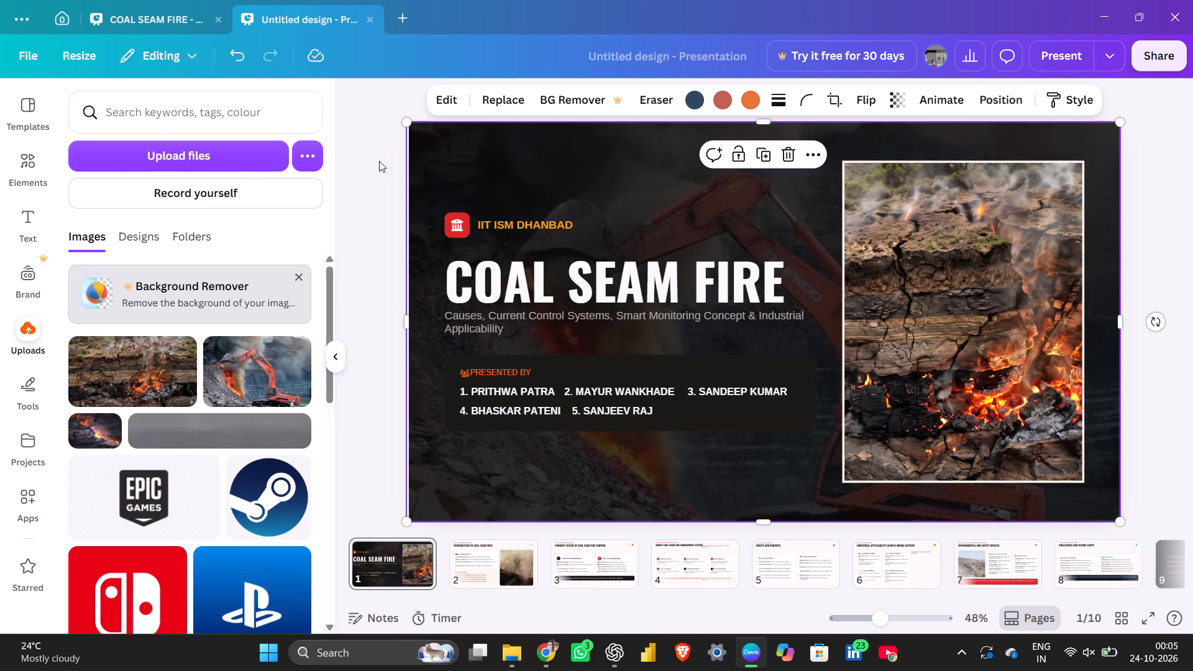
{"action": "left_click", "coordinate": [379, 161]}
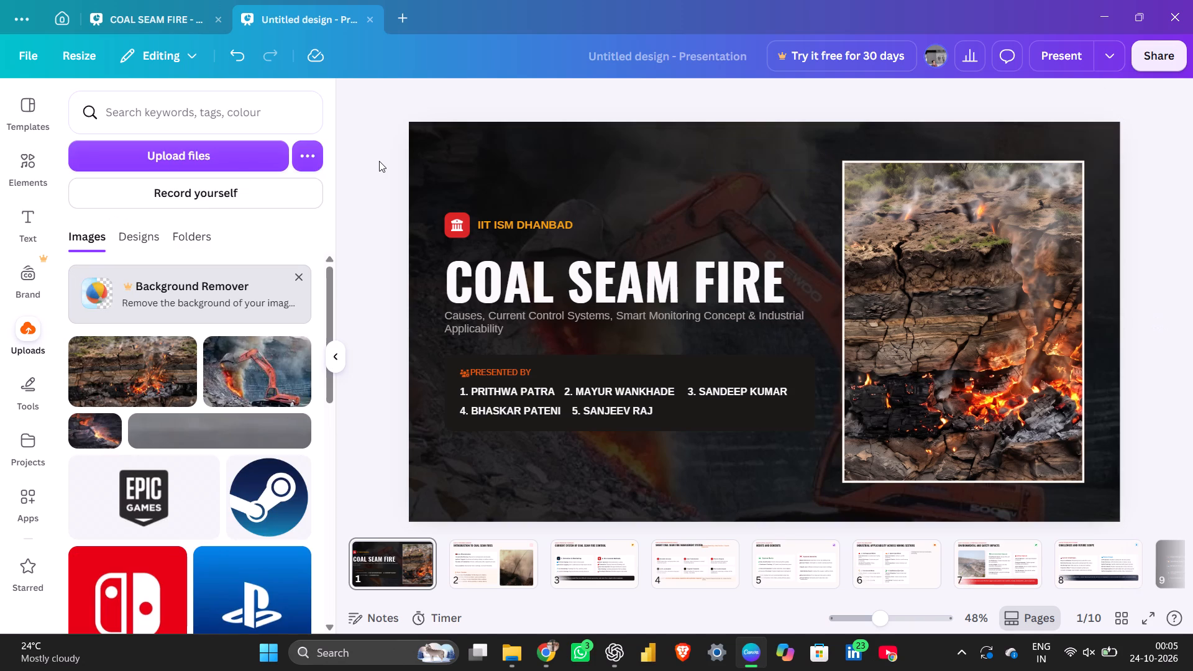
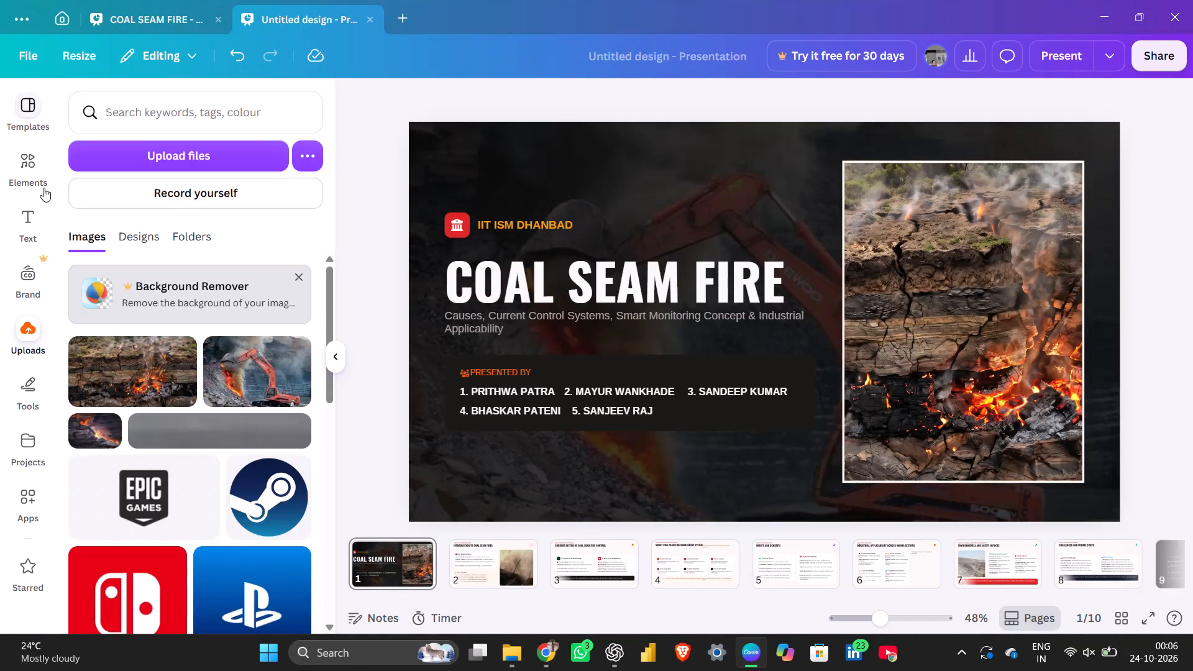
Browse the graphics category of the elements library for artwork suited to the title slide.
{"action": "left_click", "coordinate": [39, 173]}
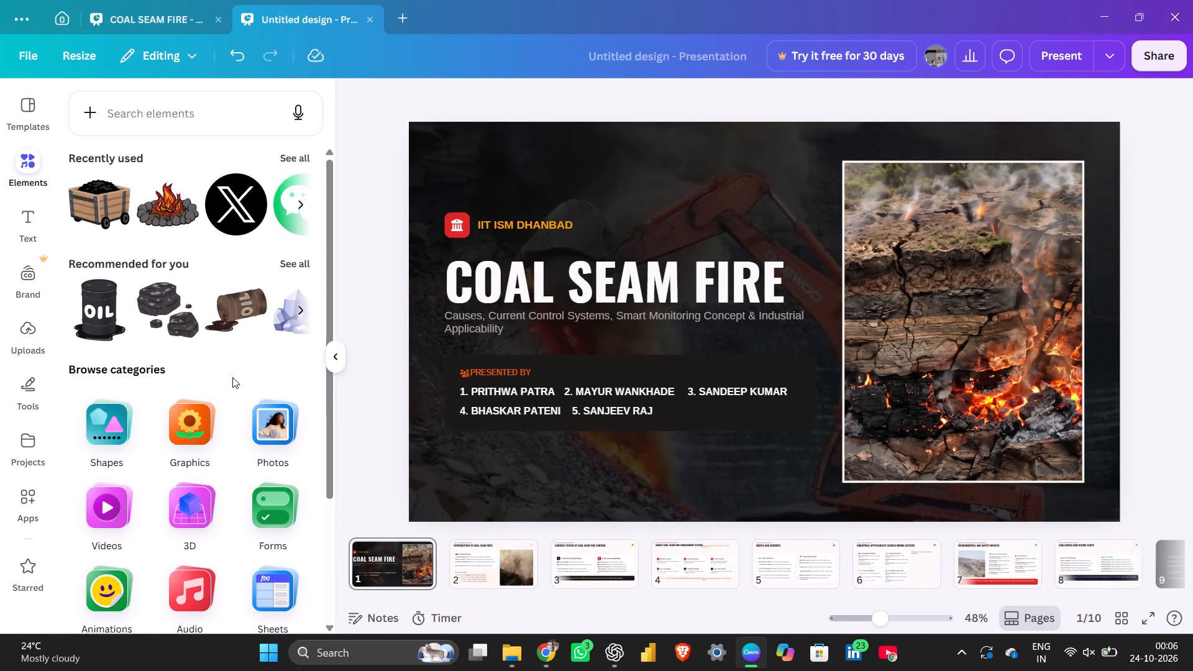
{"action": "scroll", "coordinate": [232, 377], "scroll_direction": "down", "scroll_amount": 2}
{"action": "left_click", "coordinate": [201, 331]}
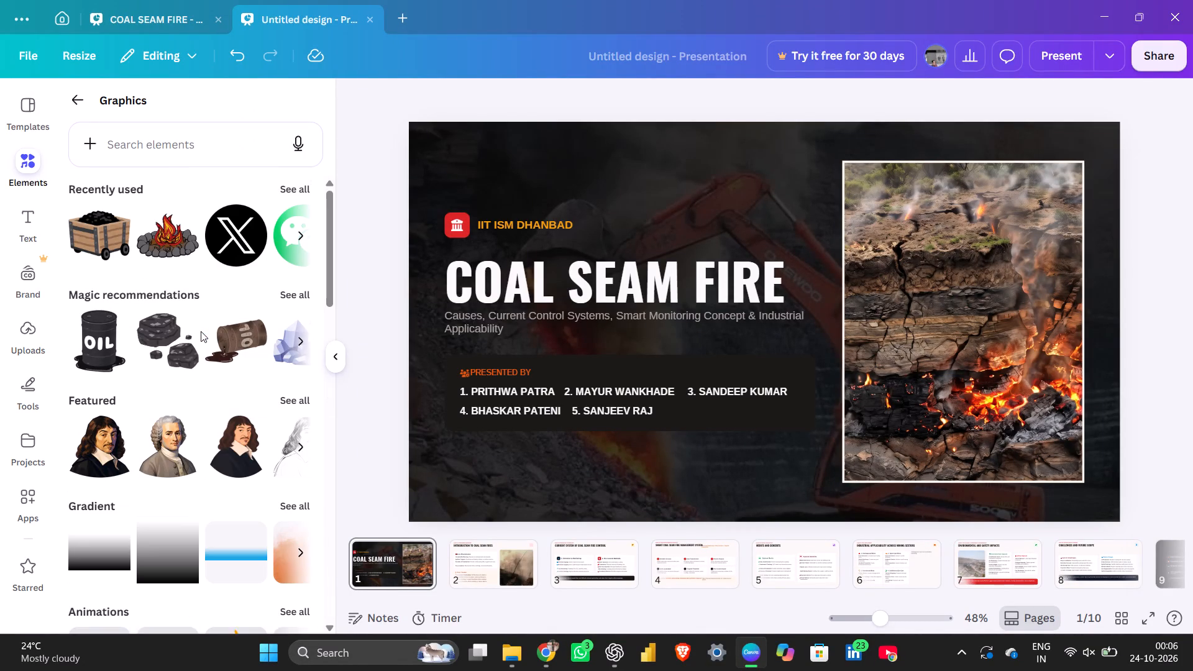
{"action": "scroll", "coordinate": [201, 331], "scroll_direction": "down", "scroll_amount": 6}
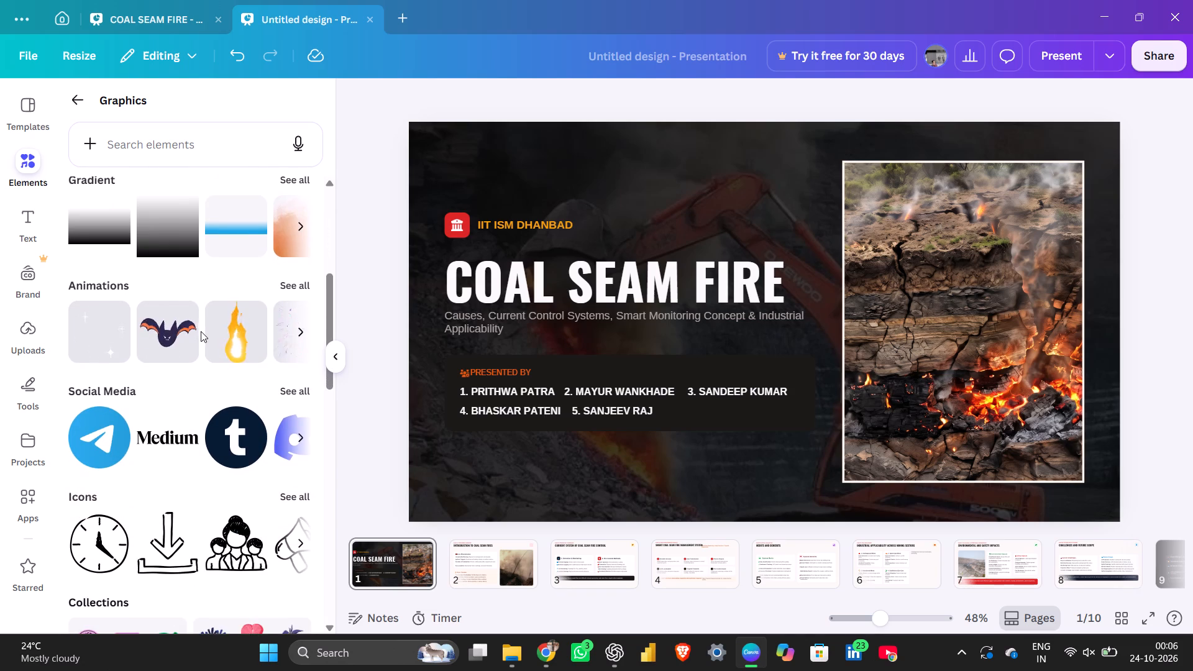
{"action": "scroll", "coordinate": [201, 331], "scroll_direction": "down", "scroll_amount": 6}
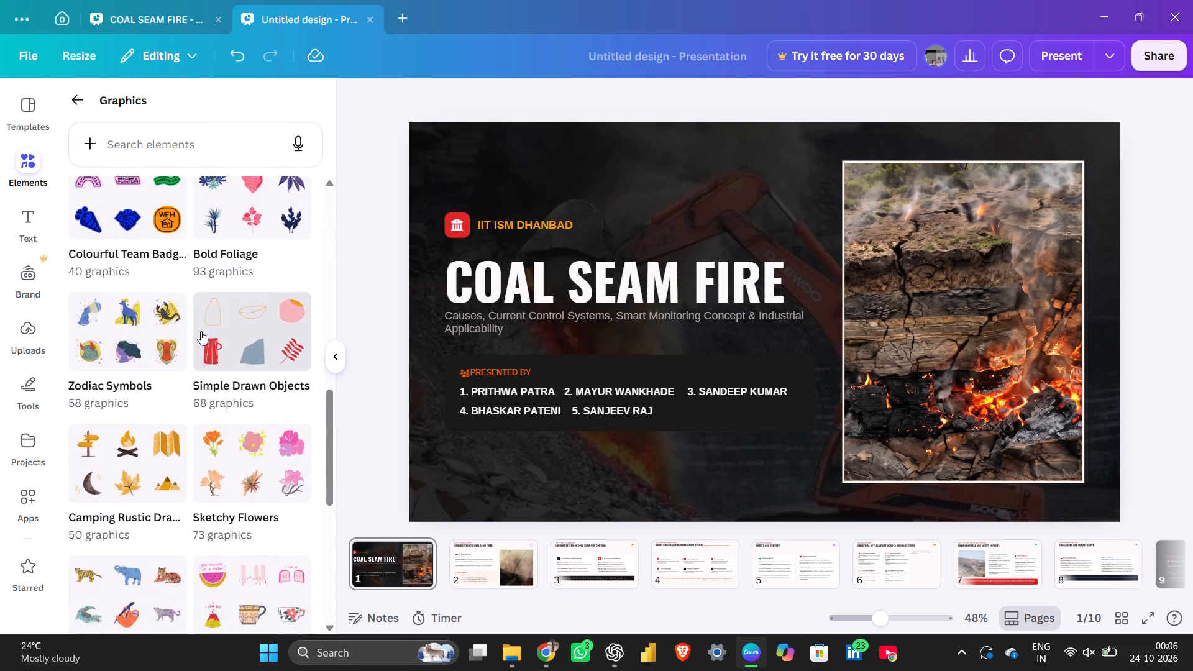
{"action": "scroll", "coordinate": [201, 331], "scroll_direction": "down", "scroll_amount": 1}
{"action": "scroll", "coordinate": [201, 331], "scroll_direction": "up", "scroll_amount": 2}
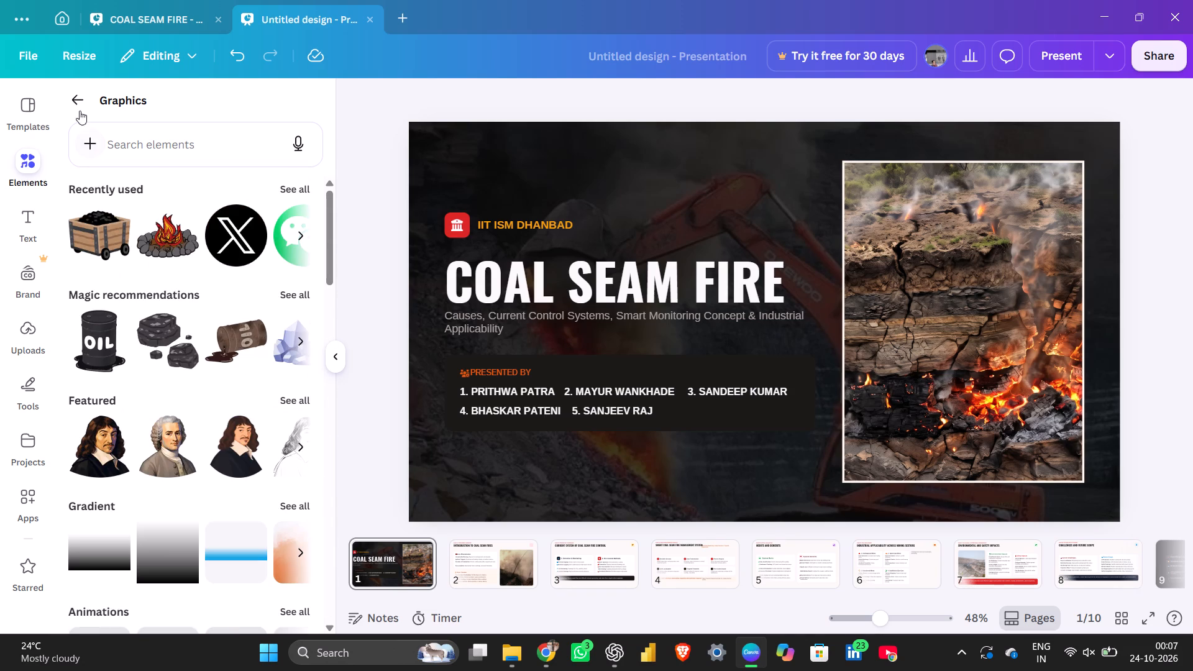
{"action": "left_click", "coordinate": [76, 104]}
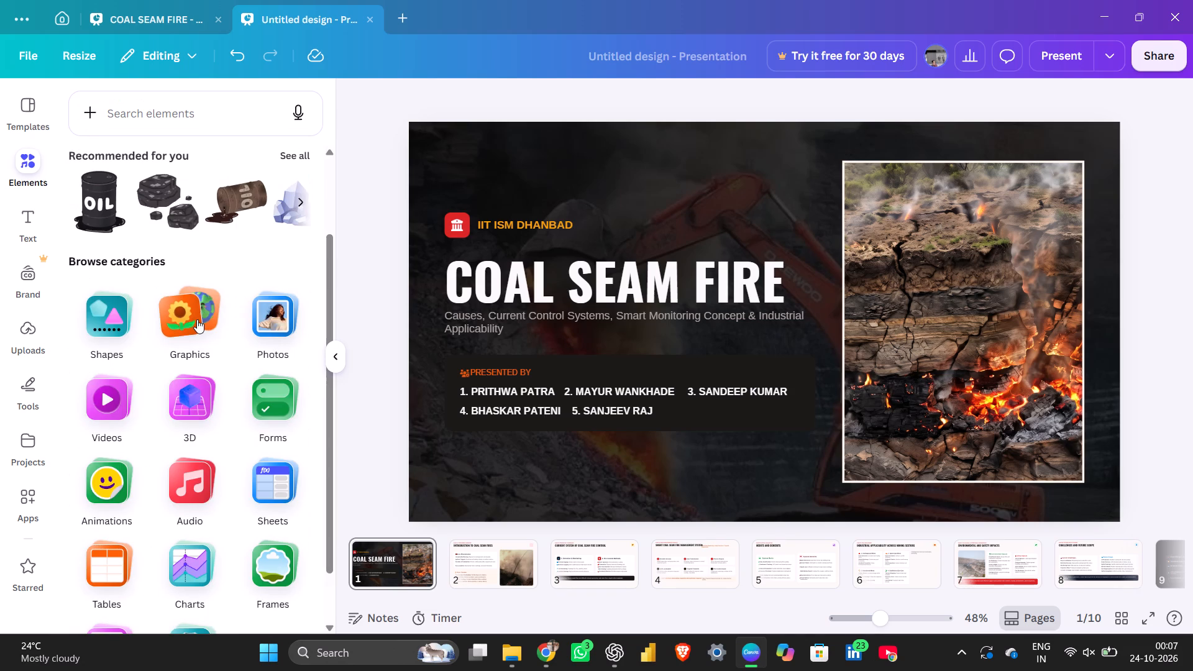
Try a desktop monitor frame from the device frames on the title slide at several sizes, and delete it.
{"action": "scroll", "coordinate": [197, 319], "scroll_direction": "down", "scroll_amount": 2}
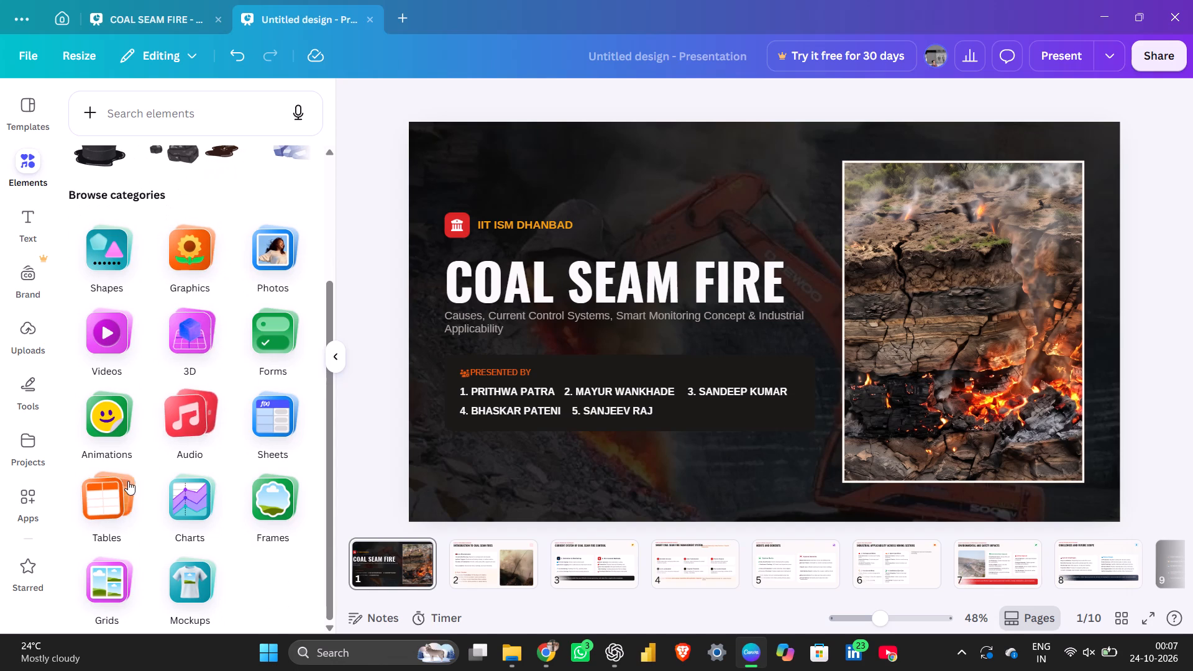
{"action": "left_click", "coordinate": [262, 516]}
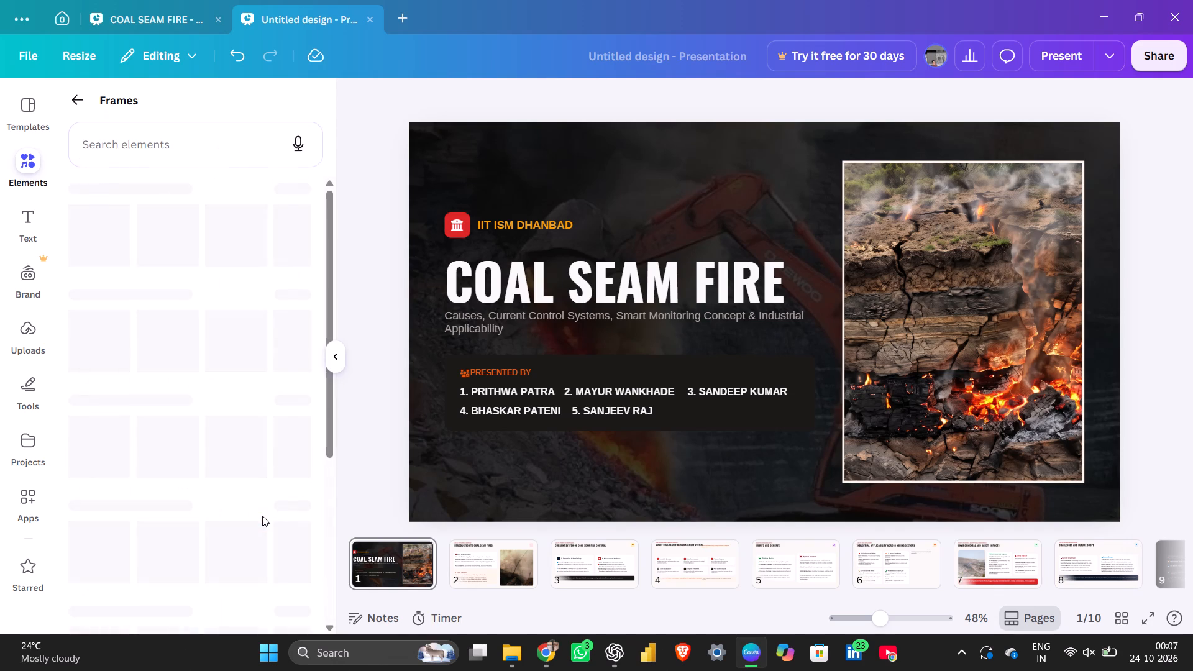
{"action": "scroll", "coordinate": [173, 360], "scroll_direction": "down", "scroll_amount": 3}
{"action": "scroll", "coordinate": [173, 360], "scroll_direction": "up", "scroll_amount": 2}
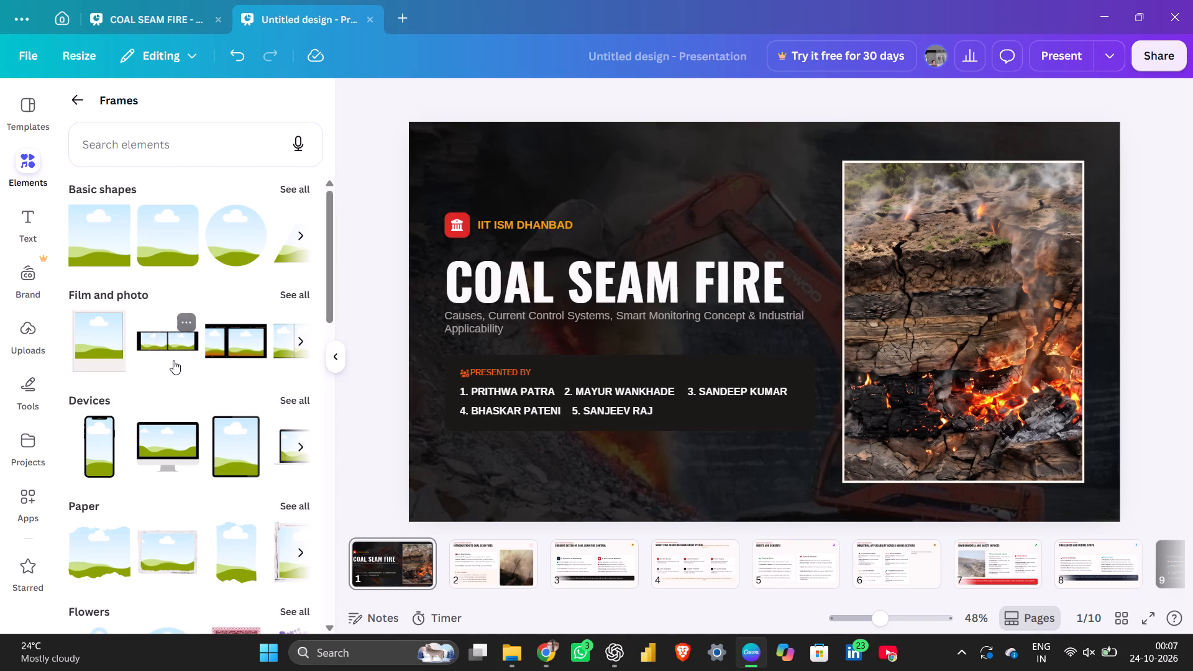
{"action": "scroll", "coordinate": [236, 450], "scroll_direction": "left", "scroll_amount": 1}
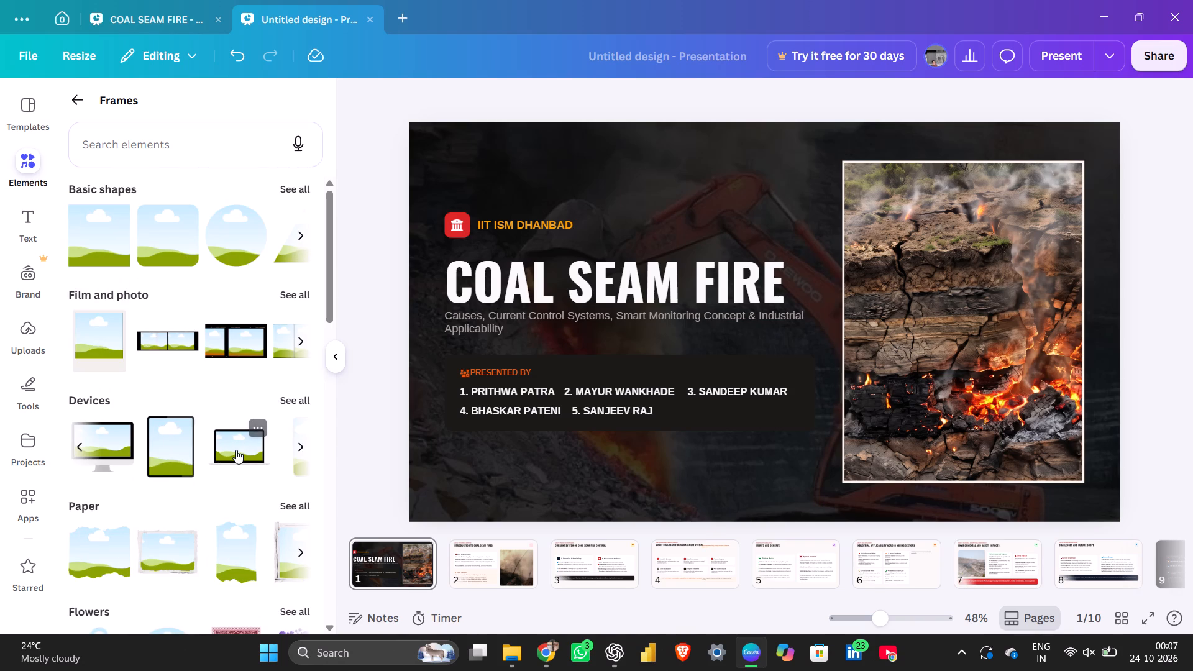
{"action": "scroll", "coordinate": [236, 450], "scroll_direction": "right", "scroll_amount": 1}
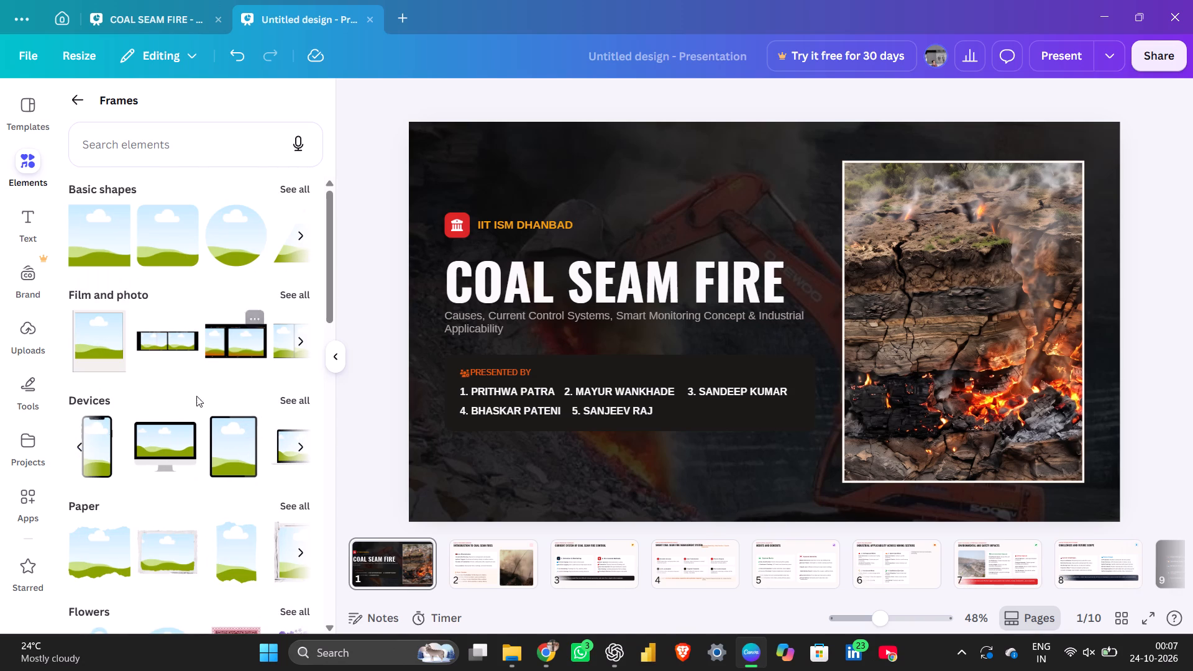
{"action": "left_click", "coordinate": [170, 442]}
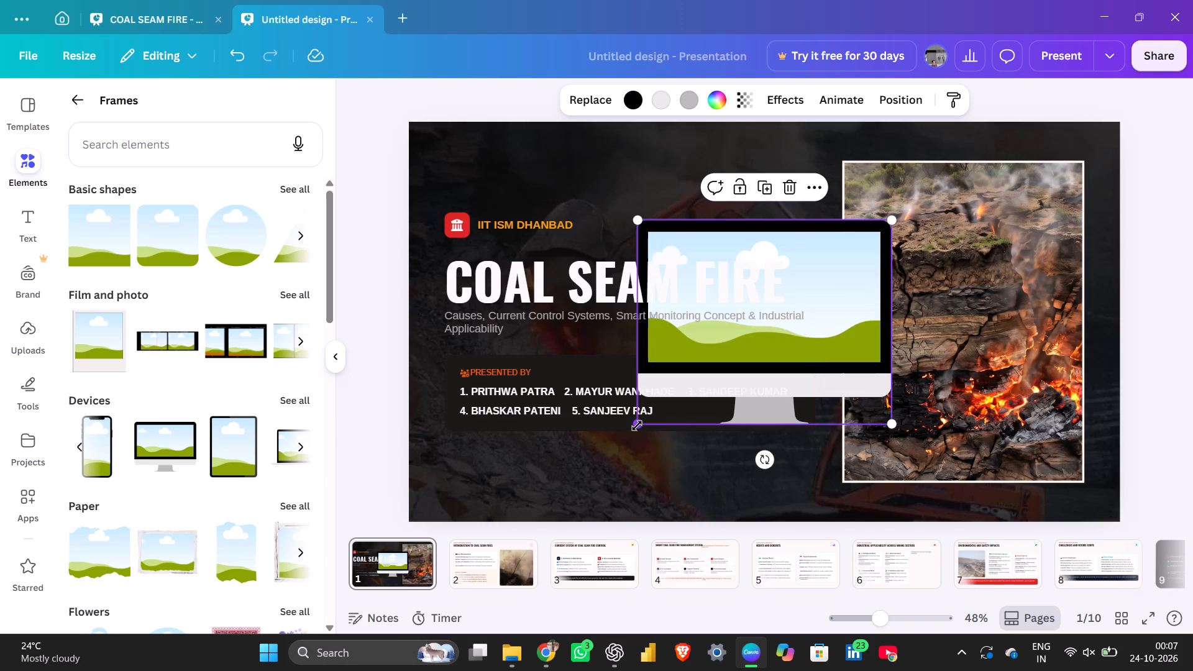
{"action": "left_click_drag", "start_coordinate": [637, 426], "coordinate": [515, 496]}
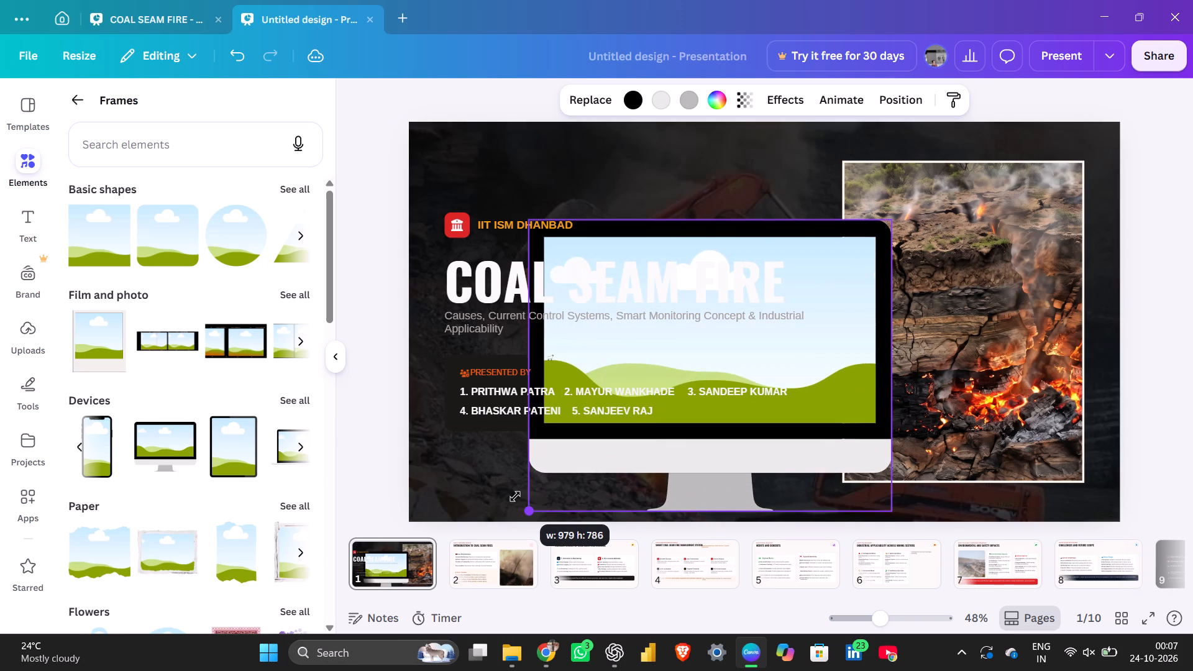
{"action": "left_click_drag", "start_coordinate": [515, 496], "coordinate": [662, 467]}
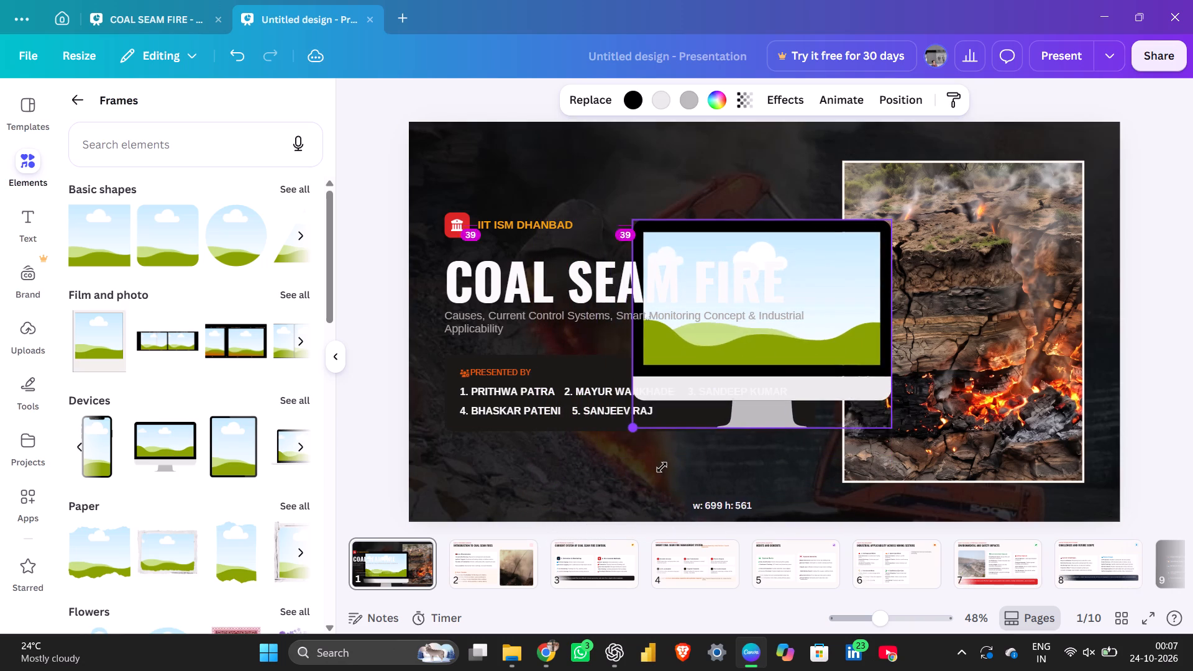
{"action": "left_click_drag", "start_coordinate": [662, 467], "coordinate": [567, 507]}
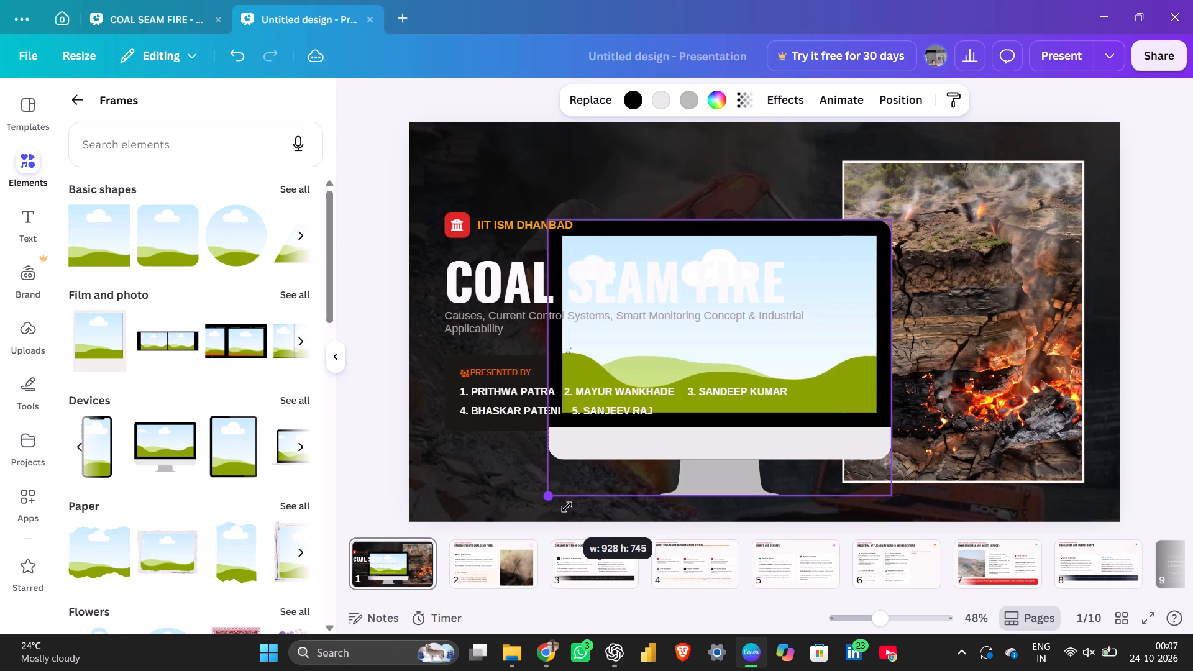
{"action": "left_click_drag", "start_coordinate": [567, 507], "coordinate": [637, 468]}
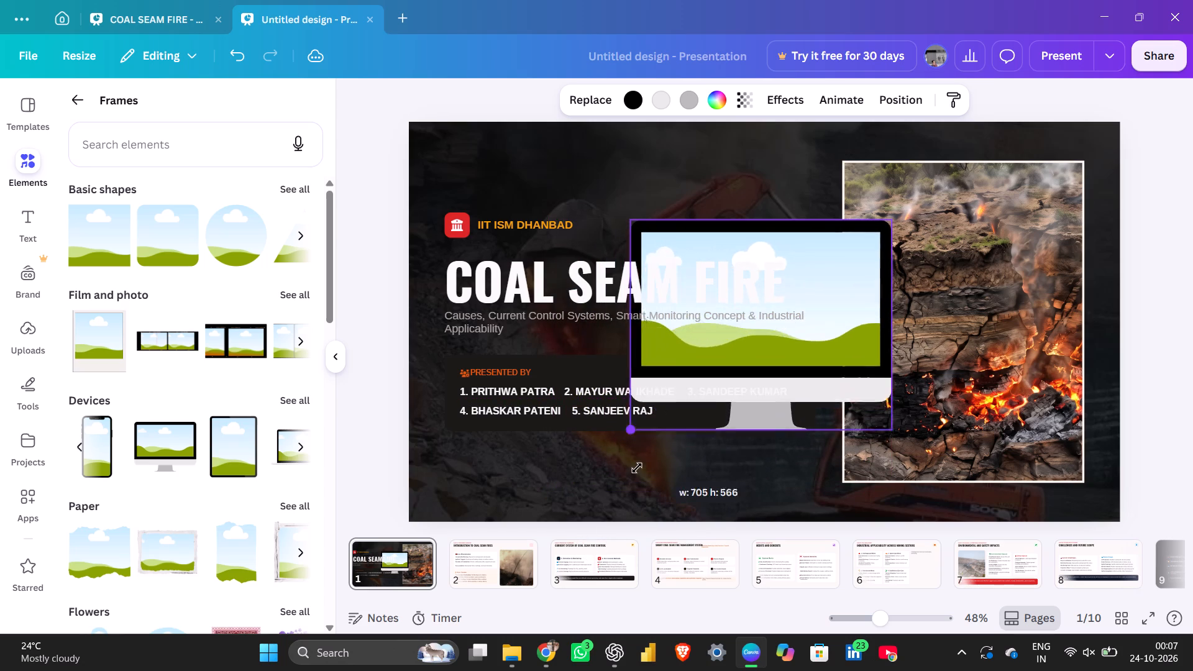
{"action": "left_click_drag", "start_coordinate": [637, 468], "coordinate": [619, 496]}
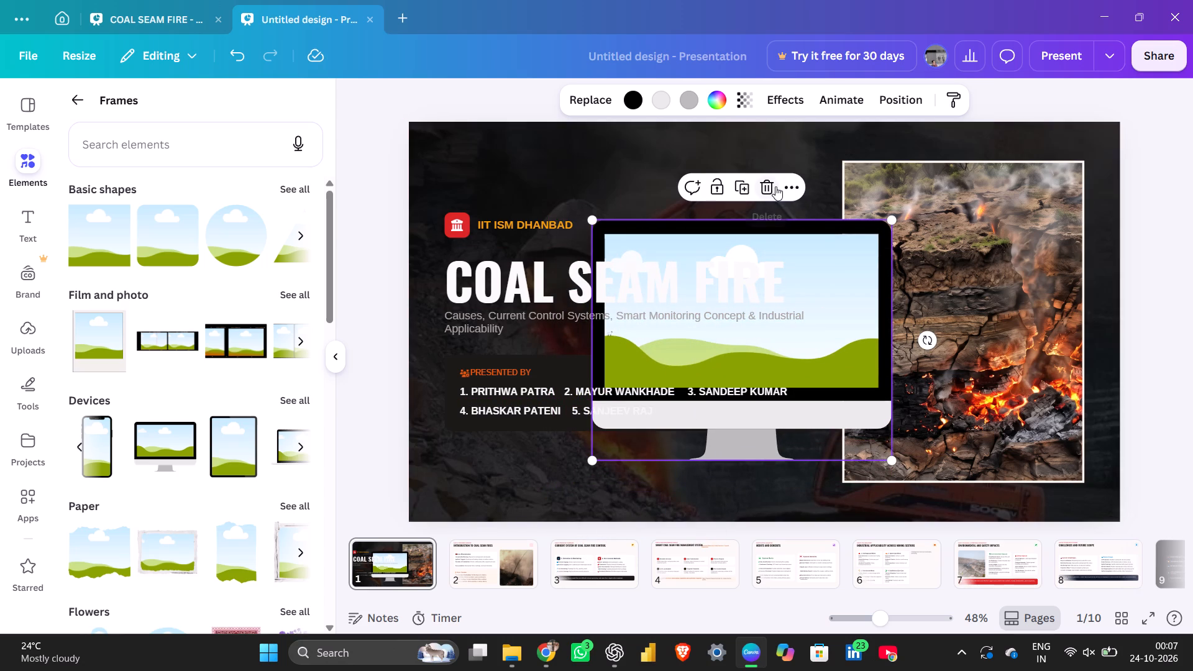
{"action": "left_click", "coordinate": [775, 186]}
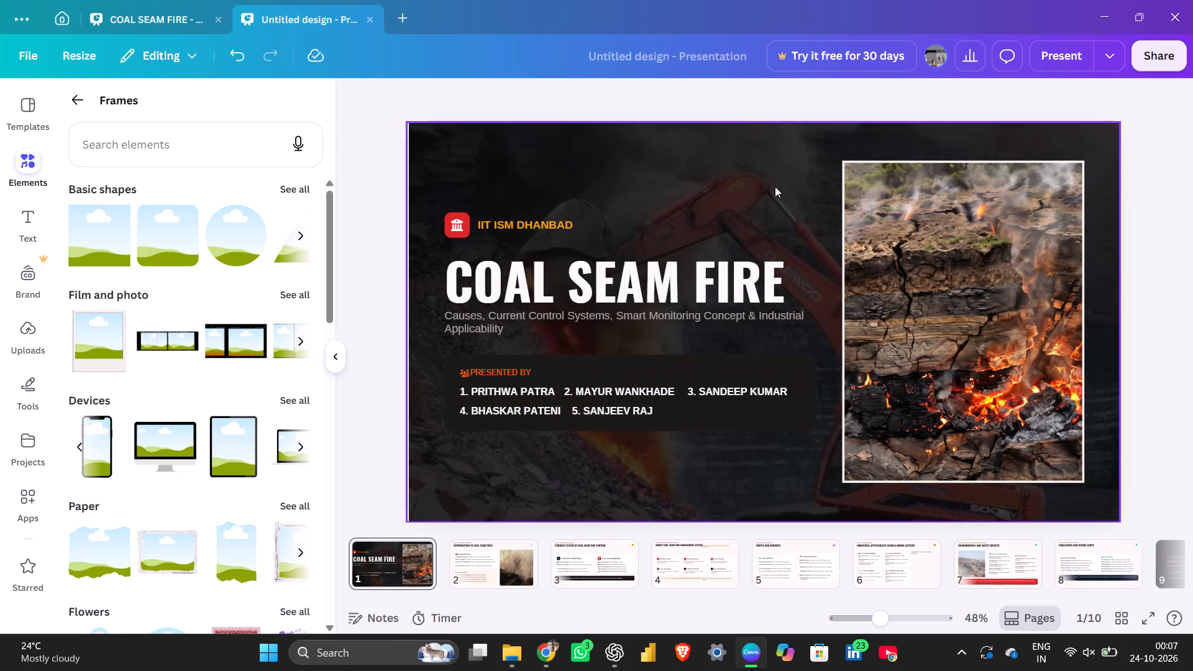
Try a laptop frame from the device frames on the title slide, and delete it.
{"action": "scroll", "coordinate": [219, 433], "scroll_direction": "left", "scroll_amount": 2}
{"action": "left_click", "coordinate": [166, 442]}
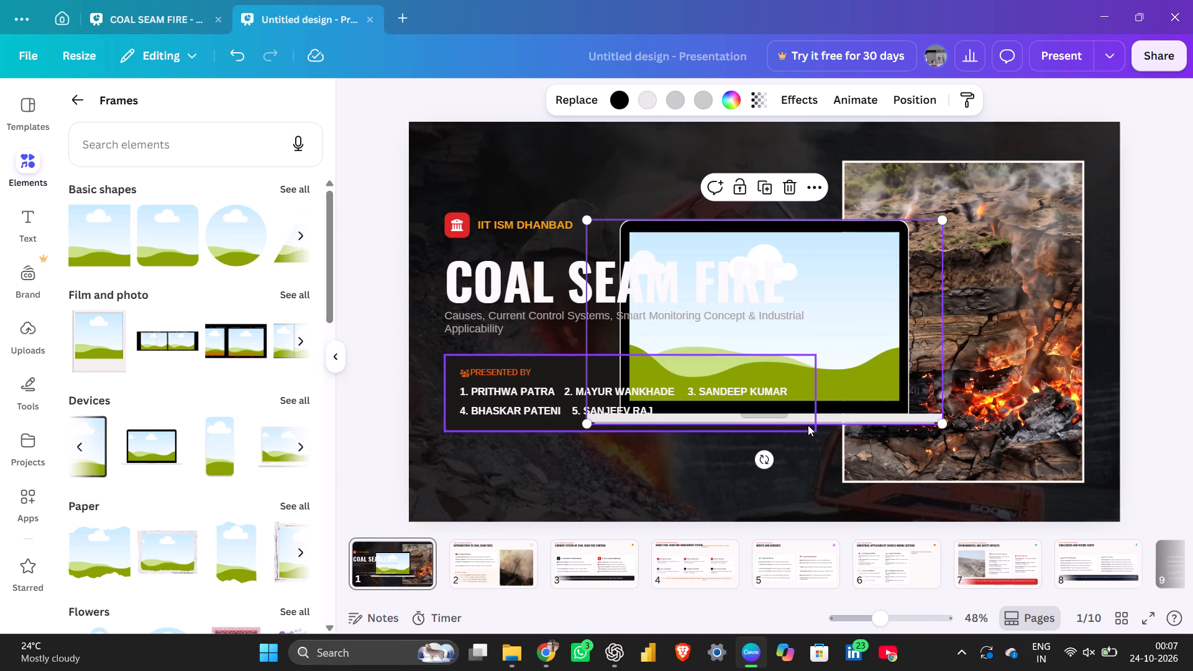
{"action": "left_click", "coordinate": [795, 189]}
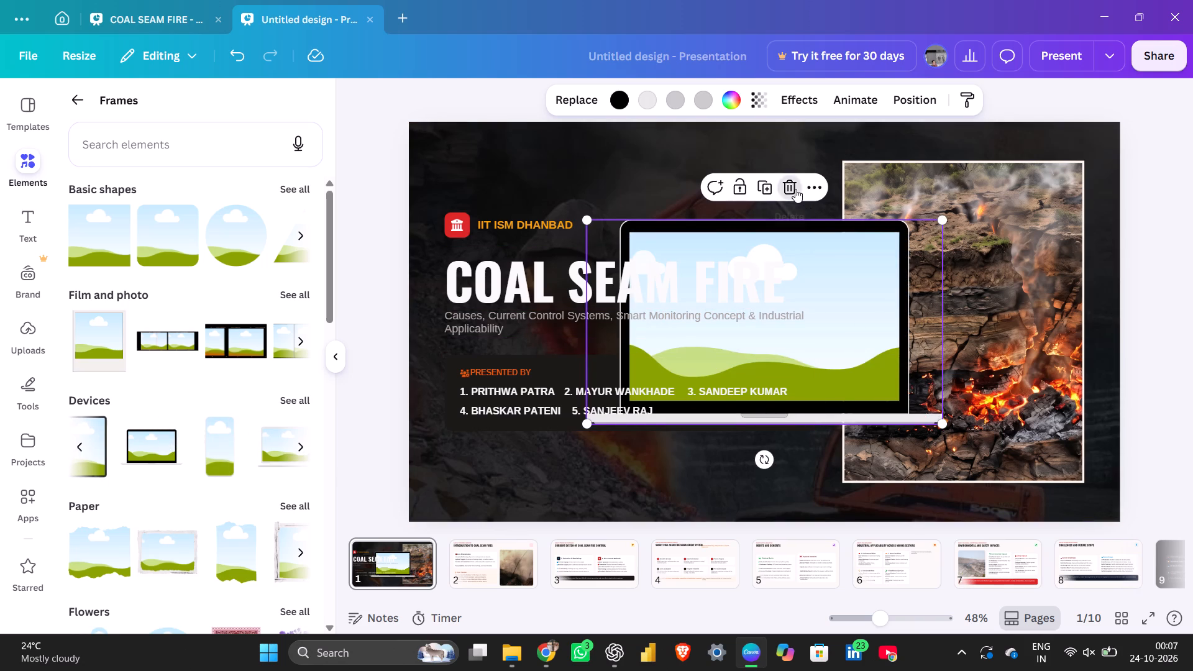
Look through the remaining frame collections, including paper, flowers, blob, retro and letters, for a frame that suits the title slide.
{"action": "scroll", "coordinate": [235, 403], "scroll_direction": "left", "scroll_amount": 2}
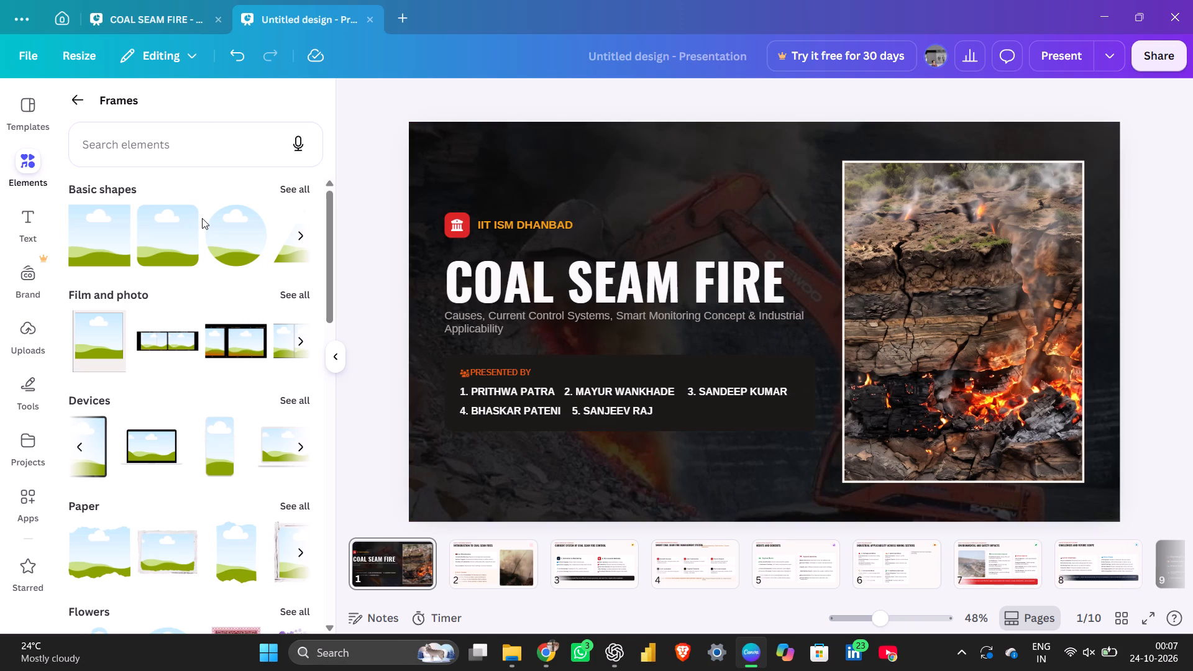
{"action": "scroll", "coordinate": [199, 401], "scroll_direction": "down", "scroll_amount": 3}
{"action": "scroll", "coordinate": [199, 401], "scroll_direction": "right", "scroll_amount": 3}
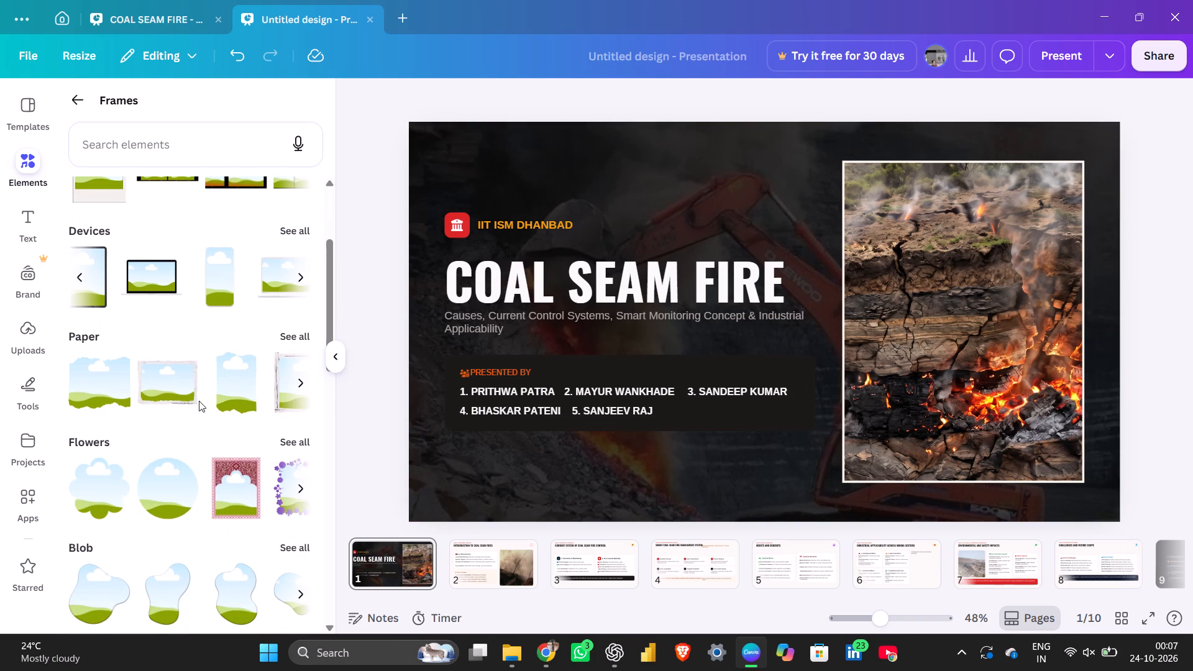
{"action": "scroll", "coordinate": [199, 401], "scroll_direction": "left", "scroll_amount": 4}
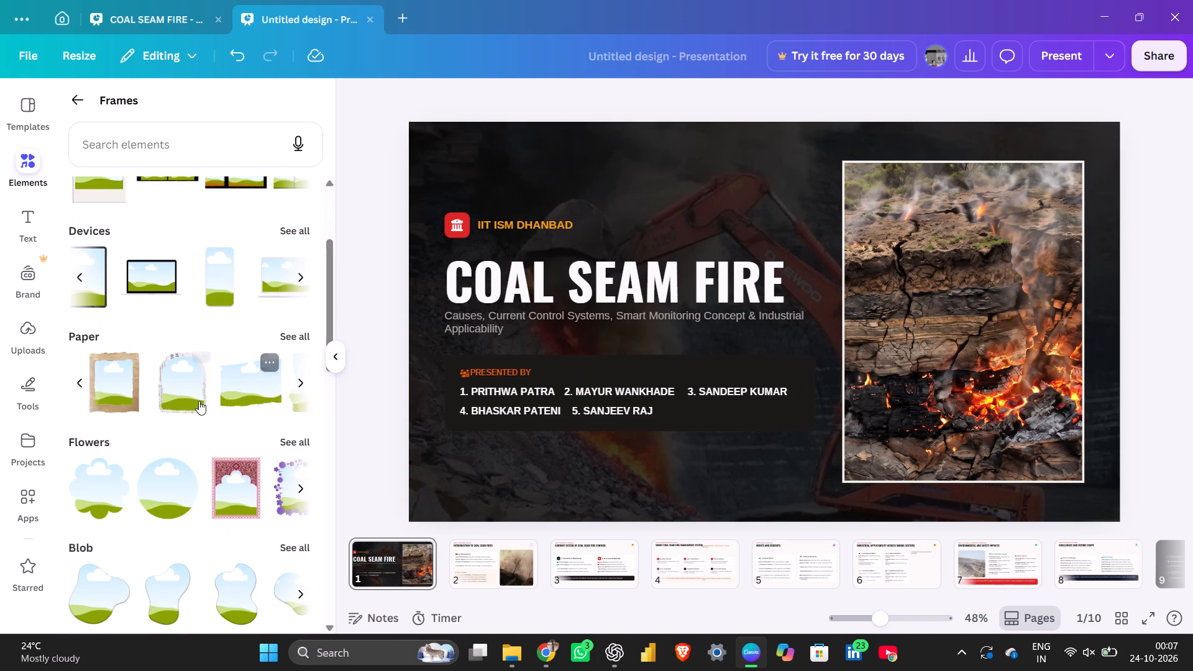
{"action": "scroll", "coordinate": [199, 401], "scroll_direction": "left", "scroll_amount": 2}
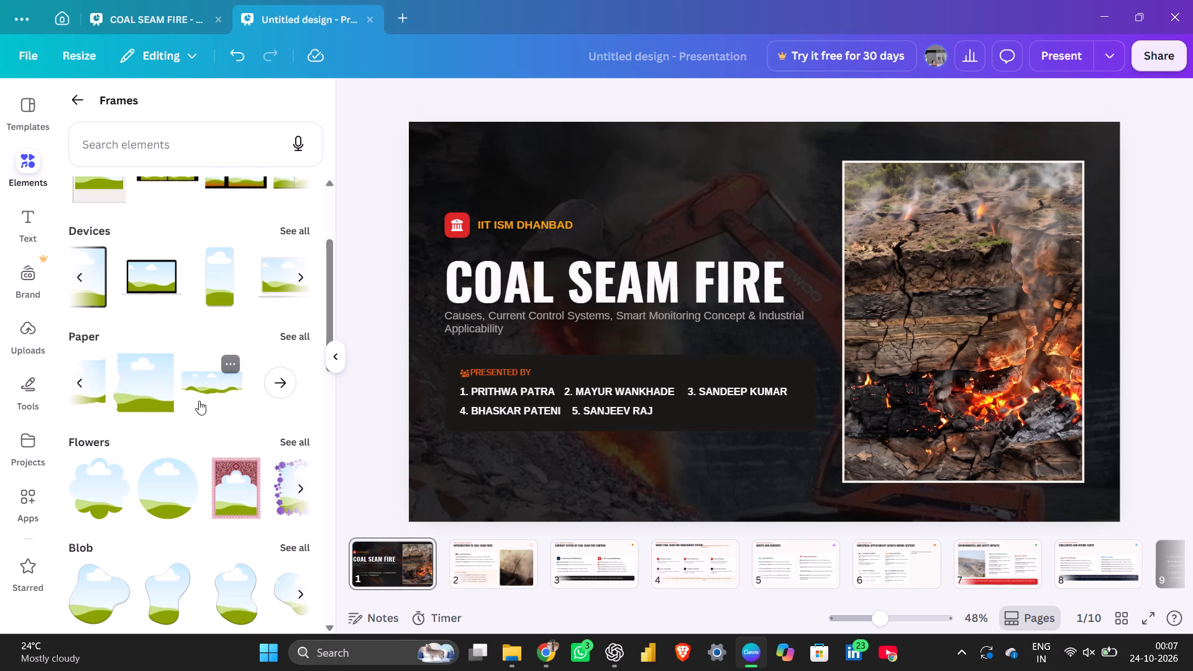
{"action": "scroll", "coordinate": [199, 401], "scroll_direction": "right", "scroll_amount": 9}
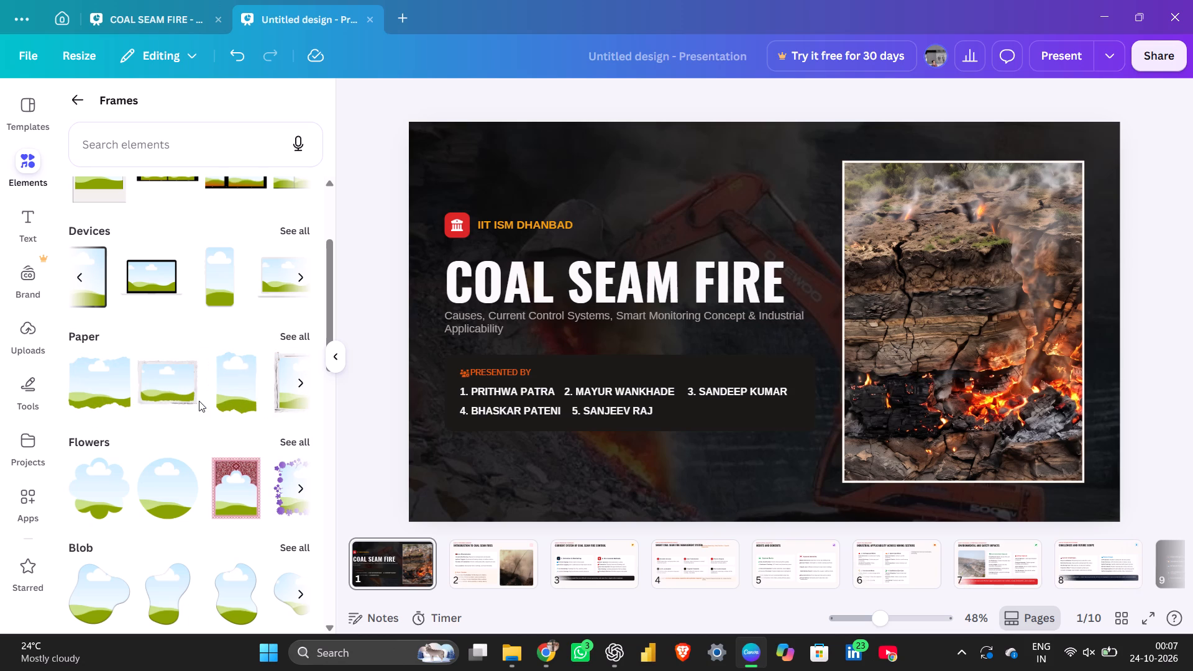
{"action": "scroll", "coordinate": [199, 401], "scroll_direction": "down", "scroll_amount": 2}
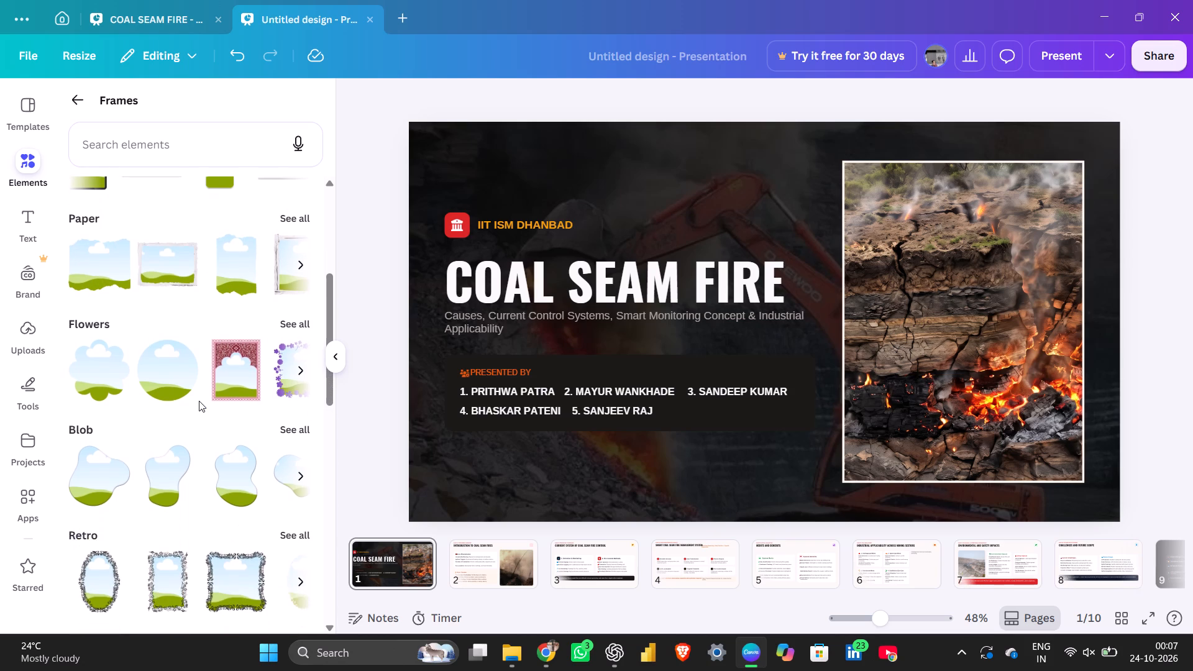
{"action": "scroll", "coordinate": [221, 451], "scroll_direction": "down", "scroll_amount": 3}
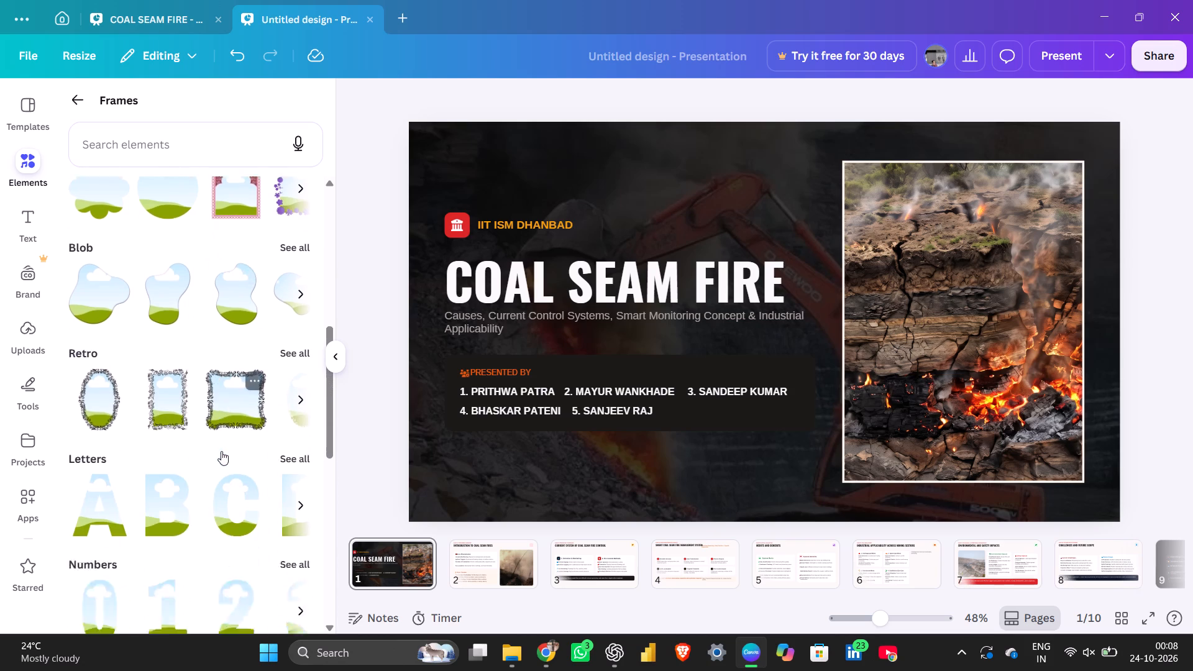
{"action": "scroll", "coordinate": [221, 451], "scroll_direction": "down", "scroll_amount": 5}
{"action": "scroll", "coordinate": [221, 451], "scroll_direction": "up", "scroll_amount": 3}
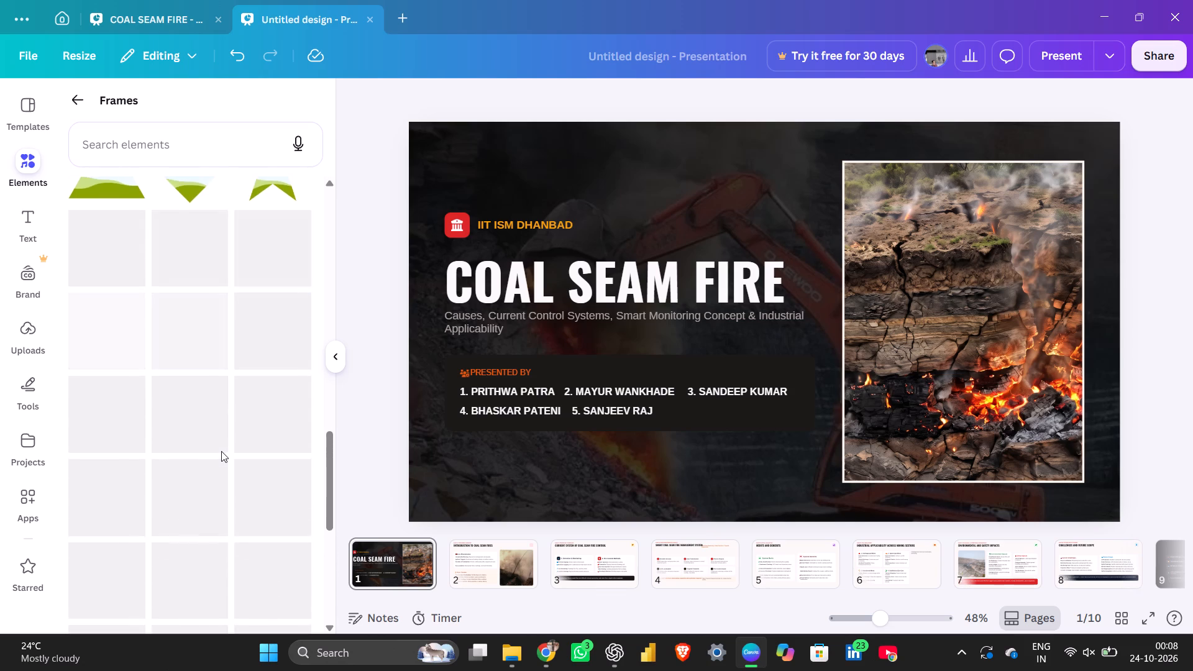
{"action": "scroll", "coordinate": [221, 451], "scroll_direction": "down", "scroll_amount": 4}
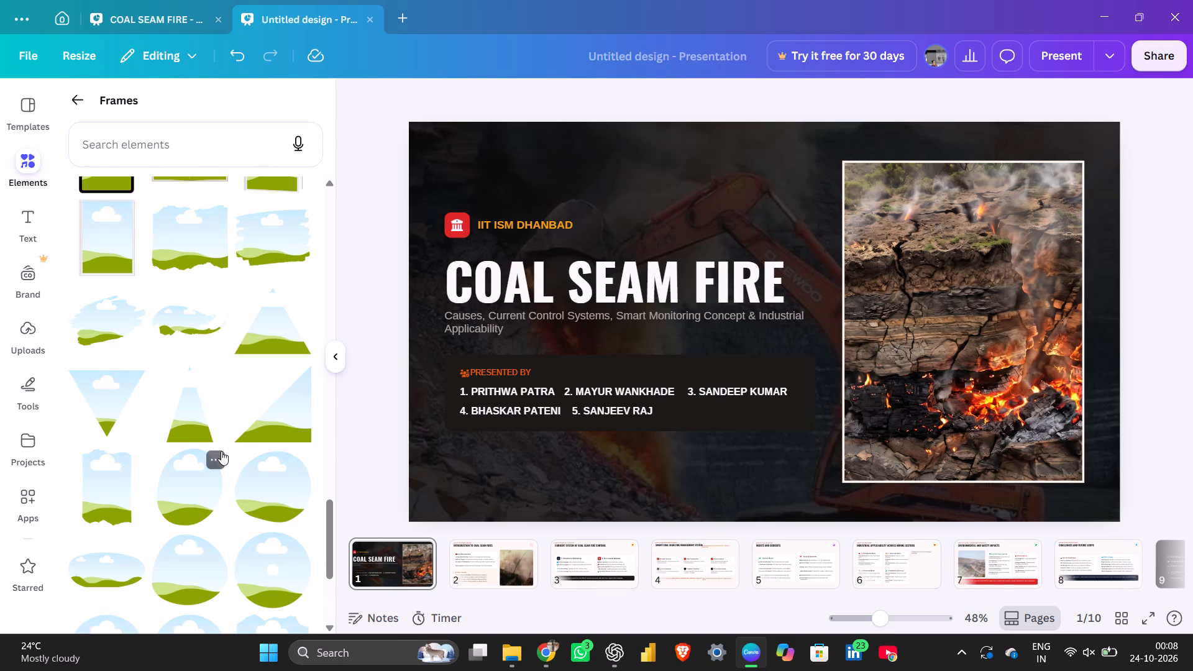
{"action": "scroll", "coordinate": [221, 451], "scroll_direction": "down", "scroll_amount": 4}
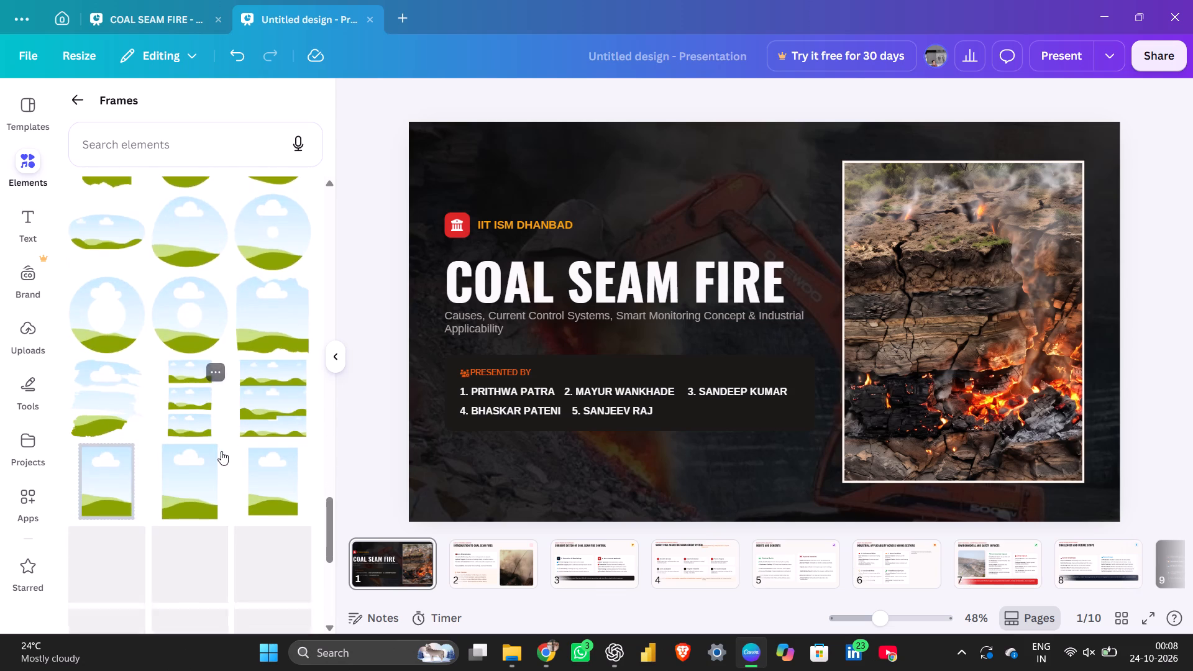
{"action": "scroll", "coordinate": [221, 451], "scroll_direction": "down", "scroll_amount": 1}
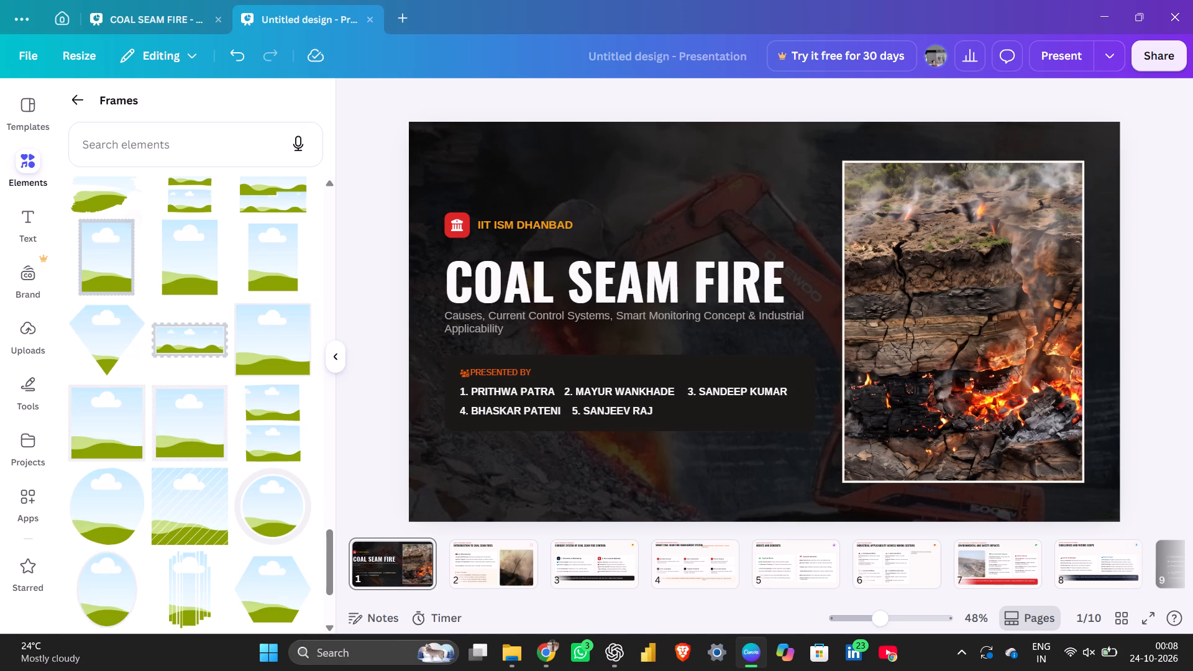
{"action": "left_click", "coordinate": [75, 106]}
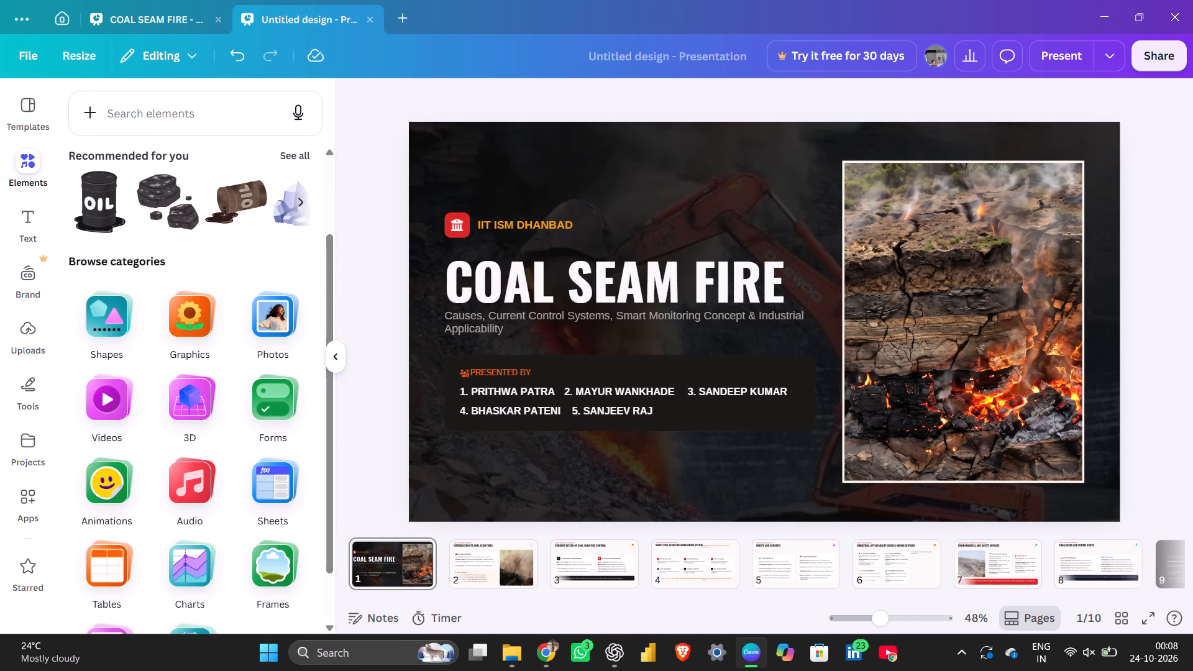
Search the elements library for "coal mining" and show all of the matching graphics.
{"action": "left_click", "coordinate": [130, 106]}
{"action": "type", "text": "coal"}
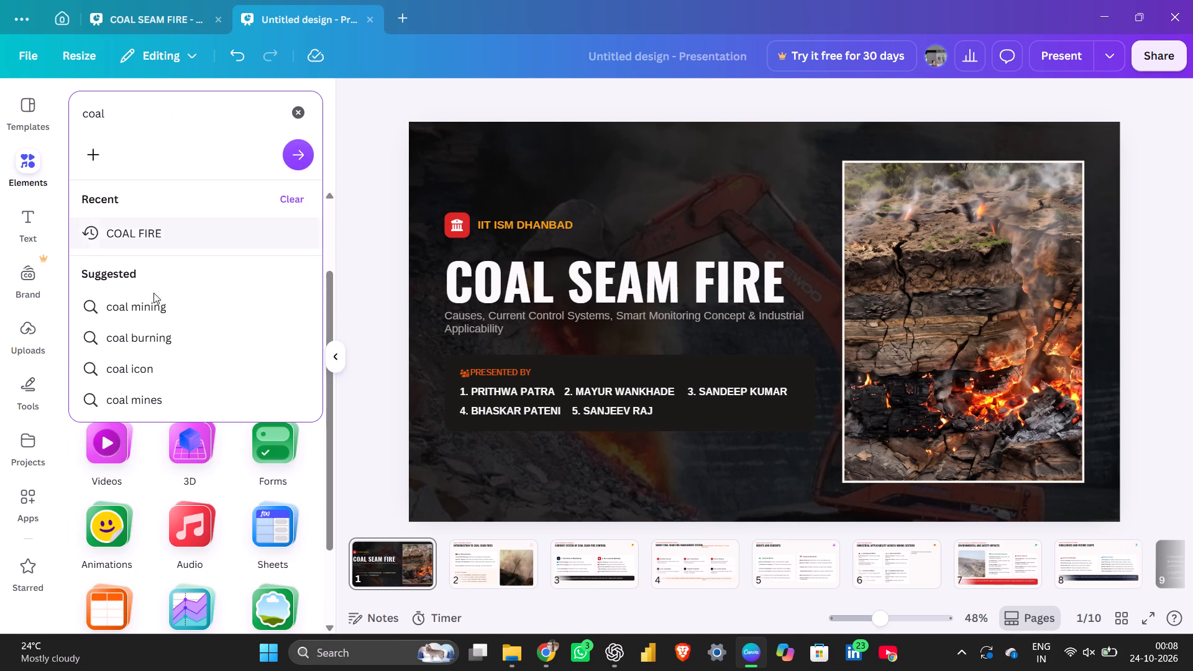
{"action": "left_click", "coordinate": [150, 317]}
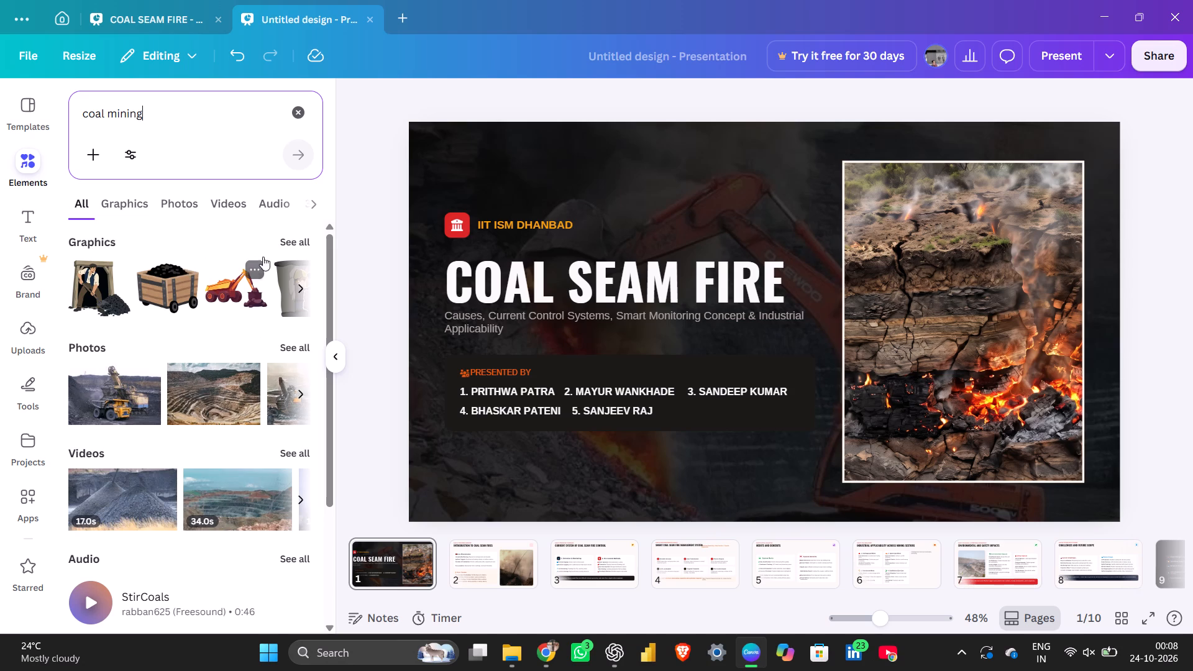
{"action": "scroll", "coordinate": [239, 361], "scroll_direction": "left", "scroll_amount": 2}
{"action": "scroll", "coordinate": [223, 454], "scroll_direction": "down", "scroll_amount": 4}
{"action": "scroll", "coordinate": [223, 454], "scroll_direction": "up", "scroll_amount": 3}
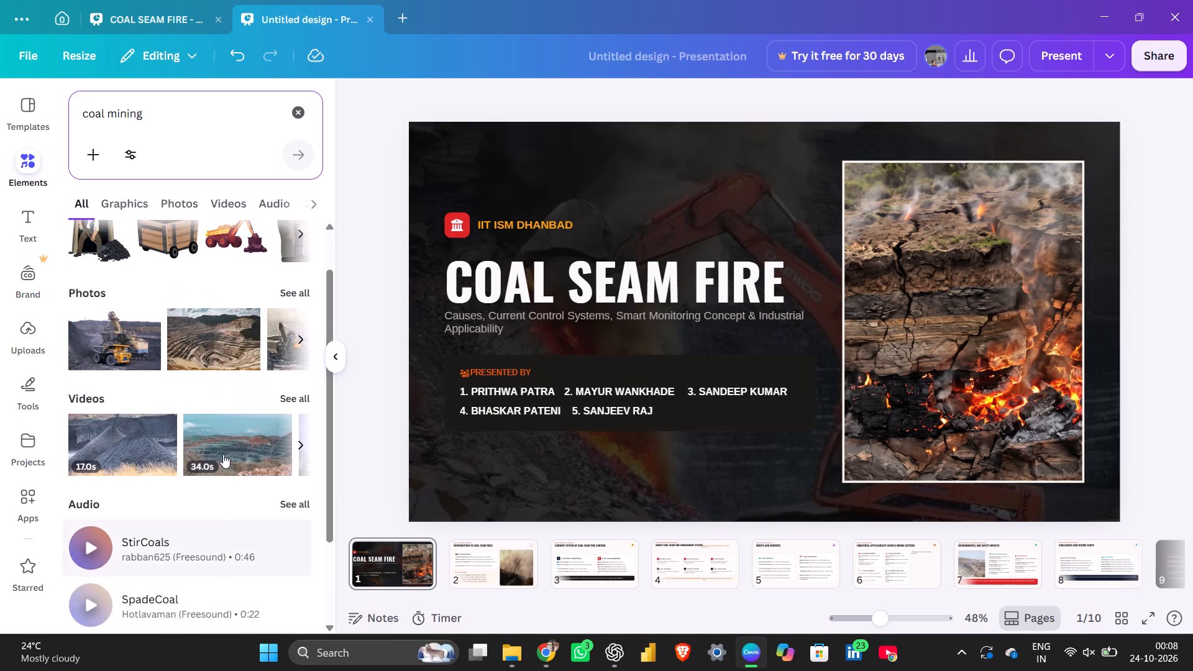
{"action": "left_click", "coordinate": [301, 232]}
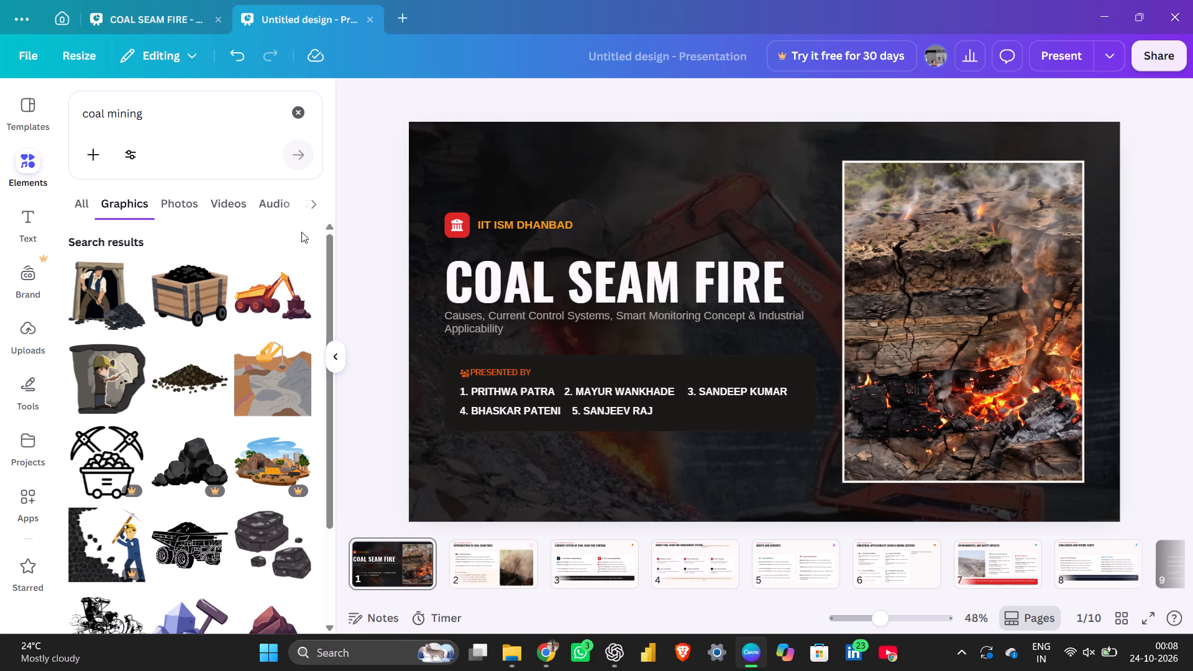
Look through the coal mining graphics for an illustration or icon that suits the title slide.
{"action": "scroll", "coordinate": [170, 367], "scroll_direction": "down", "scroll_amount": 3}
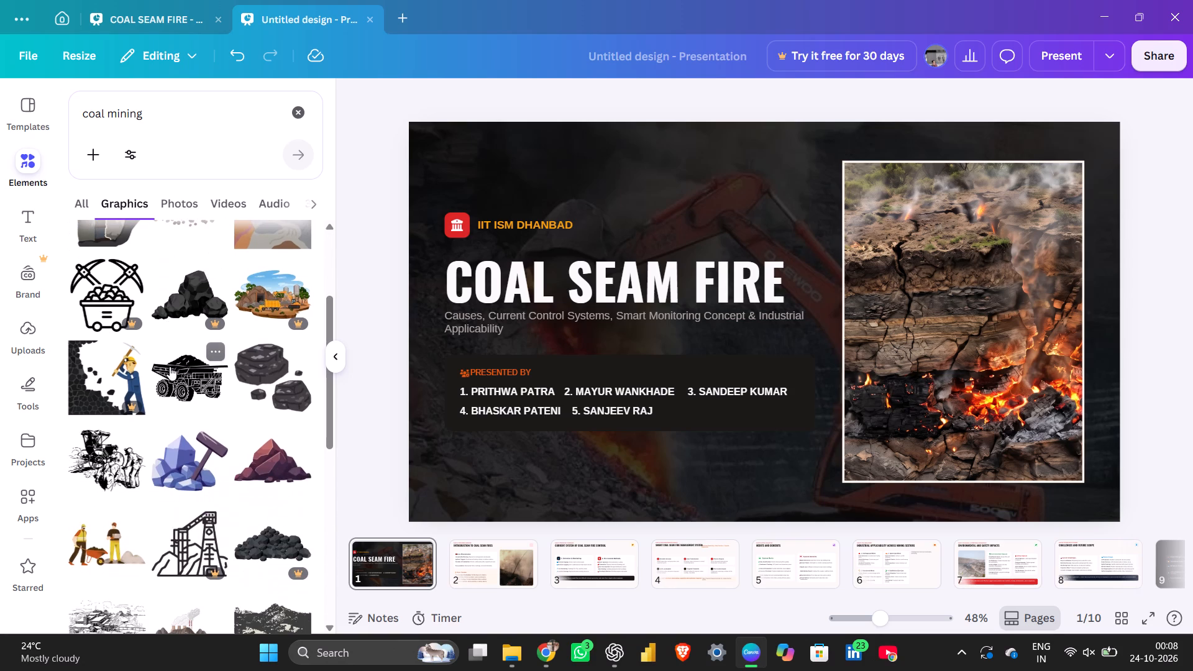
{"action": "scroll", "coordinate": [170, 367], "scroll_direction": "down", "scroll_amount": 5}
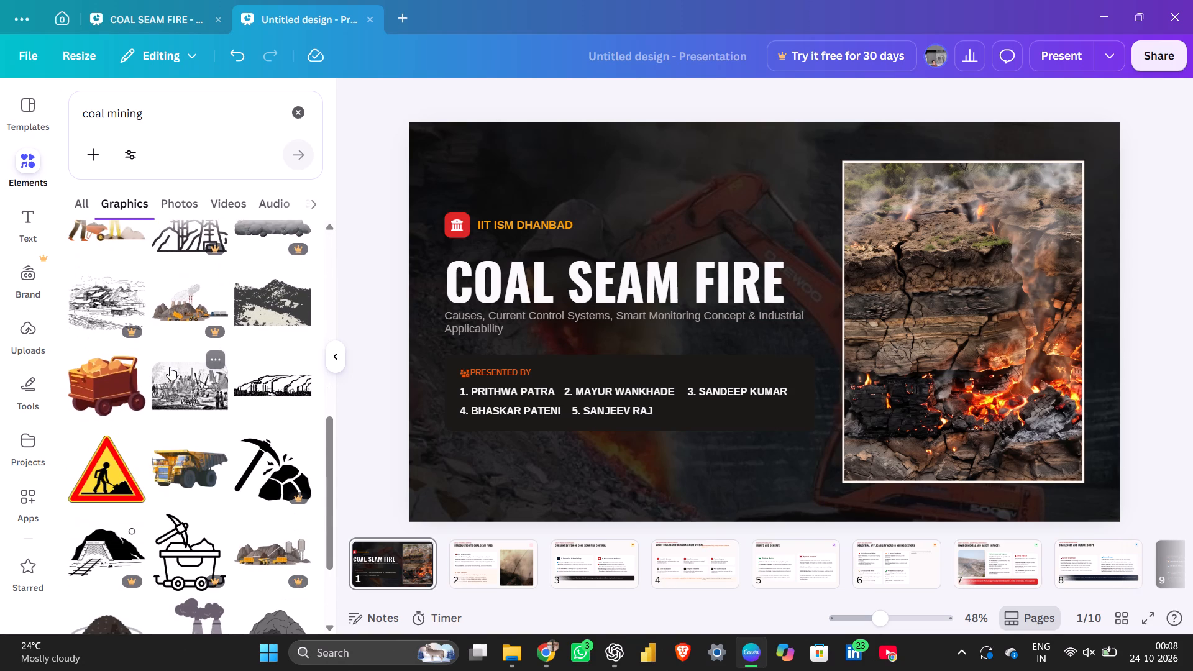
{"action": "scroll", "coordinate": [170, 367], "scroll_direction": "down", "scroll_amount": 6}
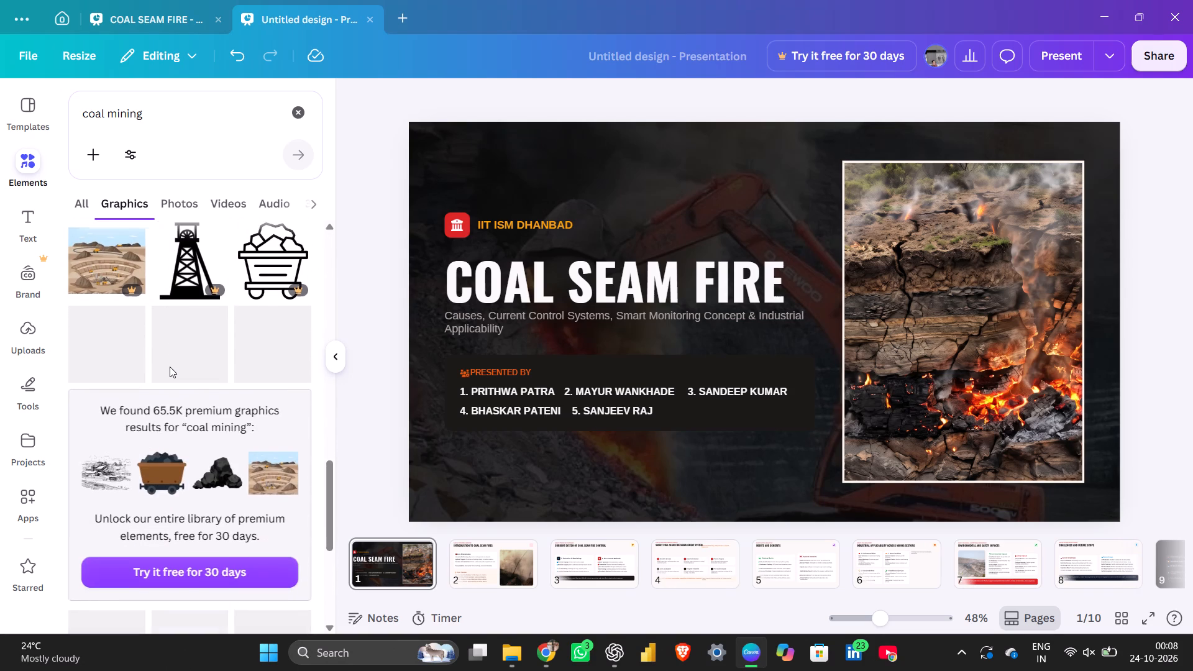
{"action": "scroll", "coordinate": [170, 367], "scroll_direction": "up", "scroll_amount": 2}
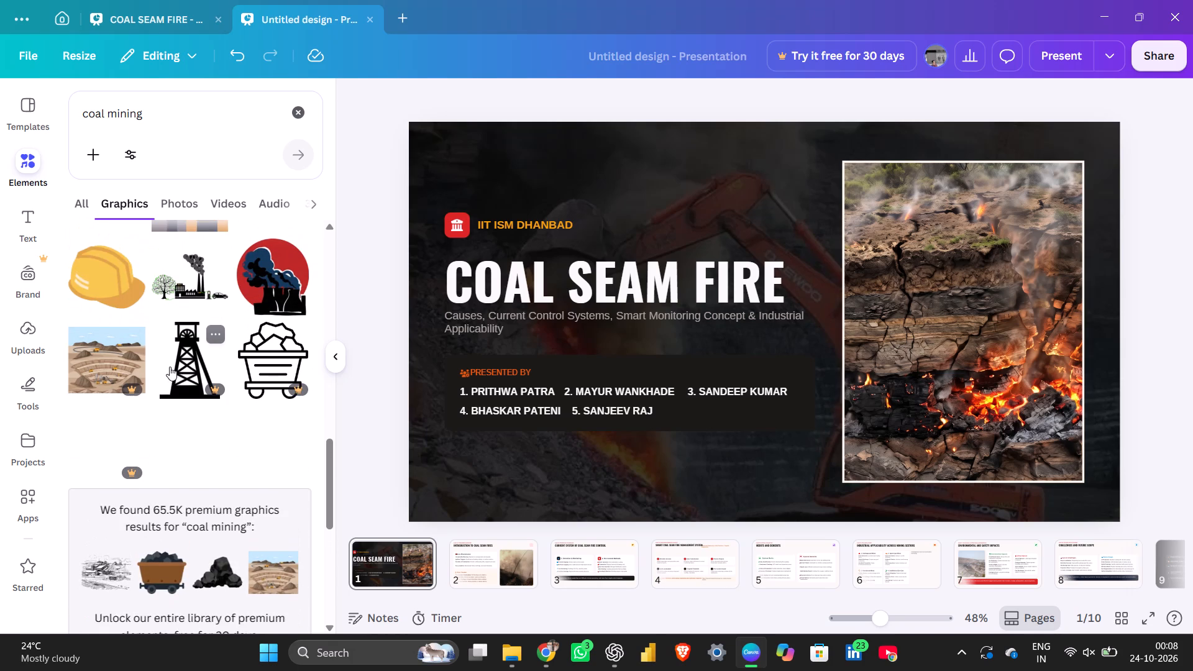
{"action": "scroll", "coordinate": [170, 367], "scroll_direction": "down", "scroll_amount": 3}
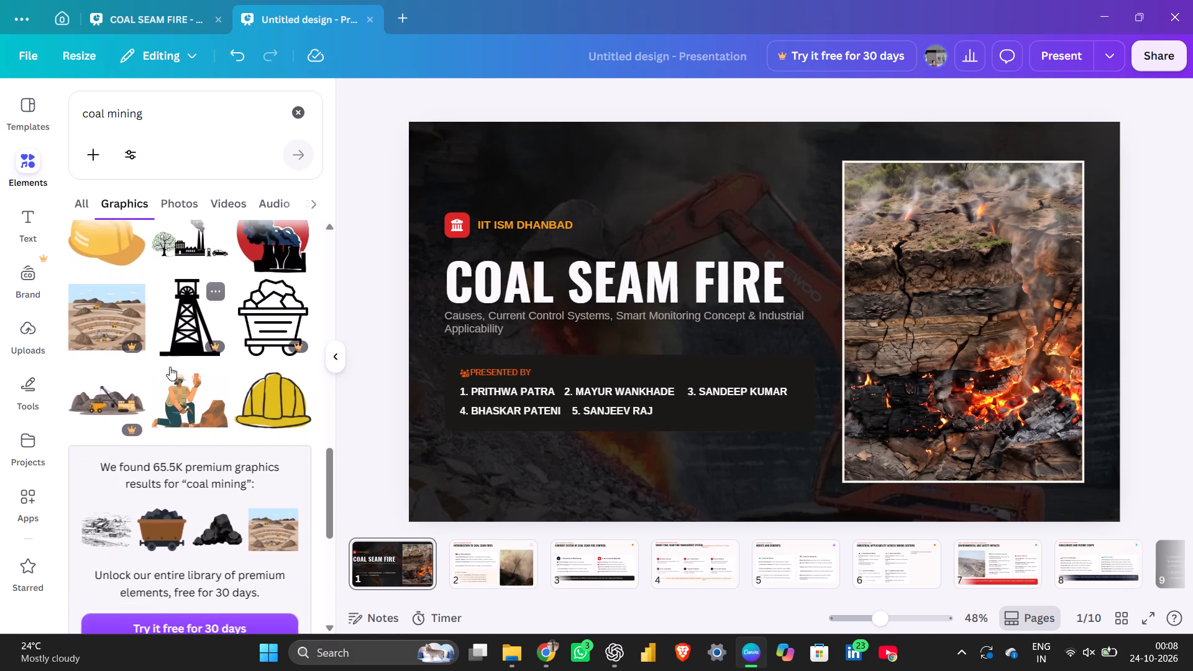
{"action": "scroll", "coordinate": [170, 367], "scroll_direction": "down", "scroll_amount": 4}
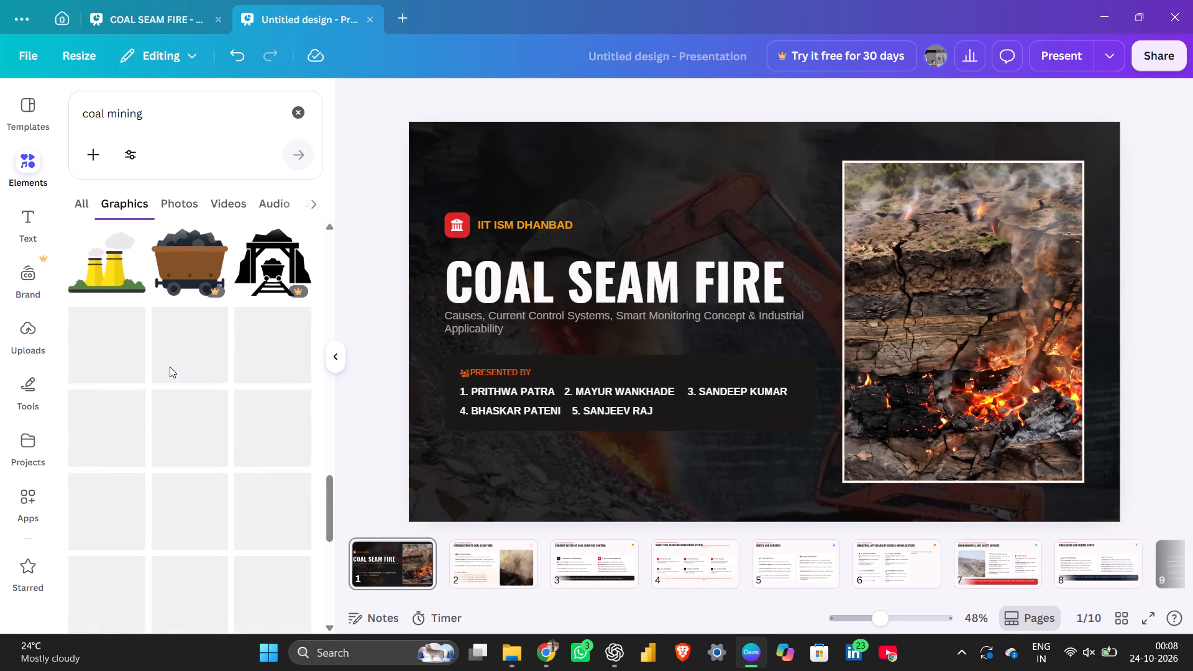
{"action": "scroll", "coordinate": [170, 367], "scroll_direction": "down", "scroll_amount": 2}
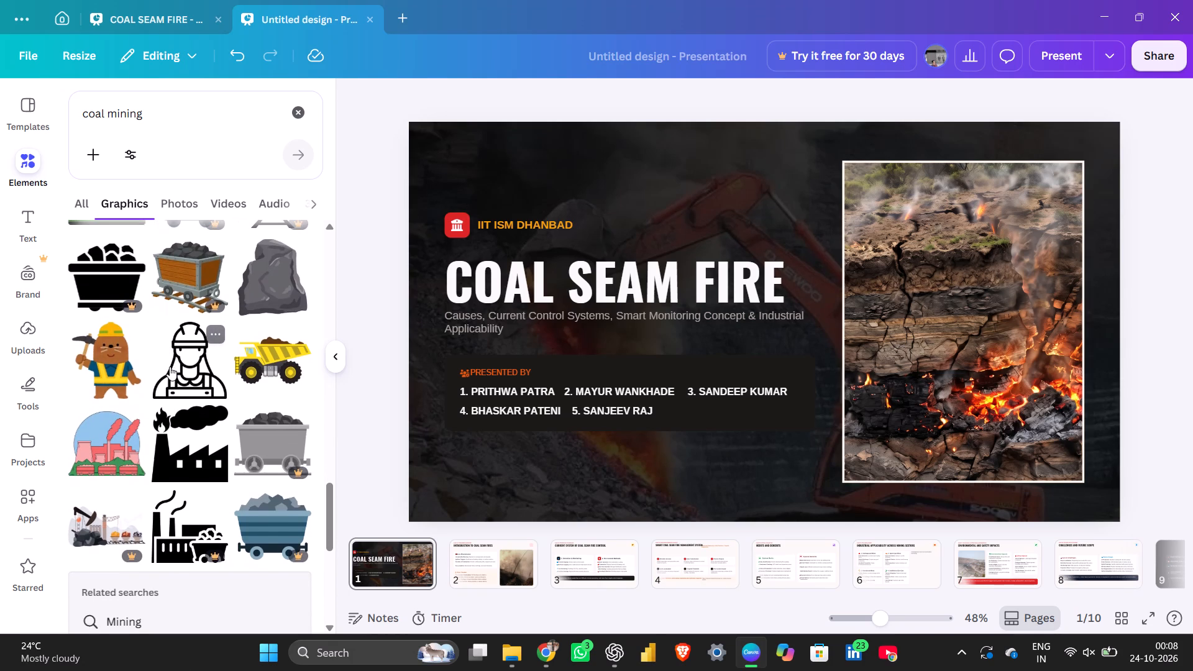
{"action": "scroll", "coordinate": [170, 367], "scroll_direction": "down", "scroll_amount": 1}
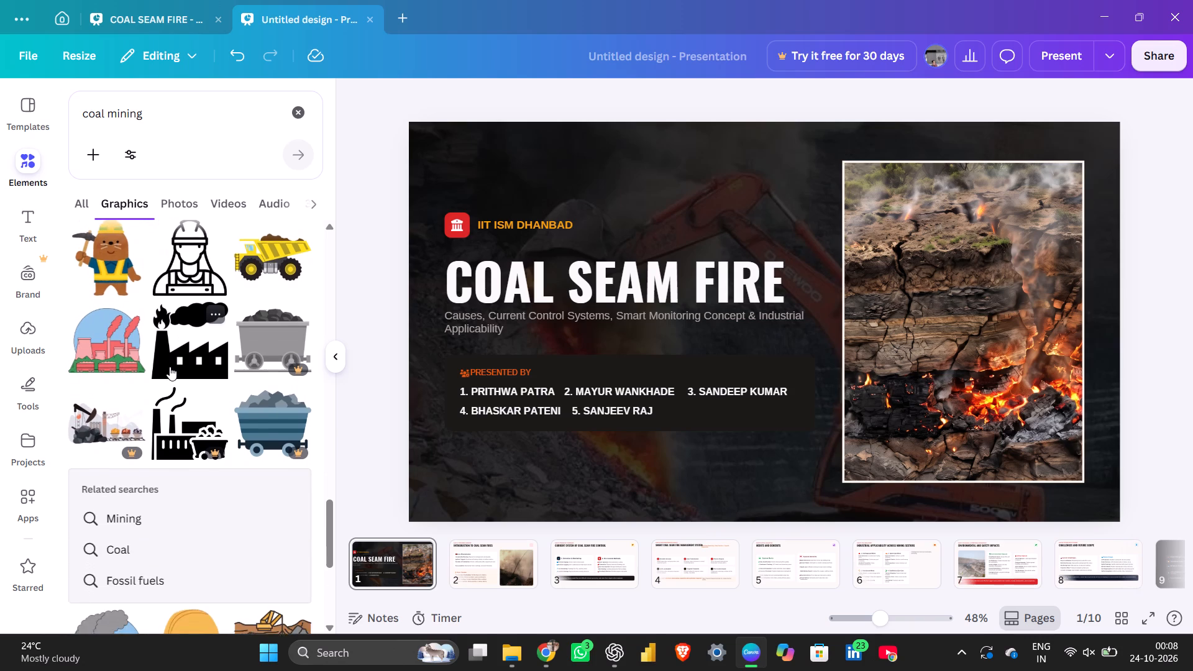
{"action": "scroll", "coordinate": [170, 367], "scroll_direction": "down", "scroll_amount": 4}
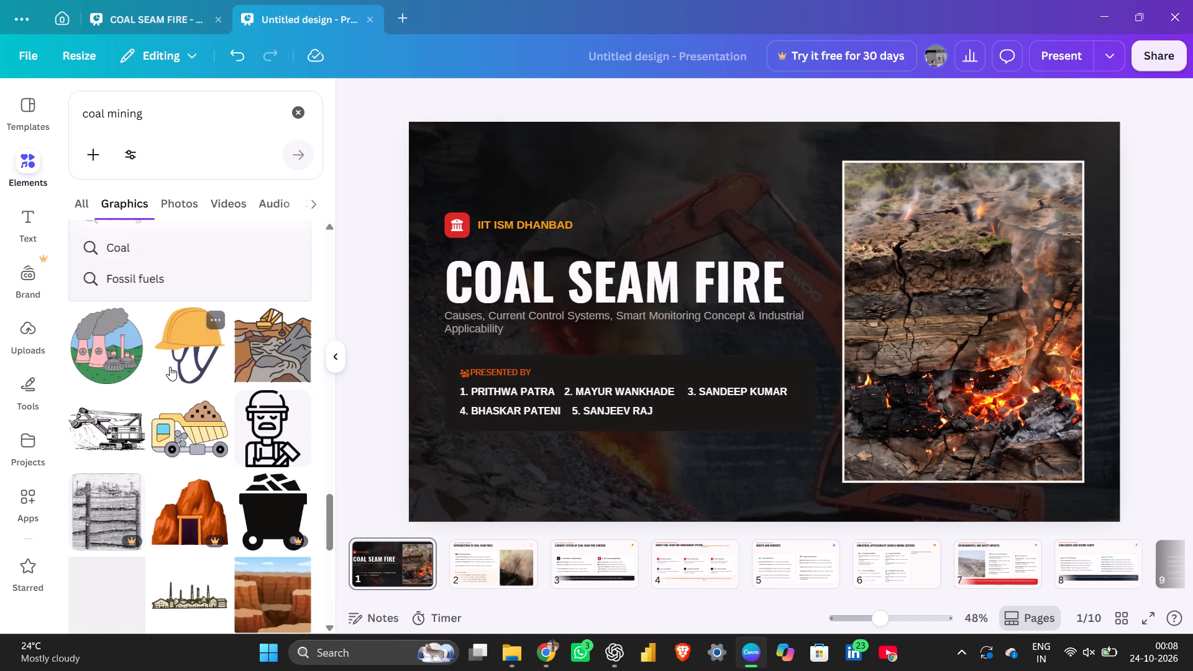
{"action": "scroll", "coordinate": [178, 408], "scroll_direction": "down", "scroll_amount": 1}
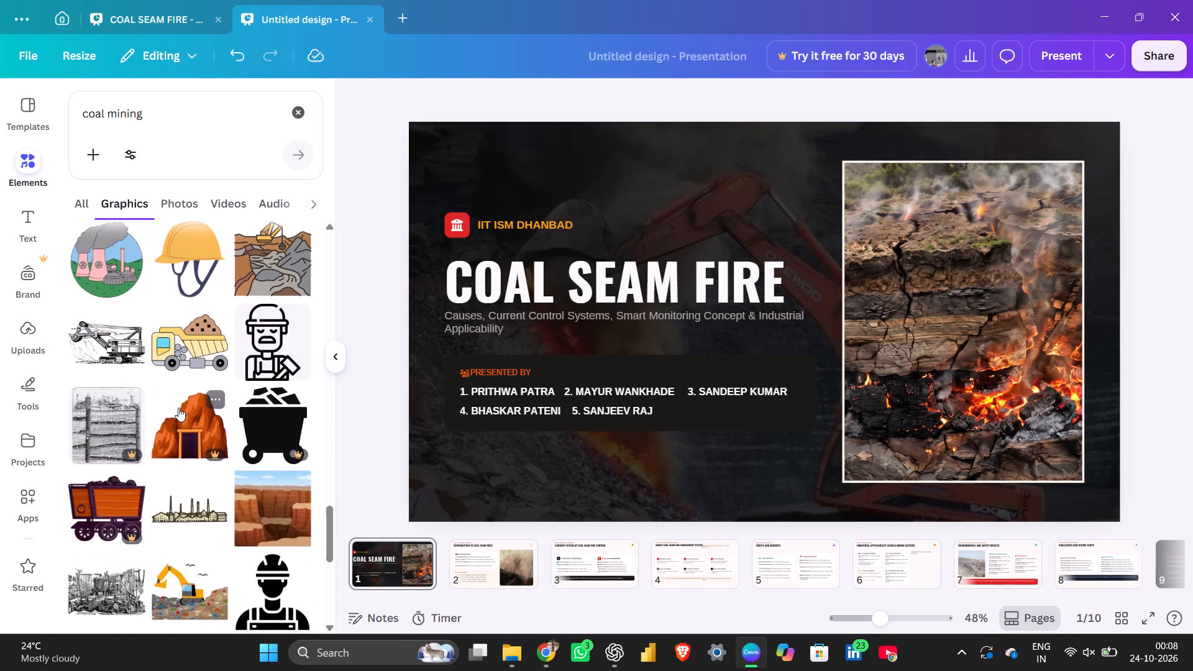
{"action": "scroll", "coordinate": [178, 408], "scroll_direction": "down", "scroll_amount": 3}
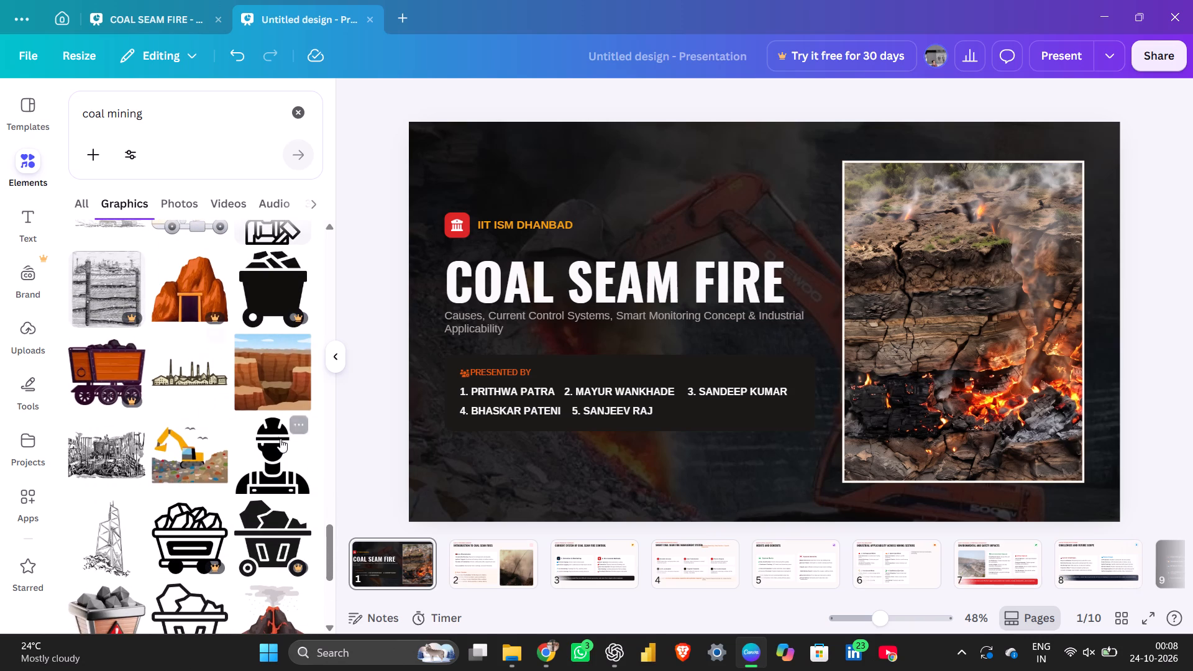
{"action": "scroll", "coordinate": [284, 442], "scroll_direction": "down", "scroll_amount": 1}
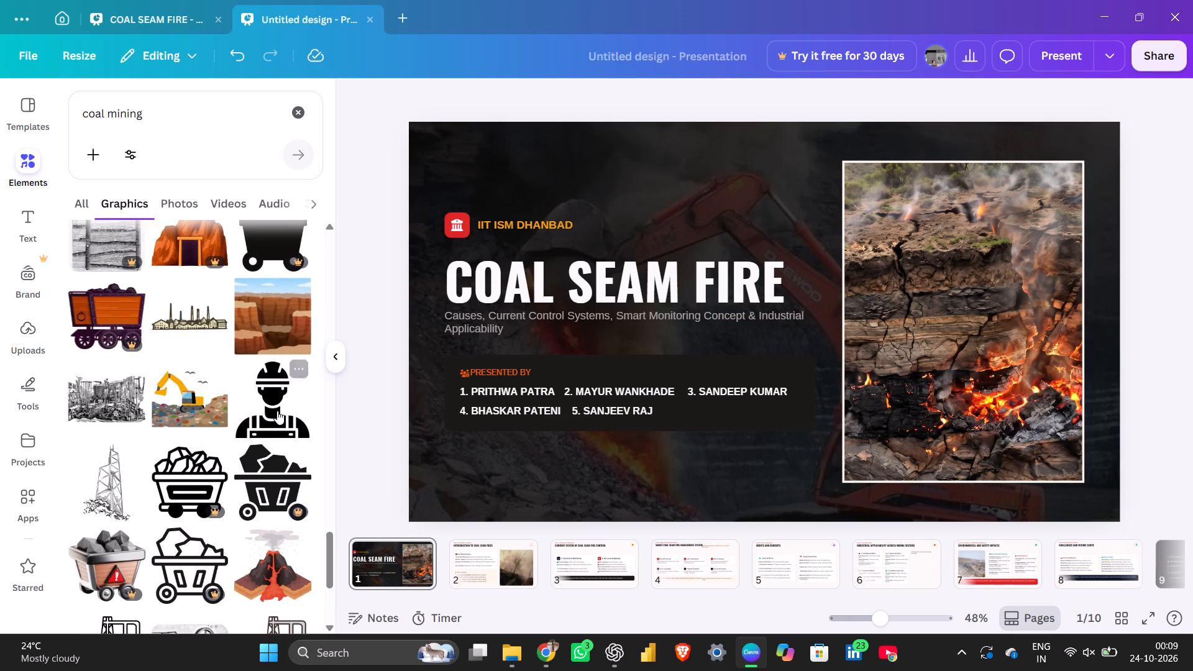
Add the black helmeted miner graphic to the title slide, shrink it to about half size, and place it above the IIT ISM DHANBAD label.
{"action": "left_click", "coordinate": [277, 411]}
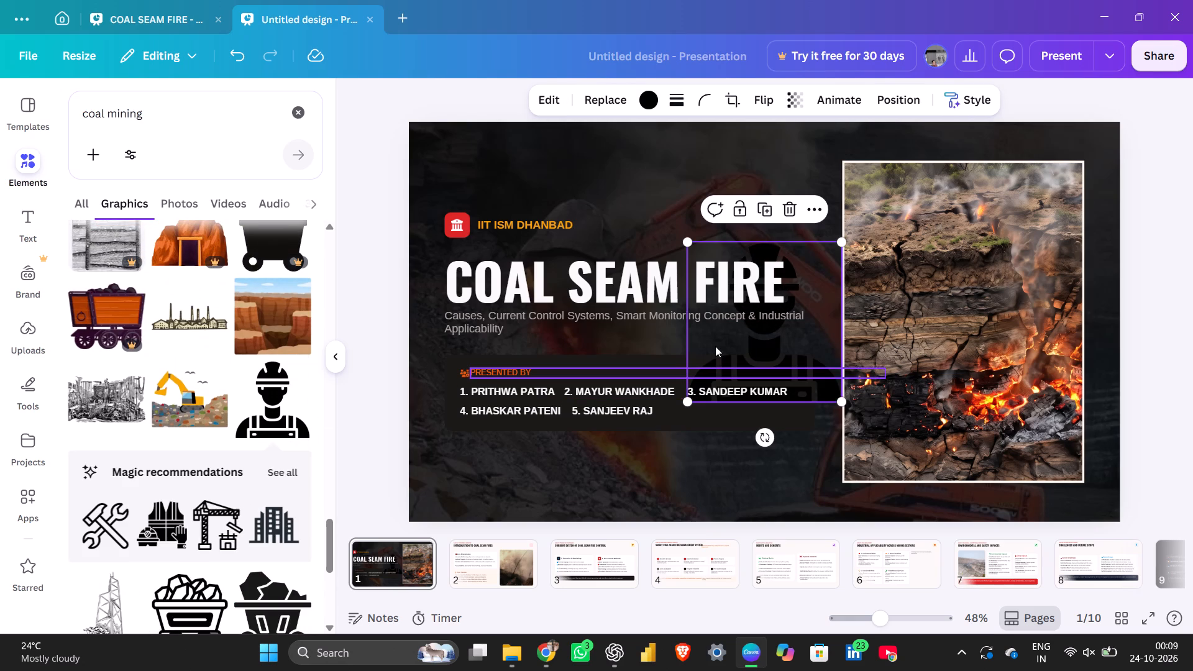
{"action": "left_click_drag", "start_coordinate": [734, 367], "coordinate": [521, 211]}
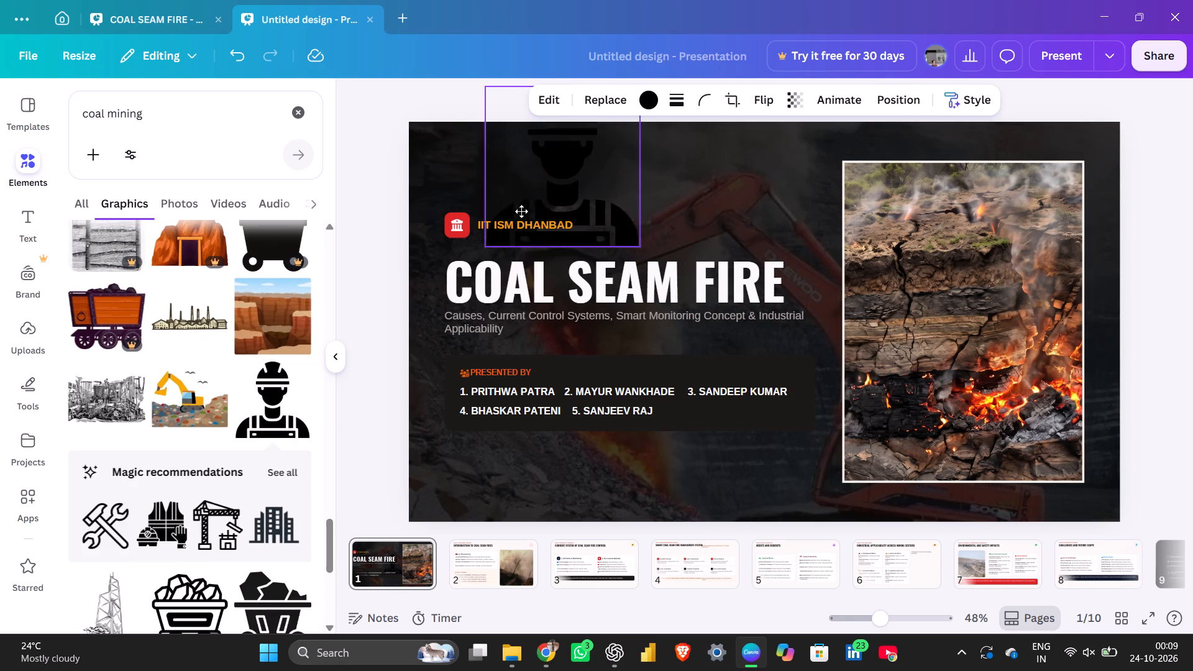
{"action": "left_click_drag", "start_coordinate": [521, 211], "coordinate": [480, 487]}
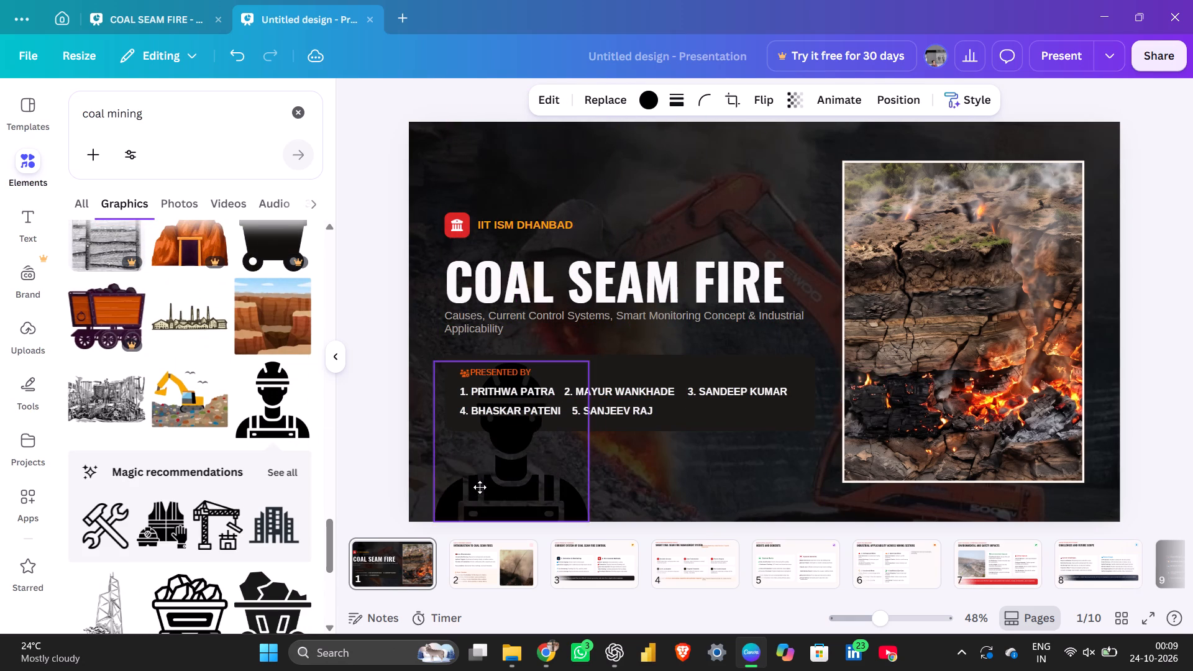
{"action": "left_click_drag", "start_coordinate": [480, 487], "coordinate": [447, 250]}
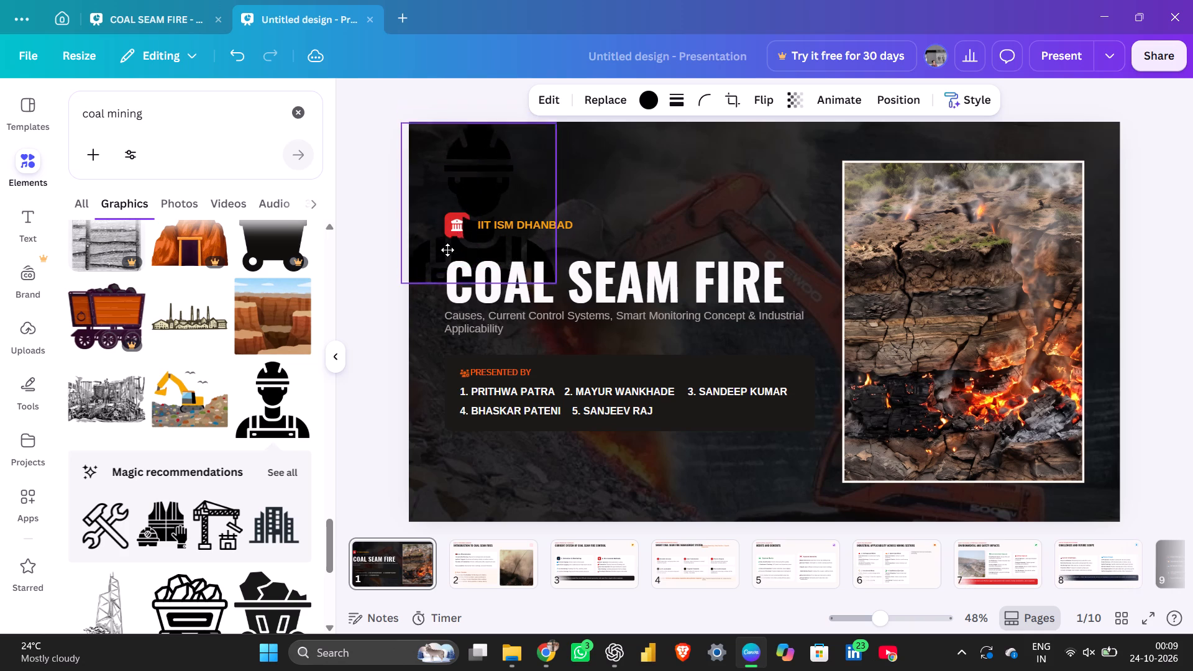
{"action": "left_click_drag", "start_coordinate": [447, 250], "coordinate": [445, 199]}
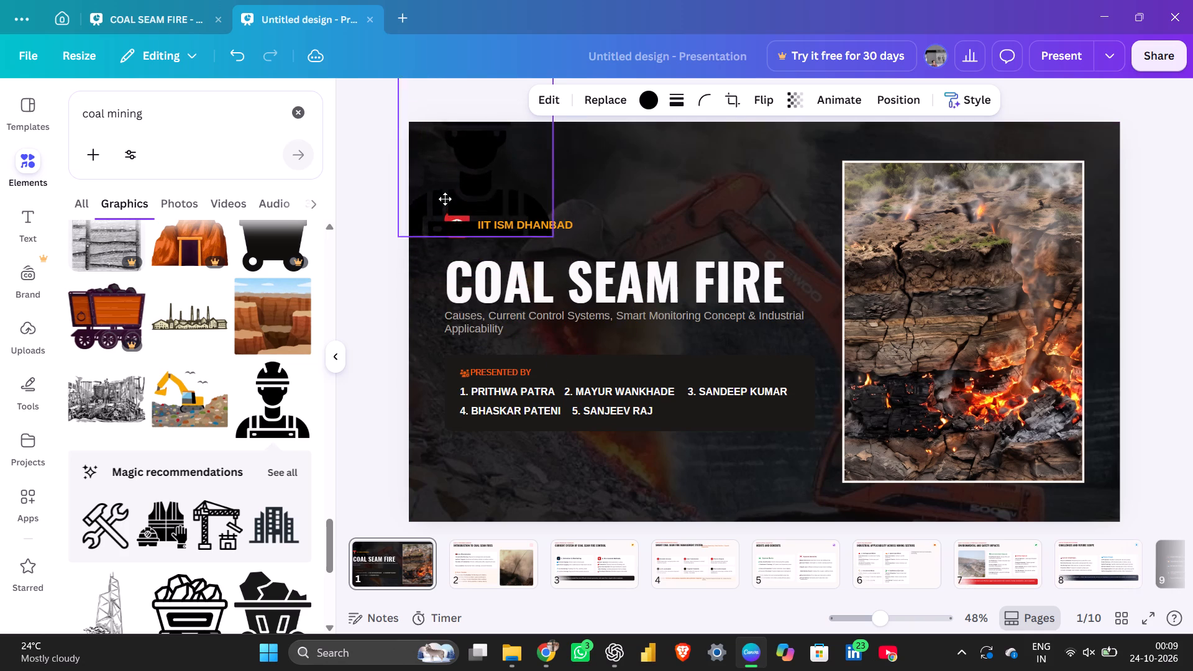
{"action": "left_click_drag", "start_coordinate": [445, 199], "coordinate": [690, 221]}
{"action": "left_click_drag", "start_coordinate": [799, 256], "coordinate": [762, 228]}
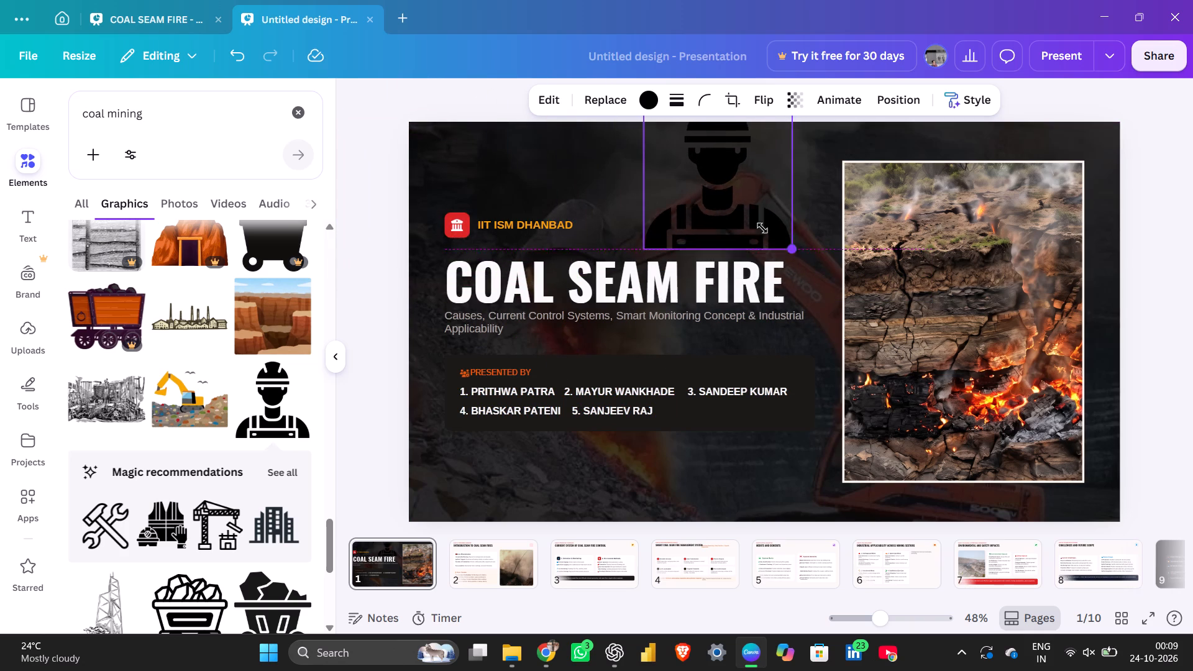
{"action": "left_click_drag", "start_coordinate": [762, 228], "coordinate": [739, 165]}
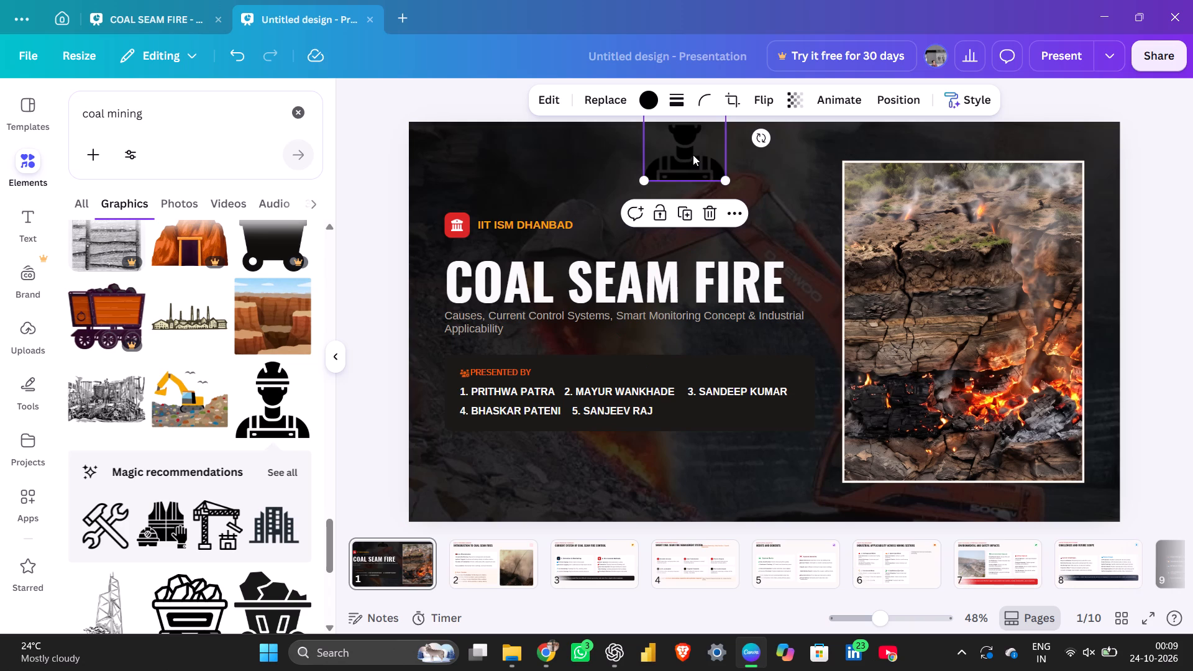
{"action": "left_click_drag", "start_coordinate": [693, 155], "coordinate": [475, 191]}
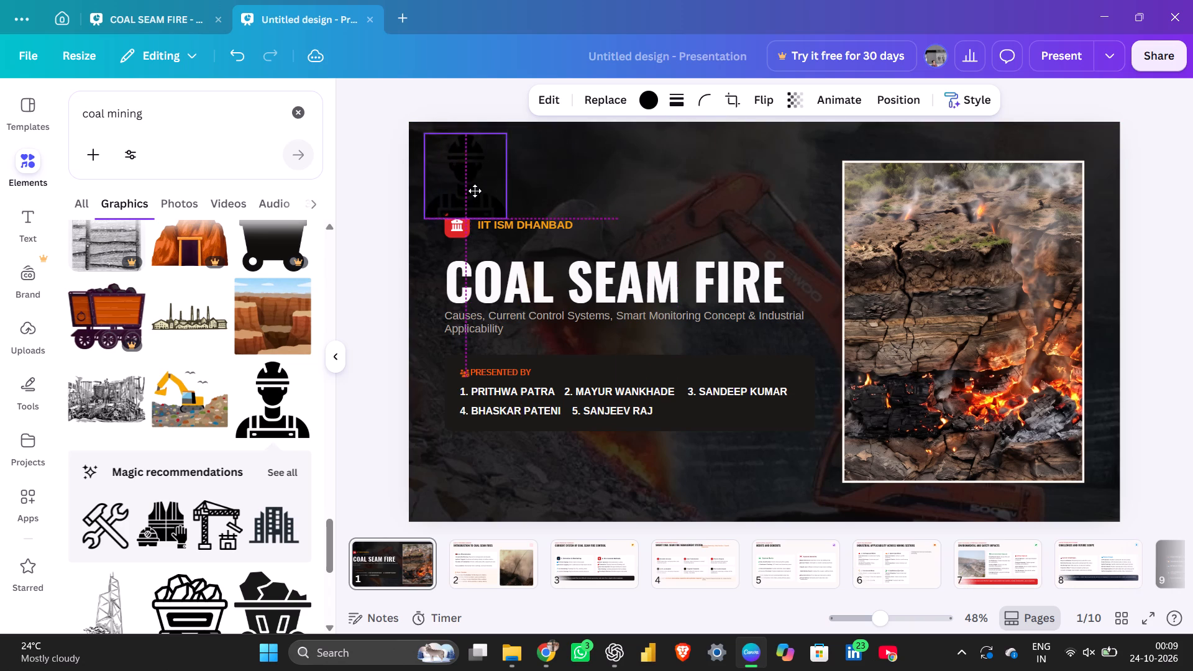
{"action": "left_click_drag", "start_coordinate": [475, 191], "coordinate": [516, 189]}
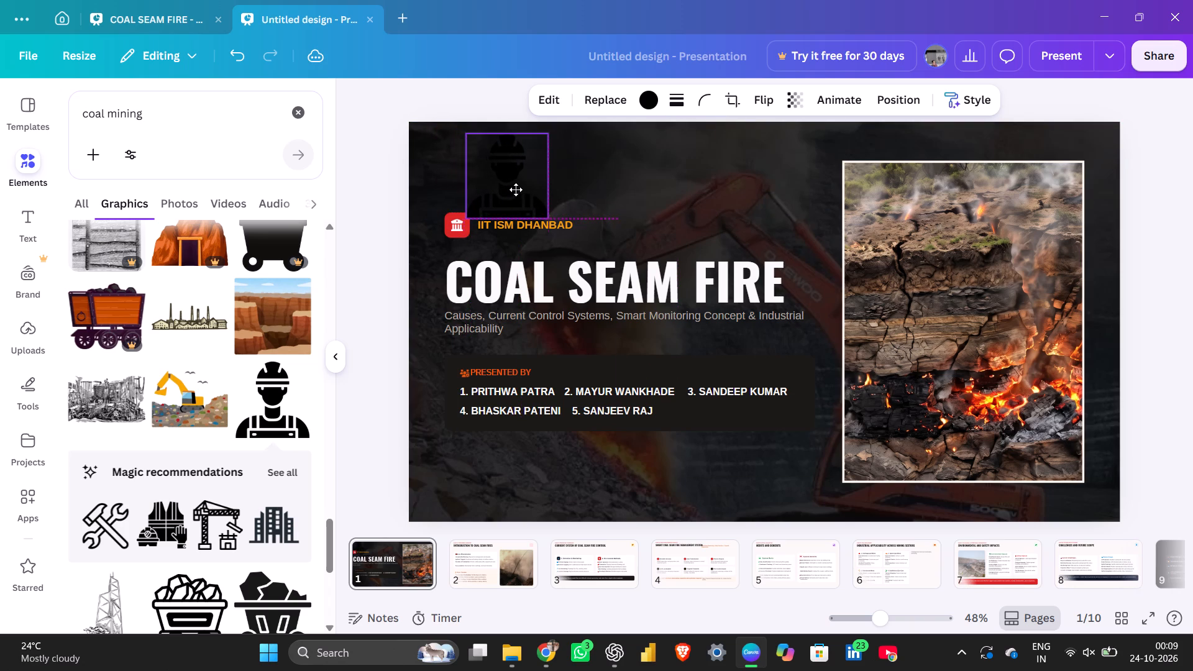
{"action": "left_click_drag", "start_coordinate": [516, 189], "coordinate": [521, 188]}
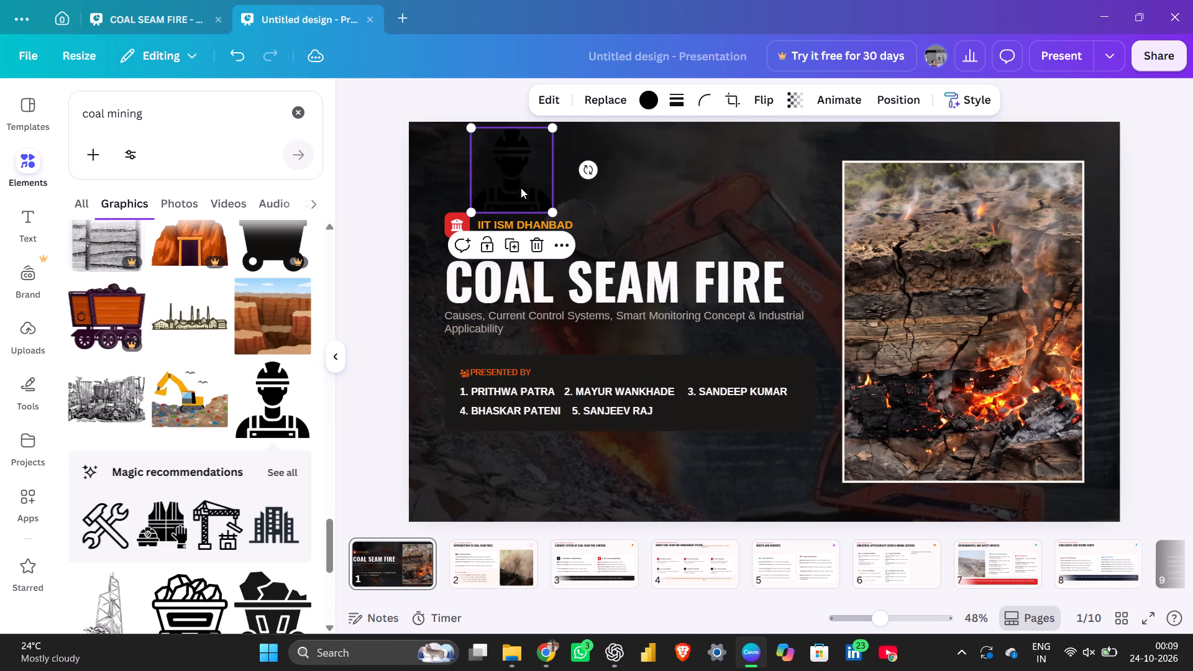
Recolour the miner graphic with the pale cream already used in the design.
{"action": "left_click", "coordinate": [645, 94]}
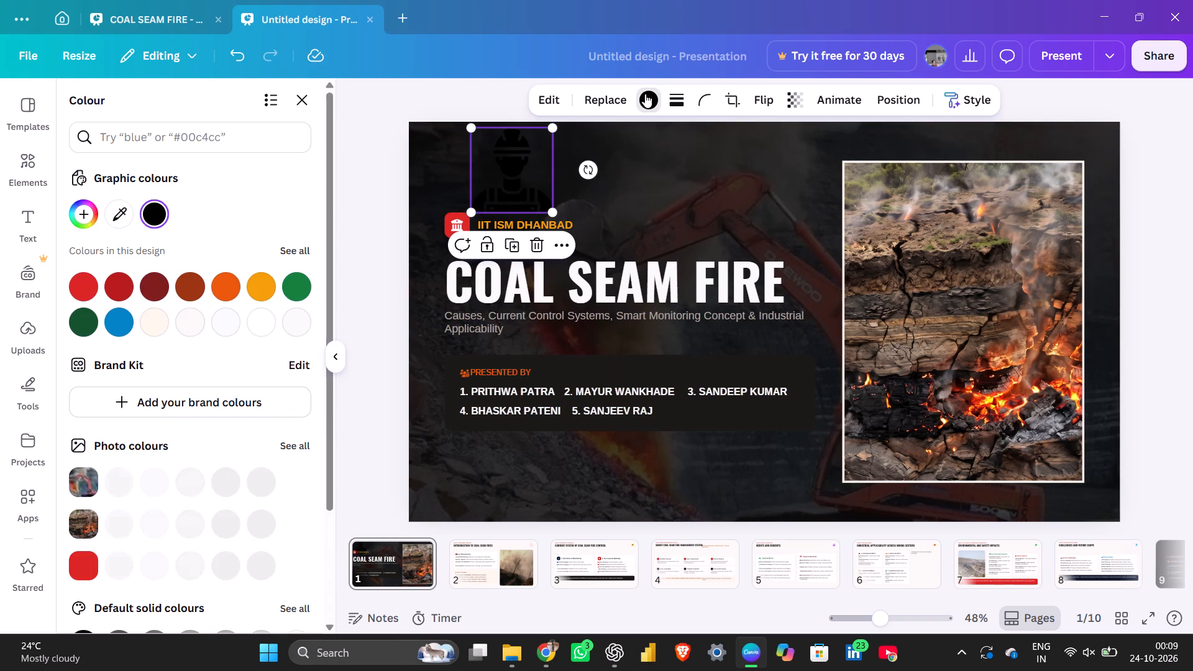
{"action": "left_click", "coordinate": [160, 331]}
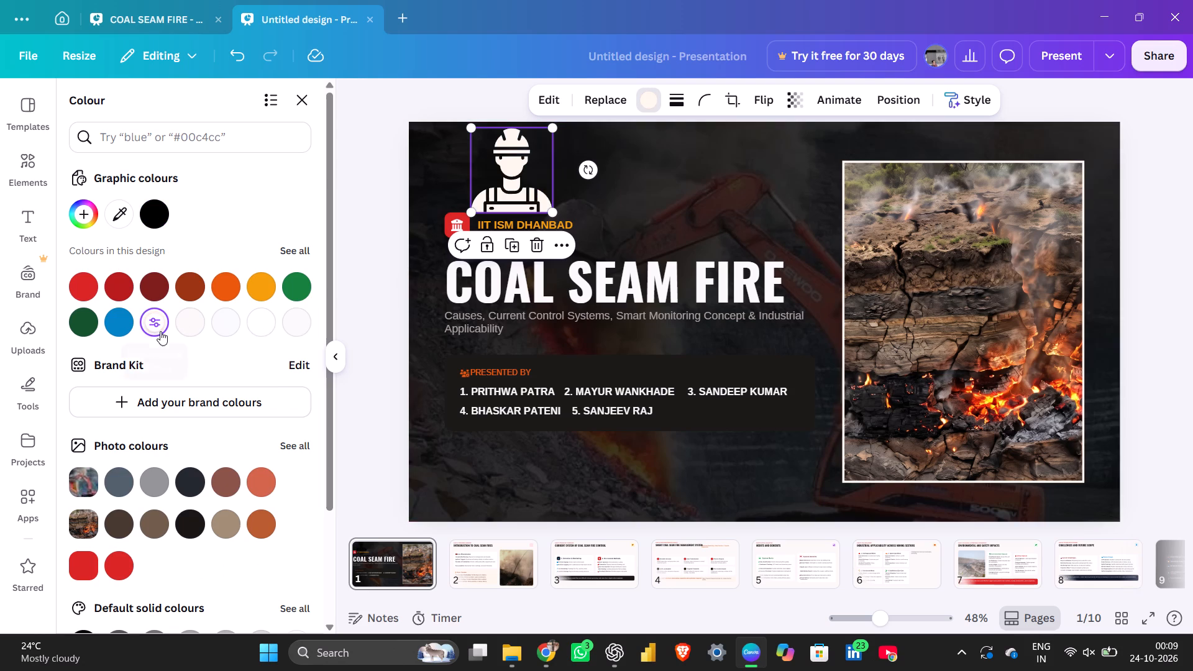
{"action": "left_click", "coordinate": [376, 193]}
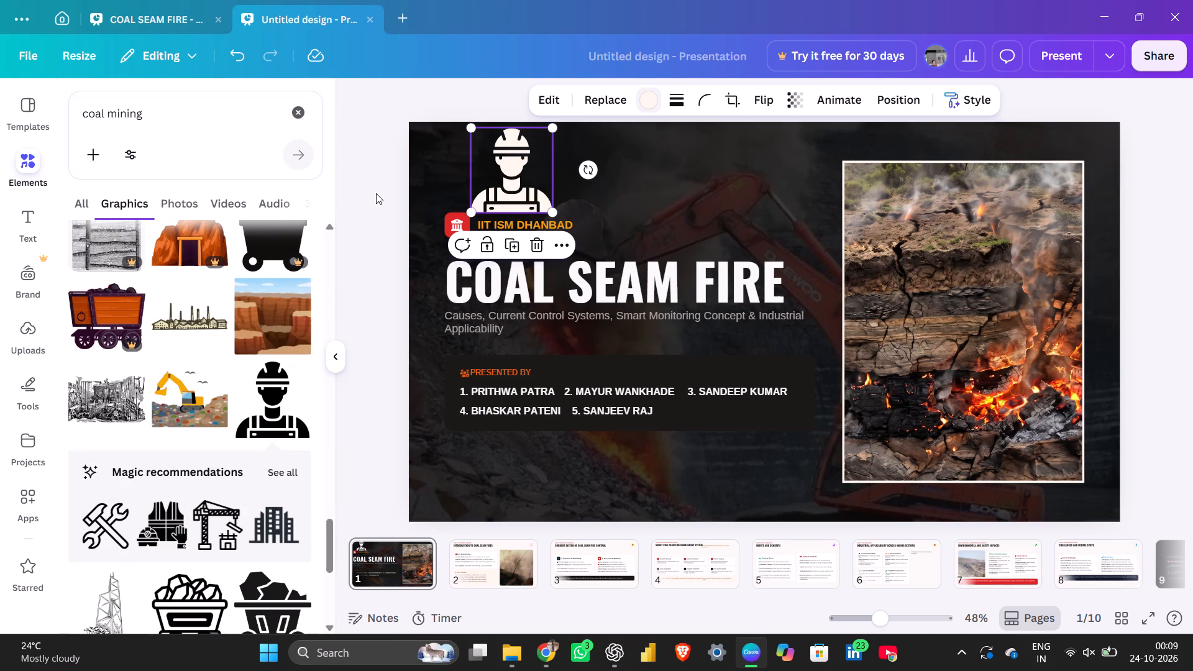
{"action": "left_click", "coordinate": [376, 193]}
Shrink the miner graphic slightly and reposition it just above the IIT ISM DHANBAD text.
{"action": "left_click", "coordinate": [487, 173]}
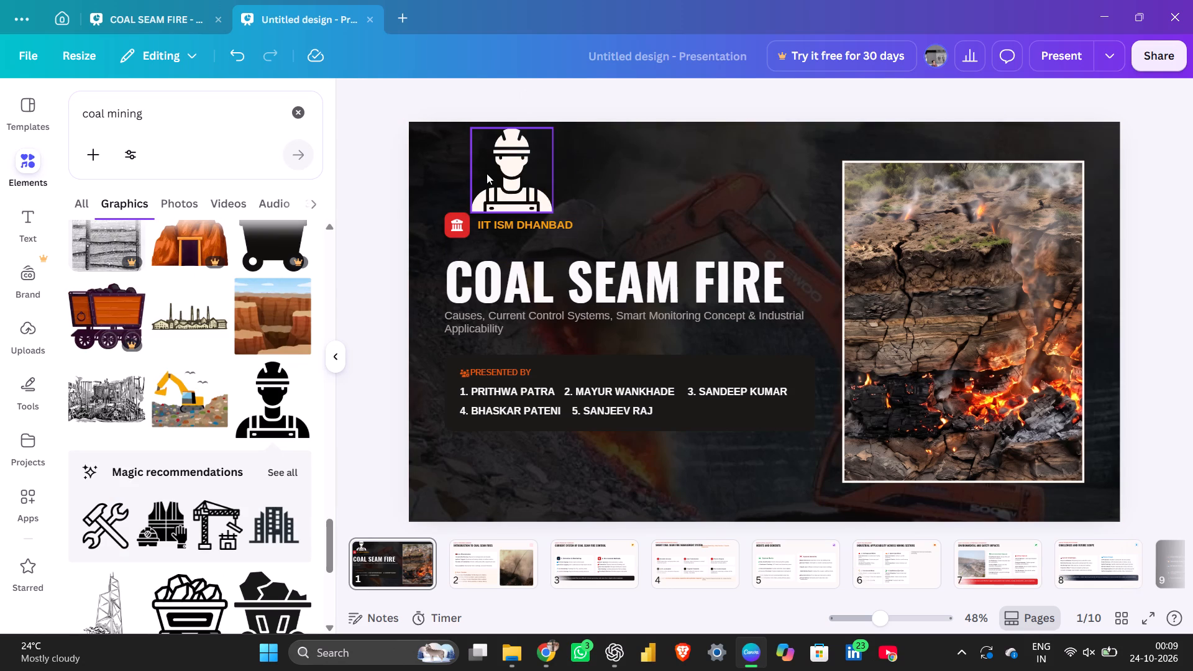
{"action": "left_click_drag", "start_coordinate": [552, 212], "coordinate": [541, 205]}
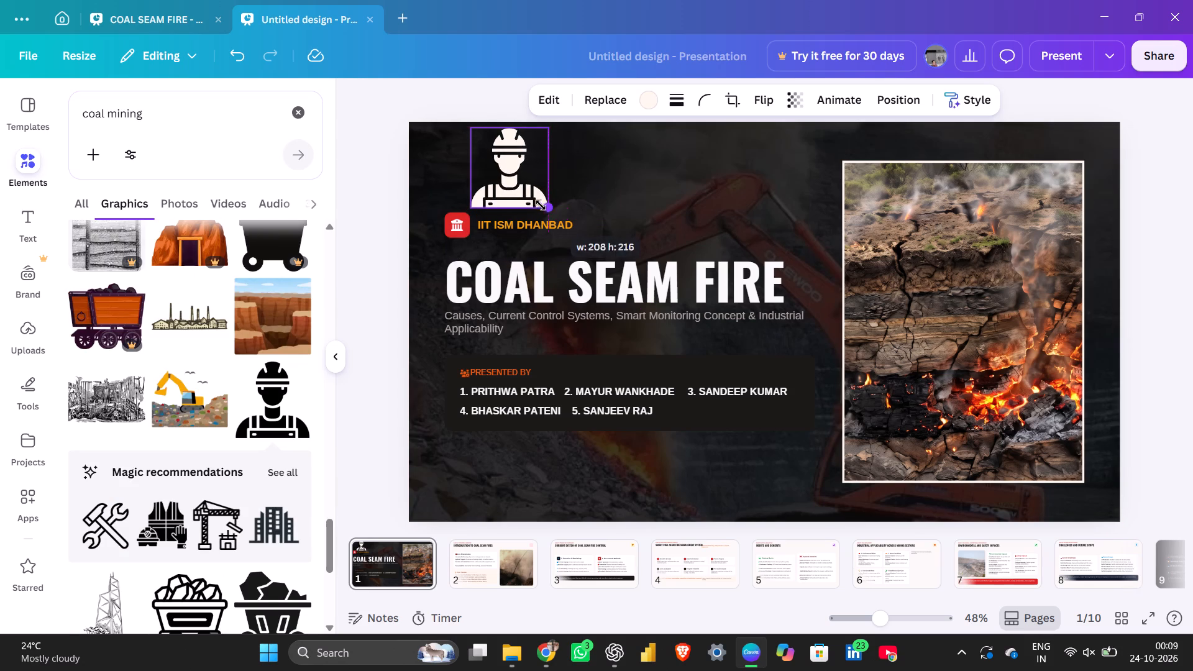
{"action": "left_click_drag", "start_coordinate": [541, 205], "coordinate": [537, 203]}
{"action": "left_click_drag", "start_coordinate": [505, 178], "coordinate": [512, 186]}
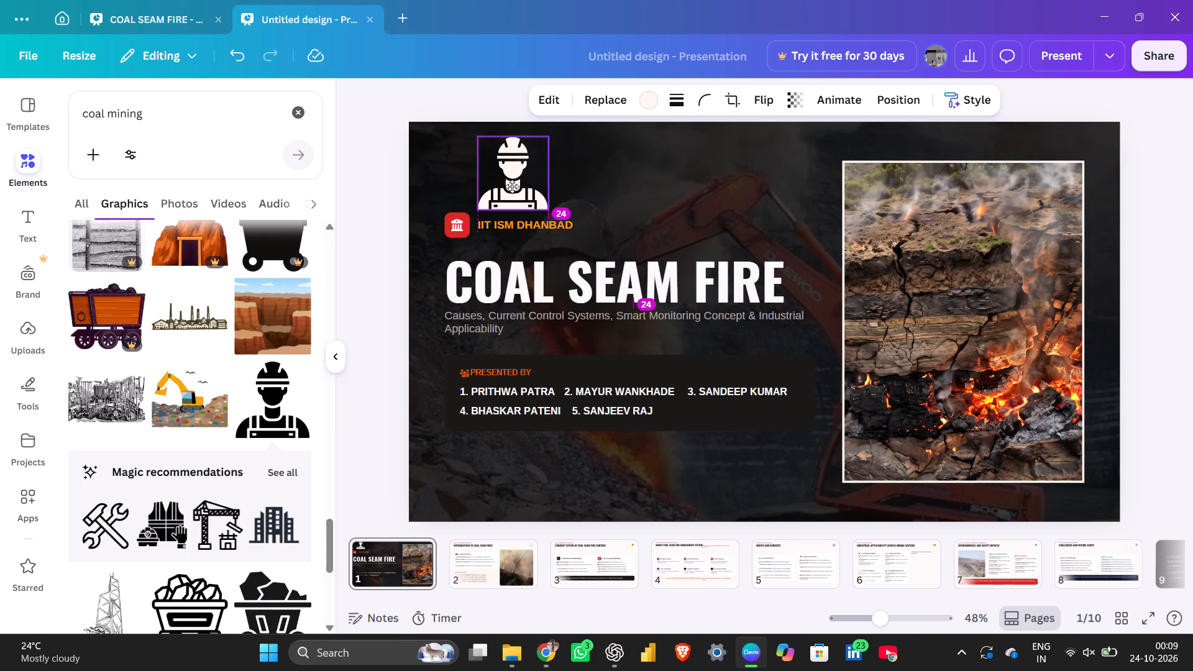
{"action": "left_click_drag", "start_coordinate": [512, 186], "coordinate": [514, 186]}
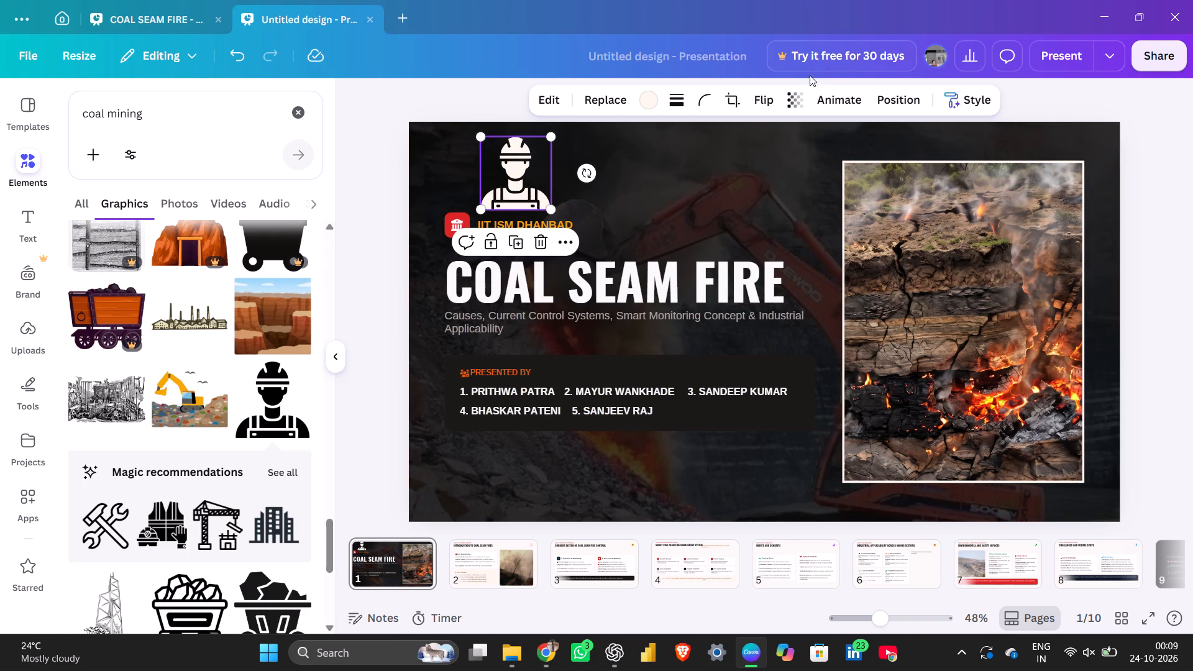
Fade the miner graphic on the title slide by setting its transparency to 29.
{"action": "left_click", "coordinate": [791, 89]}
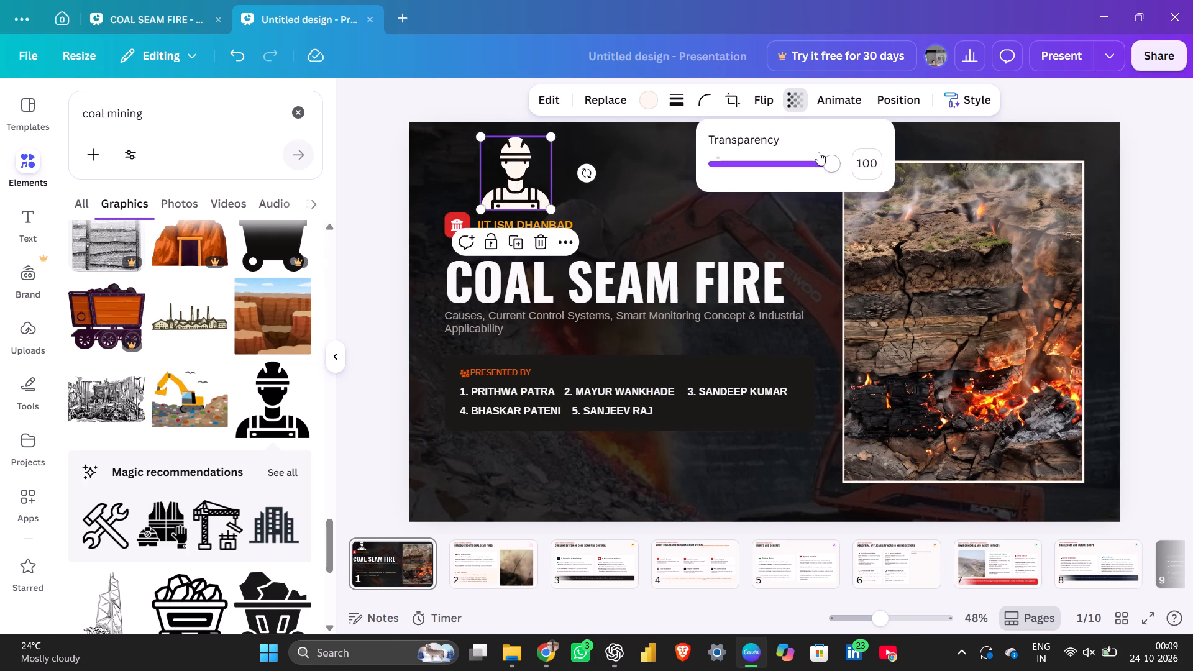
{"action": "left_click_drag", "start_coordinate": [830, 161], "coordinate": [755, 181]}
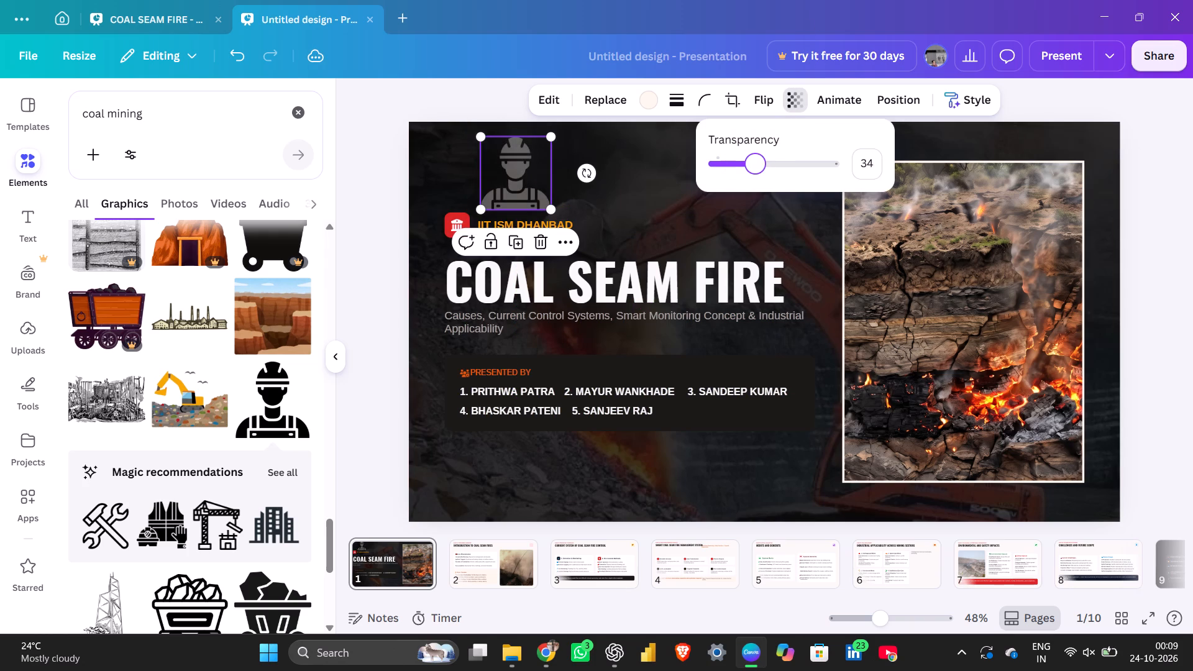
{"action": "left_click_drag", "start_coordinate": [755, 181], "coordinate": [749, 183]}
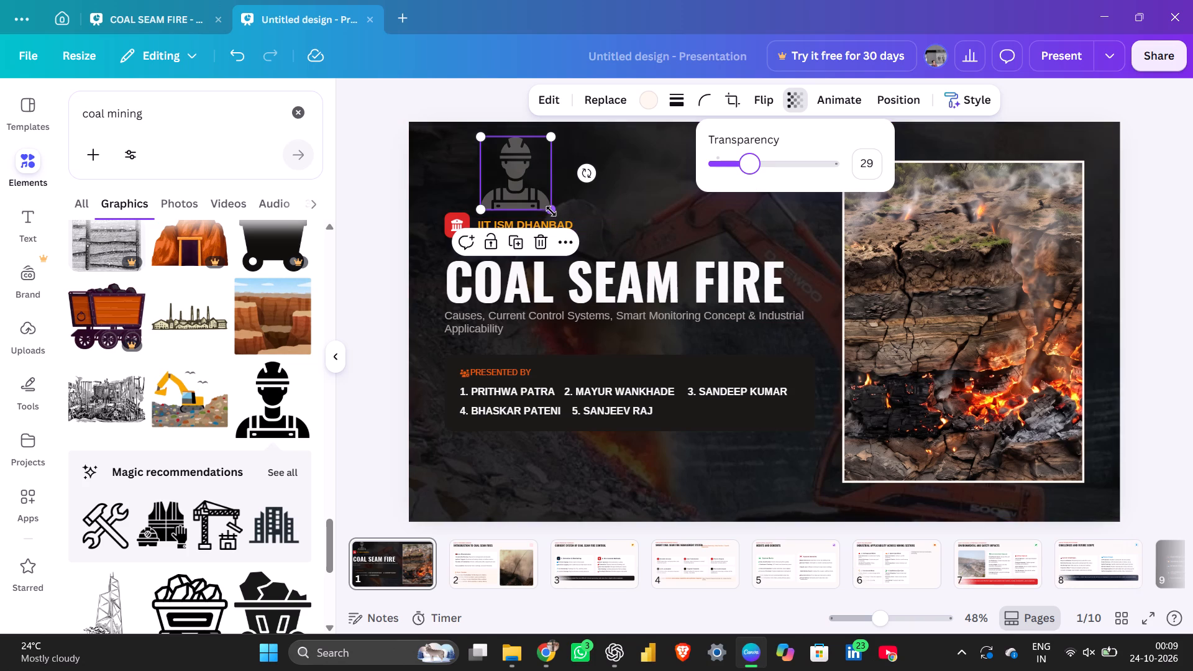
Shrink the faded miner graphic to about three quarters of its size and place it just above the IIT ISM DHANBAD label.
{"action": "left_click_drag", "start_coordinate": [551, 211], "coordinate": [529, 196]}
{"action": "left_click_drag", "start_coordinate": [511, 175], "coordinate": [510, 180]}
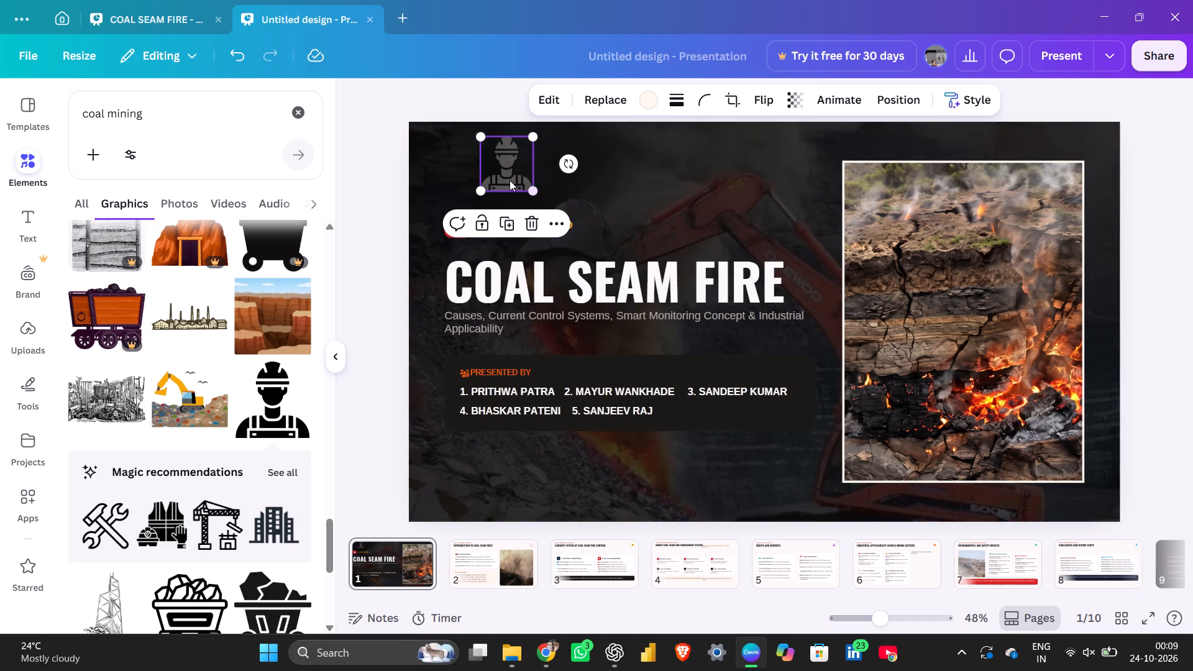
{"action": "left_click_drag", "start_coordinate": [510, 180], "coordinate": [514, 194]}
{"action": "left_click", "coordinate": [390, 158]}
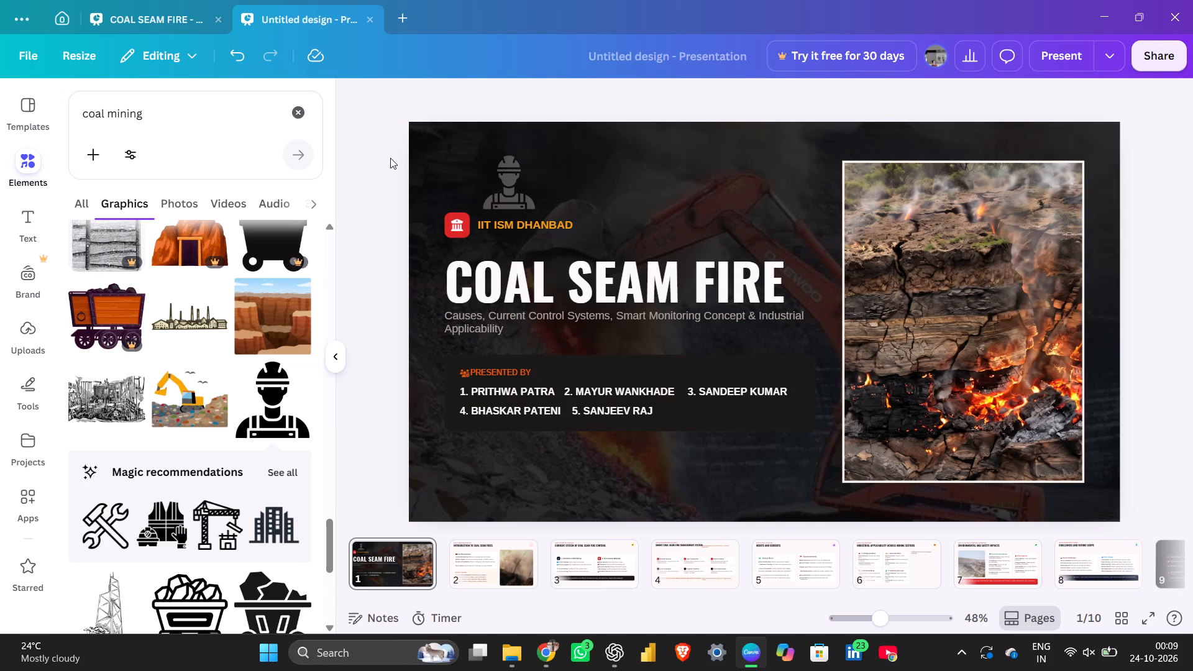
Delete the miner graphic from the title slide.
{"action": "left_click", "coordinate": [510, 173]}
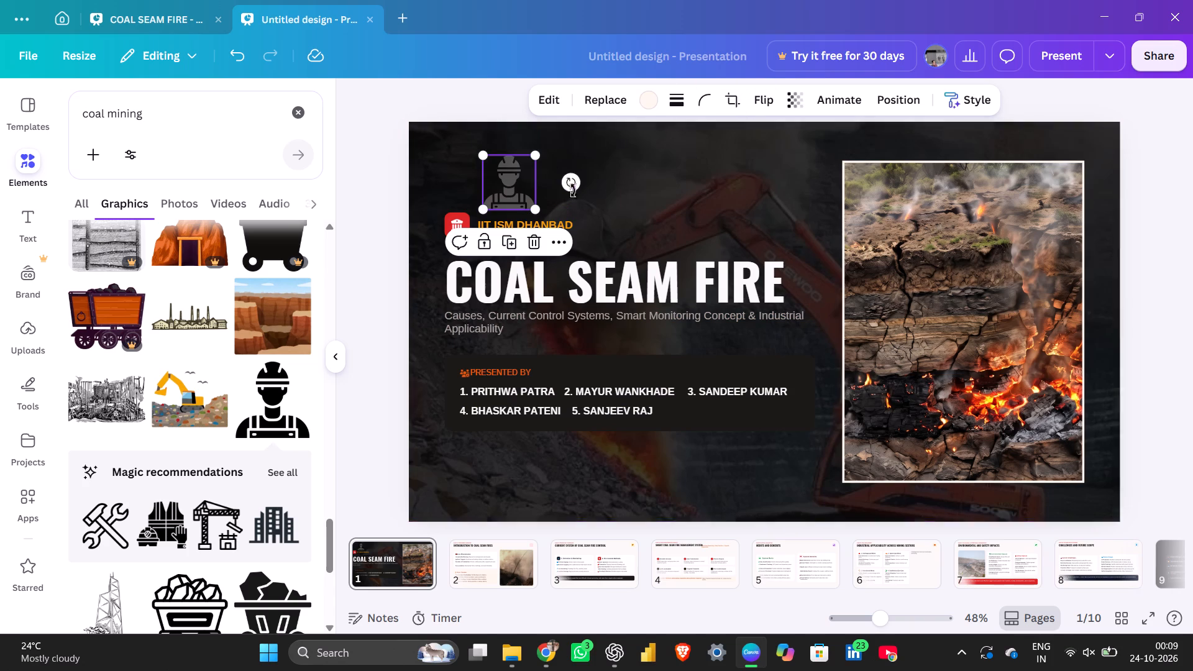
{"action": "left_click", "coordinate": [537, 236]}
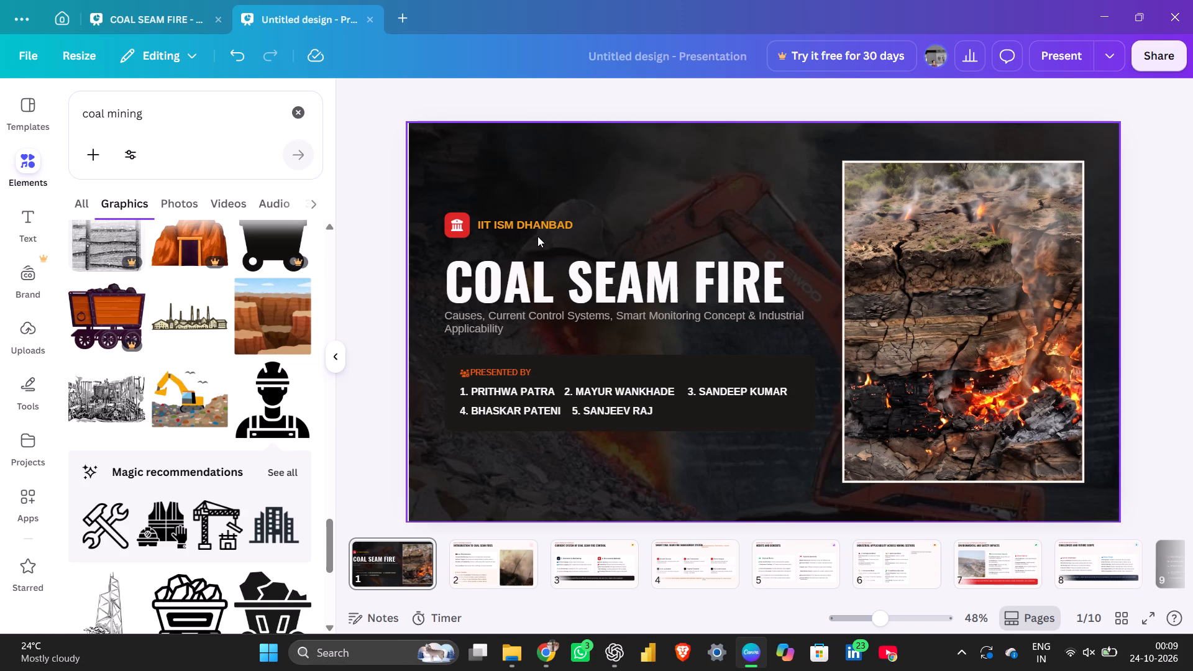
Look through the coal mining graphics for another illustration that suits the title slide.
{"action": "scroll", "coordinate": [183, 280], "scroll_direction": "down", "scroll_amount": 7}
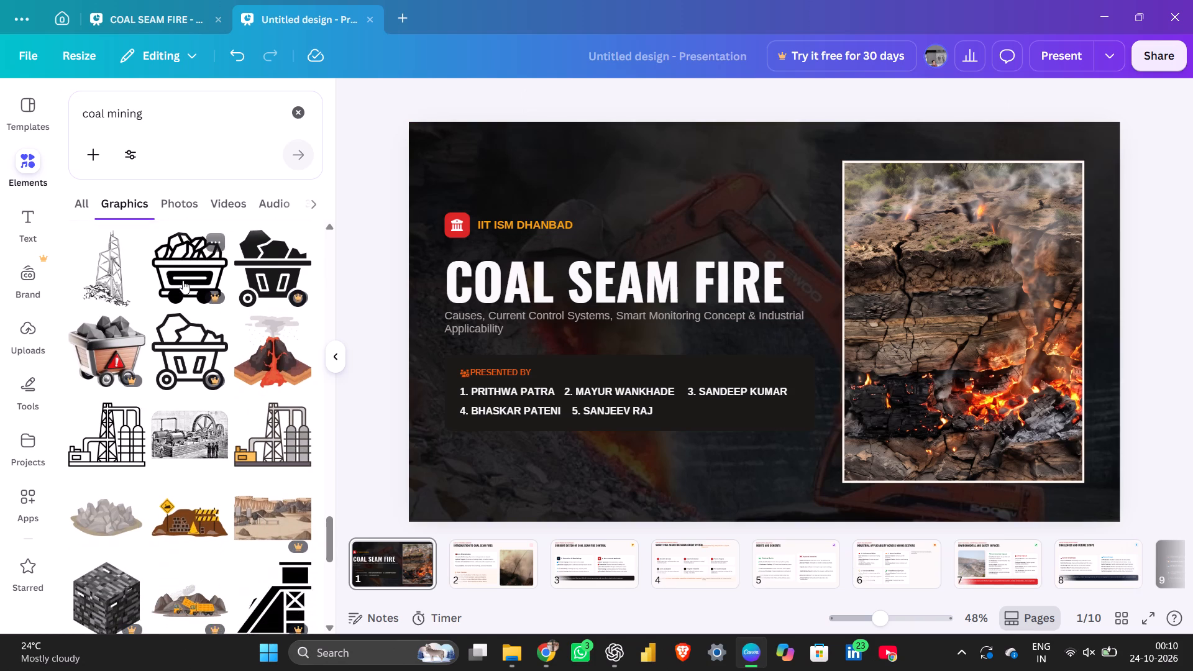
{"action": "scroll", "coordinate": [183, 280], "scroll_direction": "down", "scroll_amount": 5}
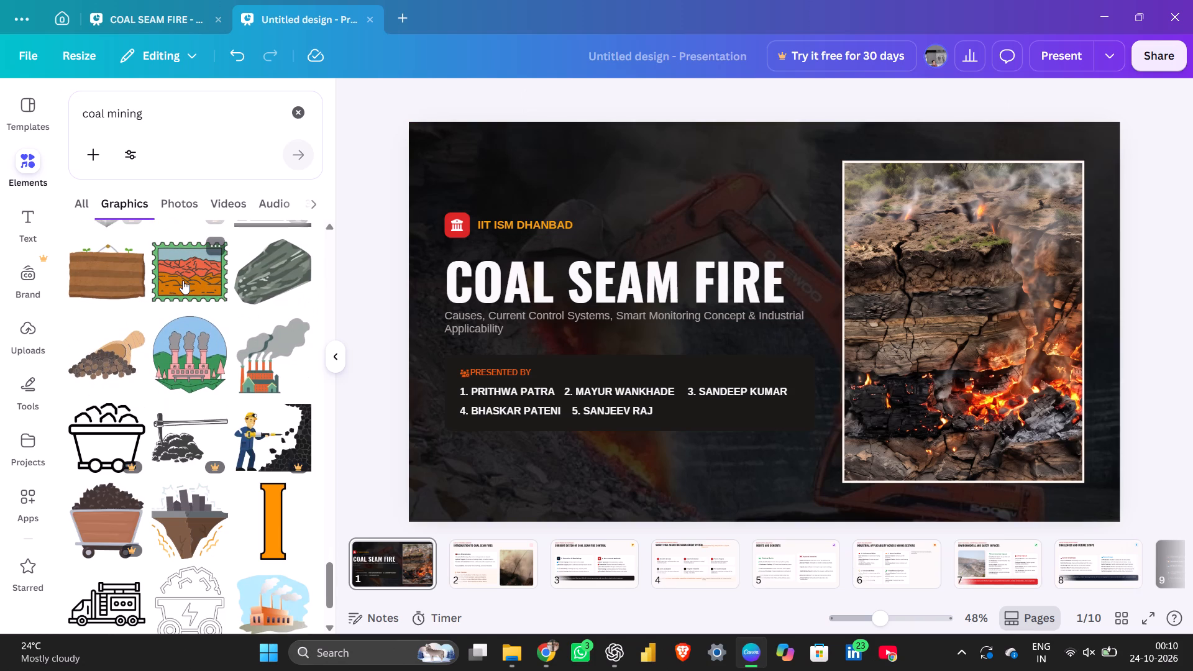
{"action": "scroll", "coordinate": [183, 280], "scroll_direction": "down", "scroll_amount": 3}
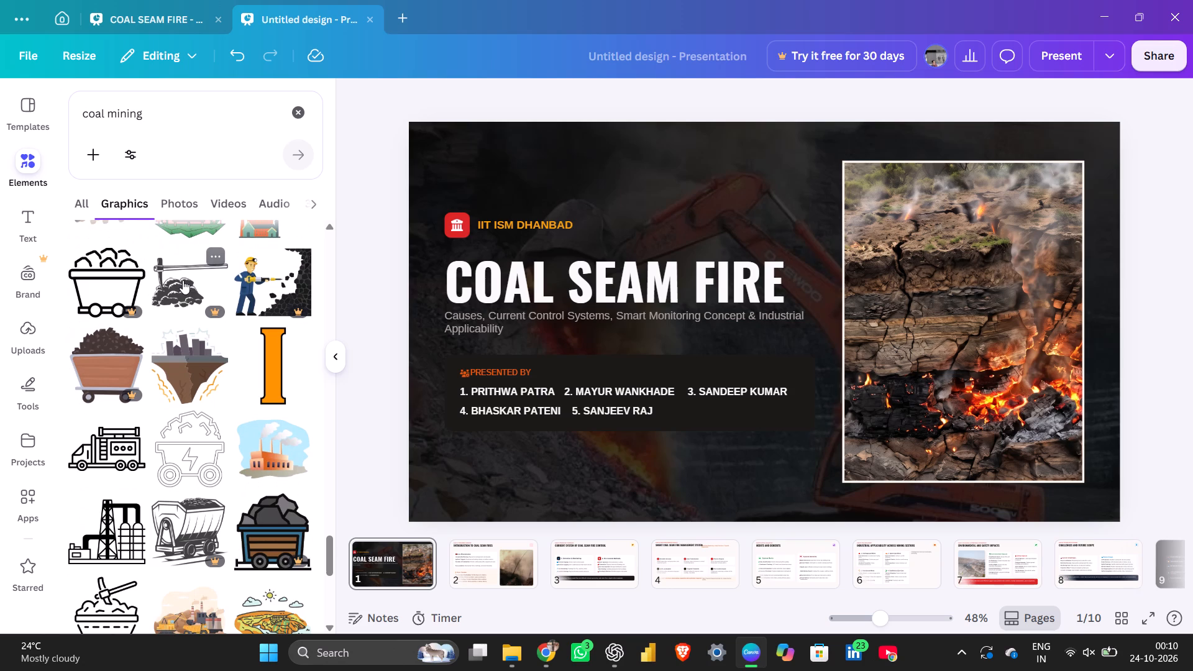
{"action": "scroll", "coordinate": [183, 280], "scroll_direction": "down", "scroll_amount": 6}
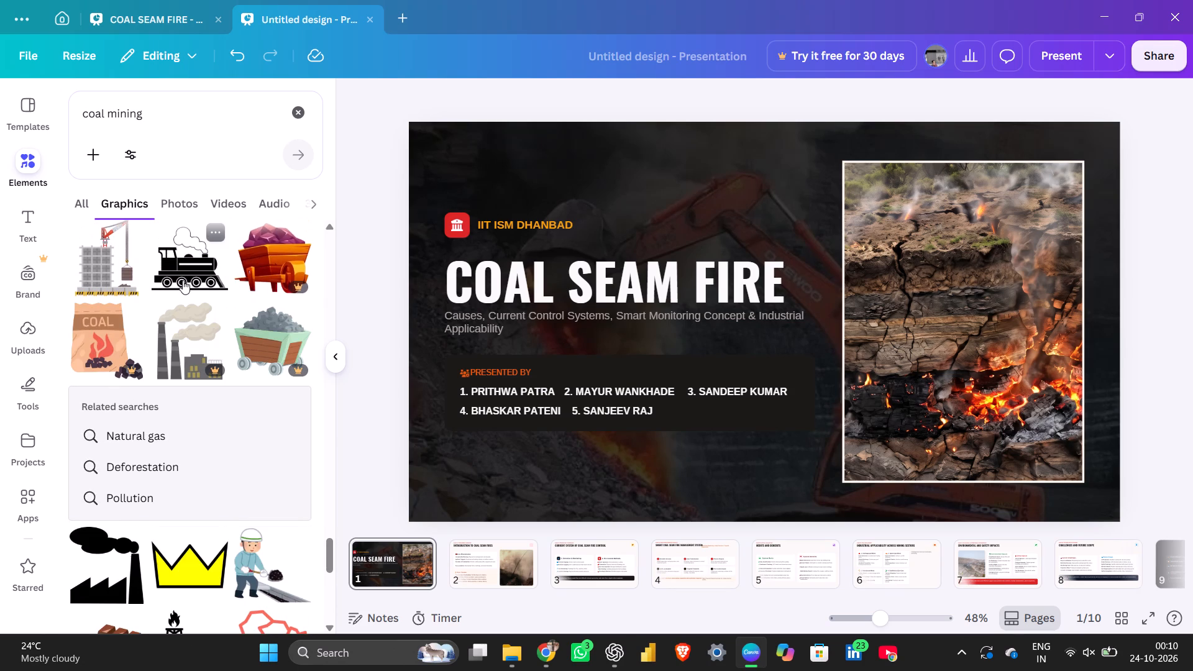
{"action": "scroll", "coordinate": [183, 280], "scroll_direction": "up", "scroll_amount": 9}
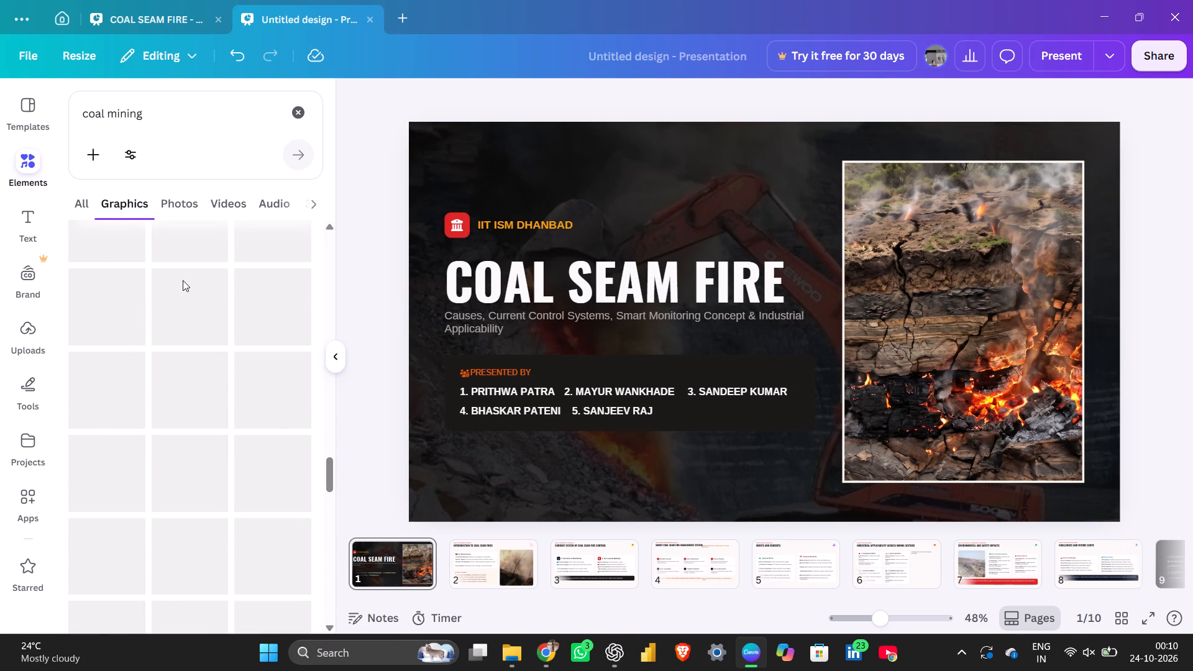
{"action": "scroll", "coordinate": [183, 280], "scroll_direction": "up", "scroll_amount": 3}
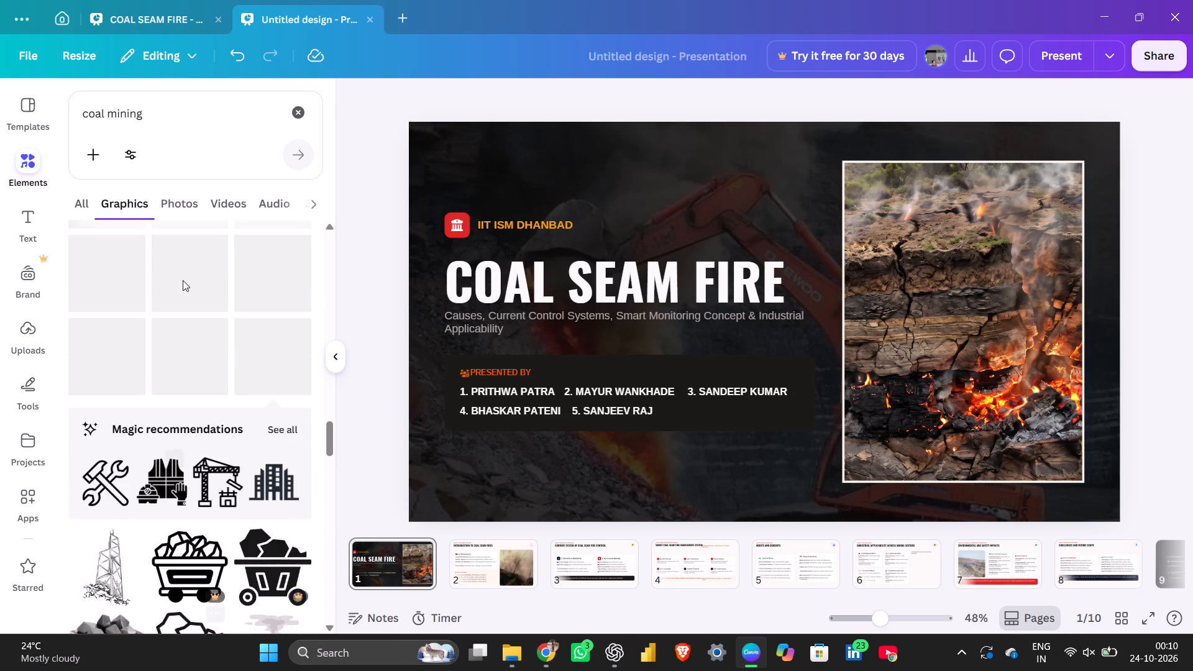
{"action": "scroll", "coordinate": [183, 280], "scroll_direction": "up", "scroll_amount": 5}
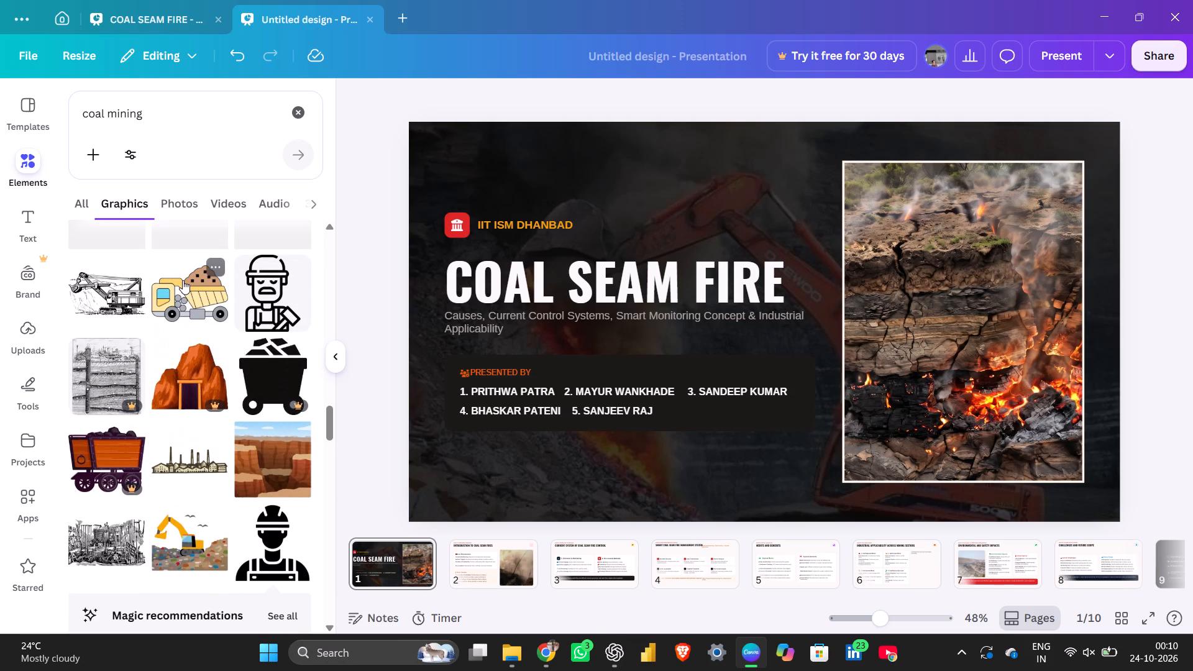
{"action": "scroll", "coordinate": [183, 280], "scroll_direction": "up", "scroll_amount": 5}
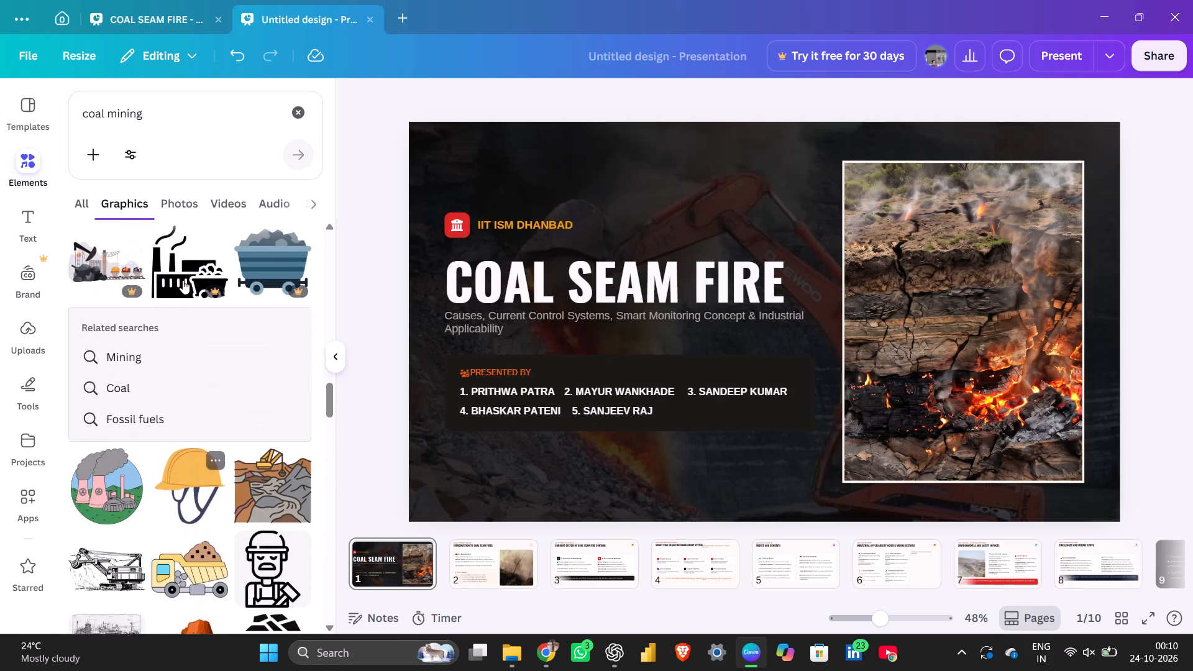
{"action": "scroll", "coordinate": [183, 280], "scroll_direction": "up", "scroll_amount": 1}
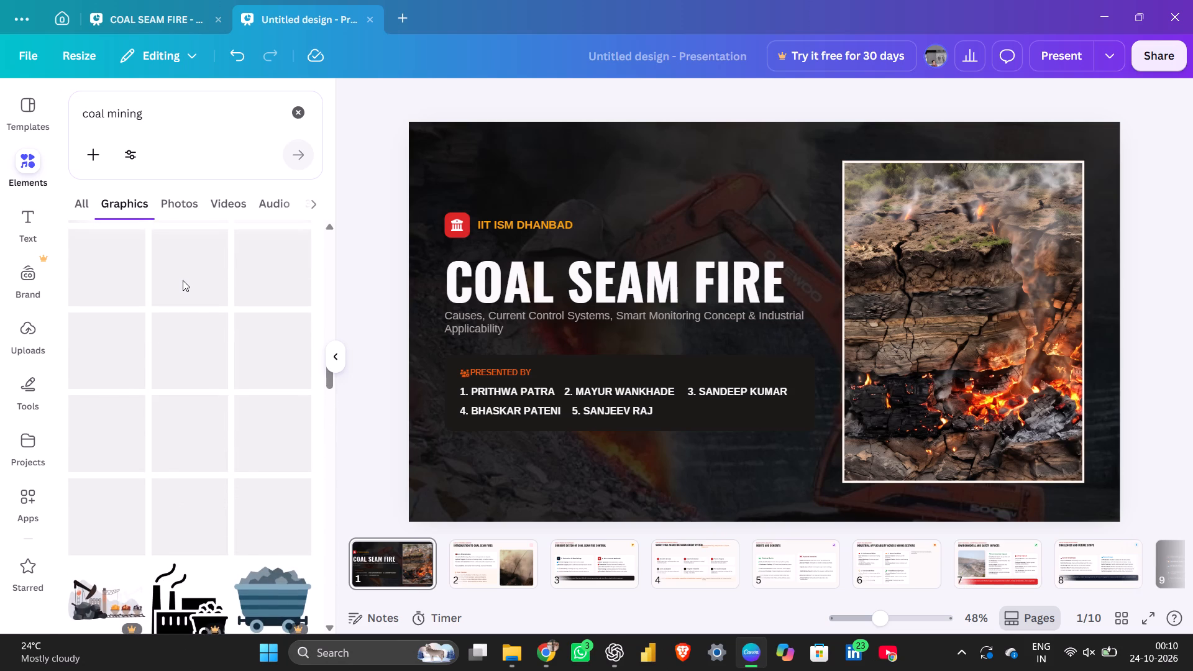
{"action": "scroll", "coordinate": [183, 280], "scroll_direction": "up", "scroll_amount": 3}
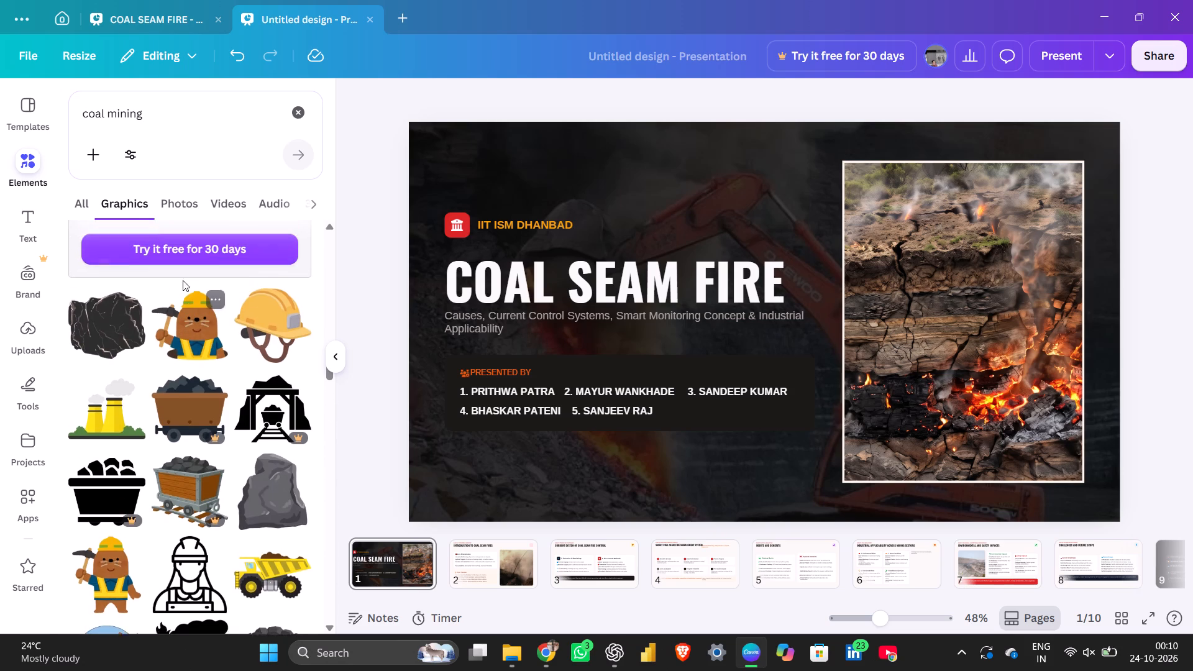
{"action": "scroll", "coordinate": [183, 280], "scroll_direction": "up", "scroll_amount": 4}
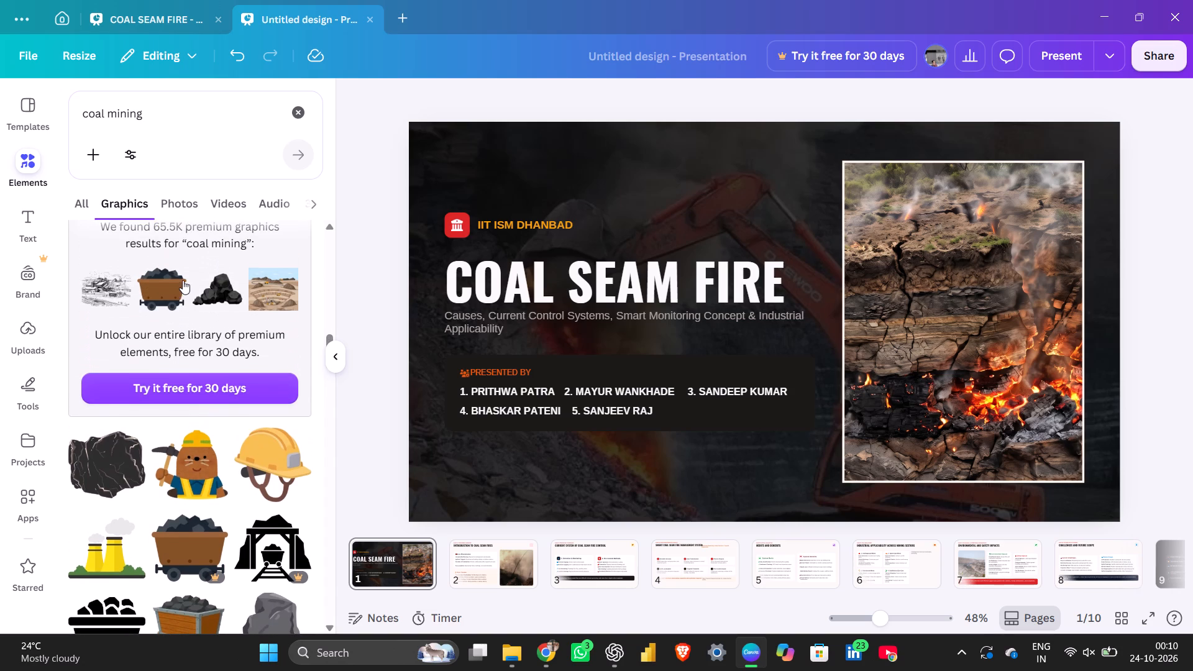
{"action": "scroll", "coordinate": [183, 280], "scroll_direction": "up", "scroll_amount": 1}
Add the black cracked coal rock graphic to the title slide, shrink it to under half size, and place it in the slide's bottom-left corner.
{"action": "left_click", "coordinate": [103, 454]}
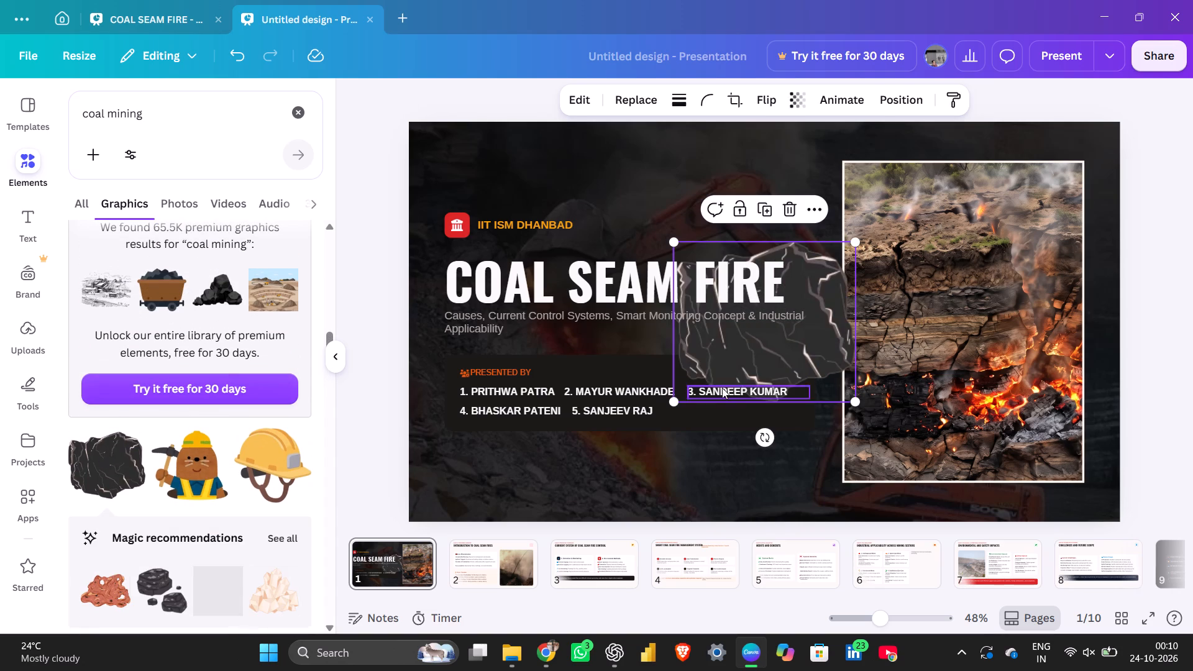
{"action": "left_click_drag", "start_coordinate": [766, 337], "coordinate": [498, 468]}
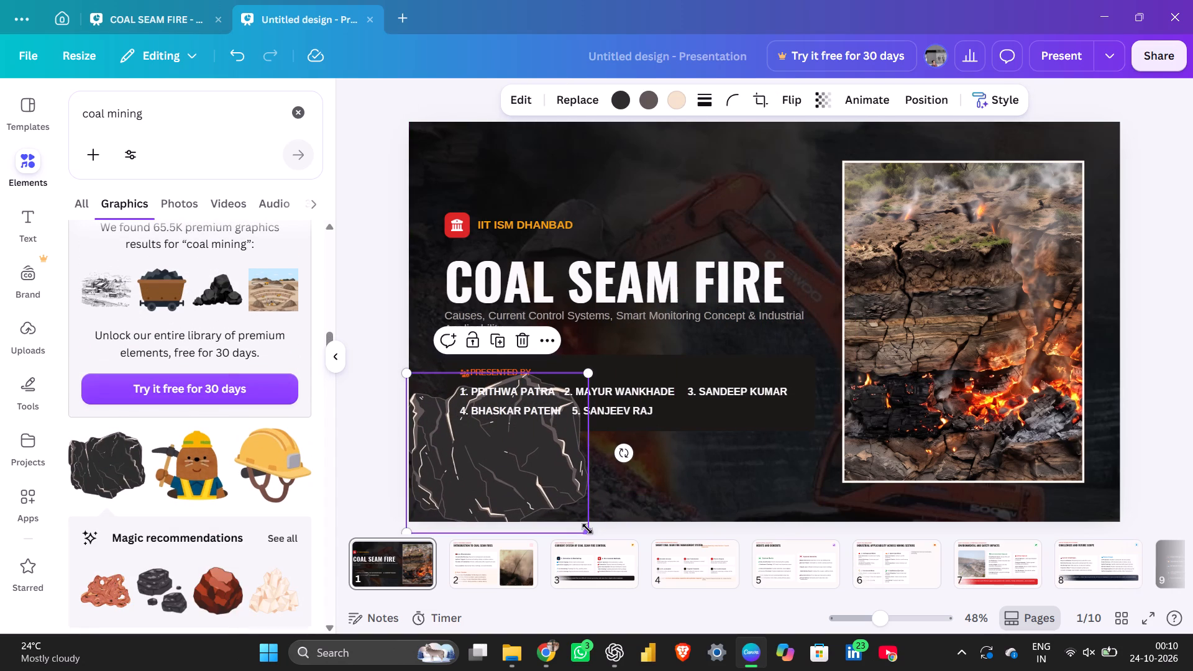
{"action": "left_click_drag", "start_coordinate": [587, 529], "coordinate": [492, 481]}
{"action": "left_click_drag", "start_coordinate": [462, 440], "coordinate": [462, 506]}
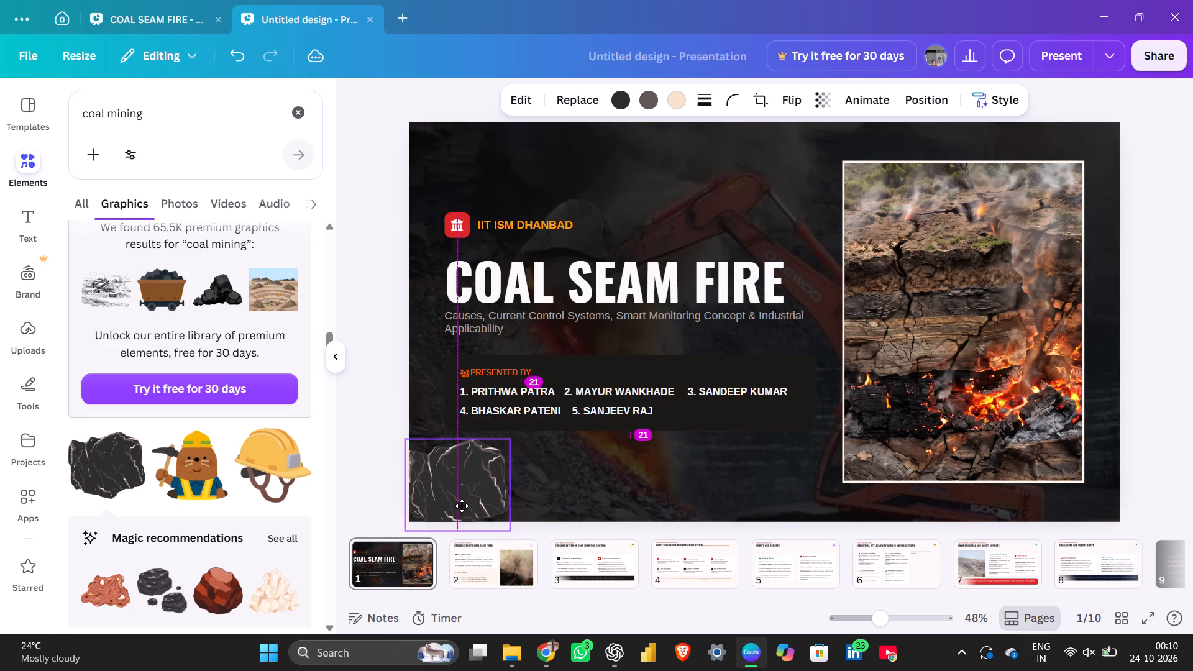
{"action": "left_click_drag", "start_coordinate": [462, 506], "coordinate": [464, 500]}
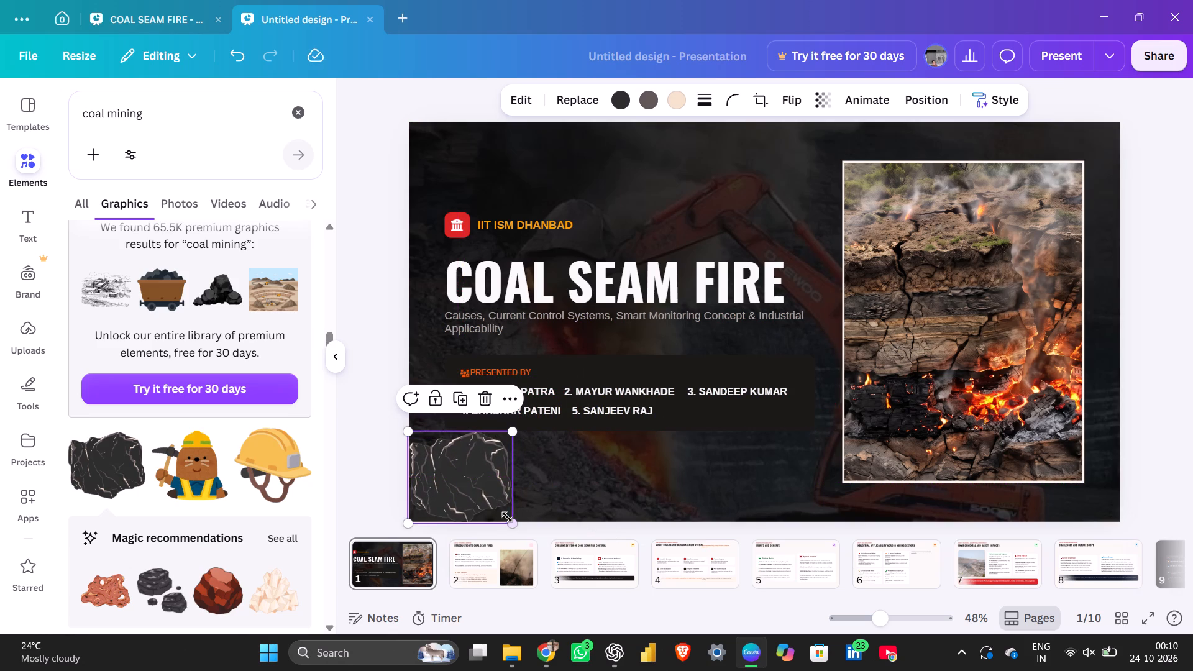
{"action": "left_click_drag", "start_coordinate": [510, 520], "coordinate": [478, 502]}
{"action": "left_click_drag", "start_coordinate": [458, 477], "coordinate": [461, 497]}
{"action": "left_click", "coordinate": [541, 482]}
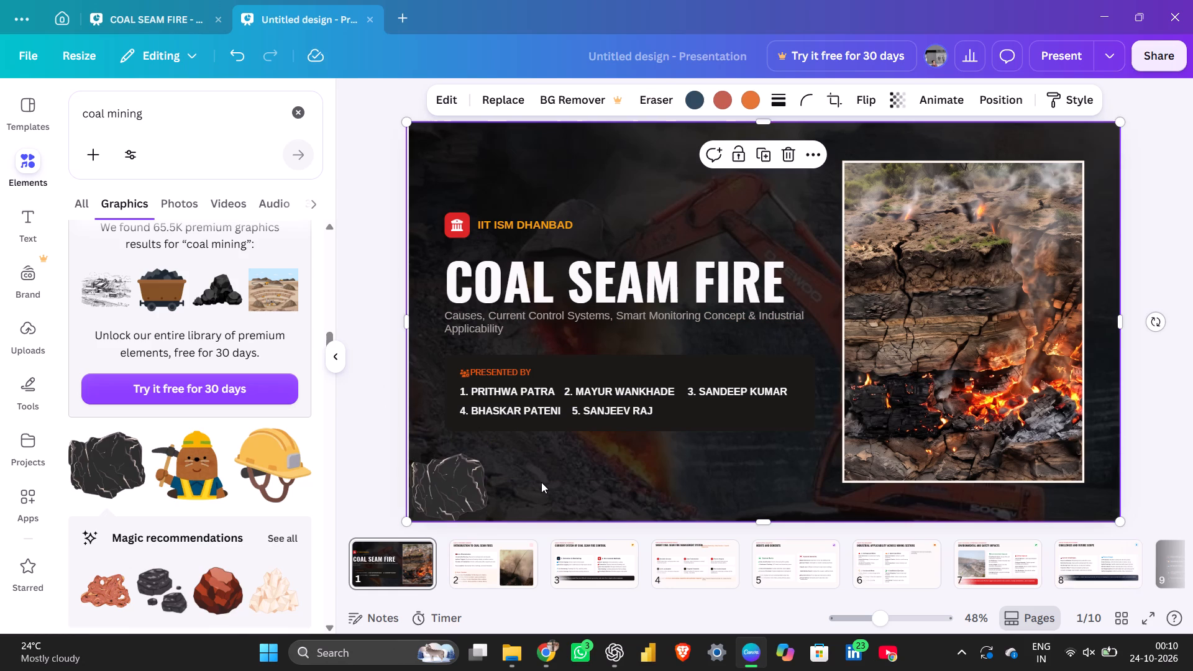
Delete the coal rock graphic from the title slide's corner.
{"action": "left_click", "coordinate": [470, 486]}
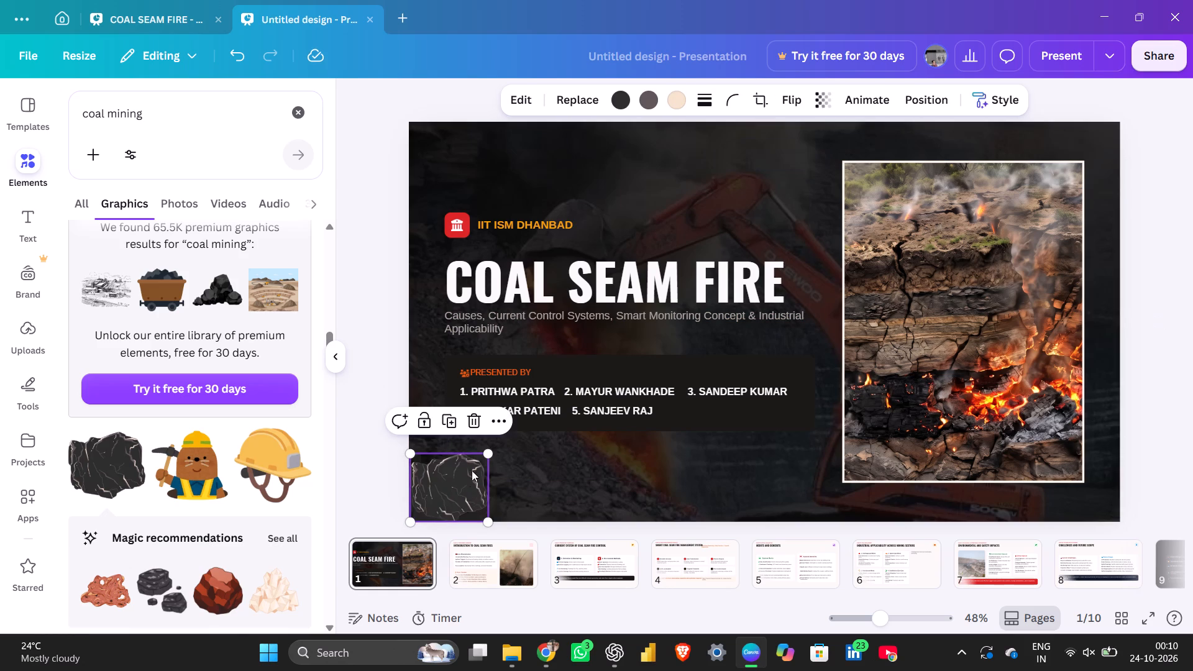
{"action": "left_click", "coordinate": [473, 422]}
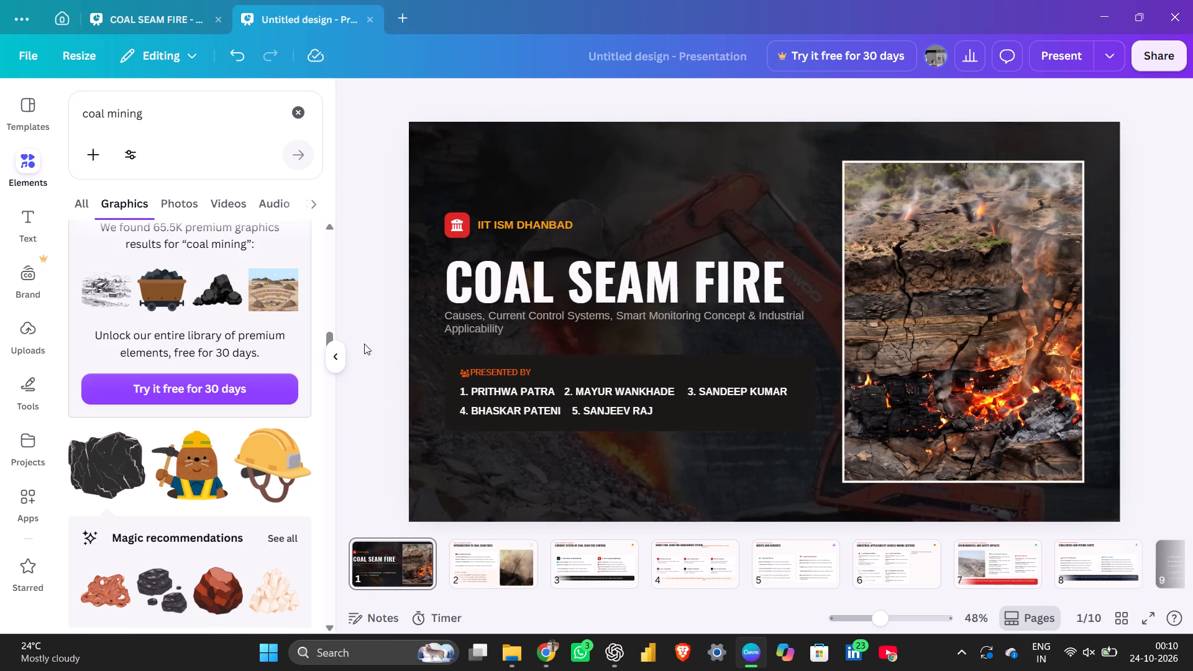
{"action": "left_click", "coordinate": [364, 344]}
On slide 4, move the orange "Continuous Monitoring + Early Detection + Targeted Suppression" subtitle directly beneath the slide title, near its left edge.
{"action": "left_click", "coordinate": [484, 559]}
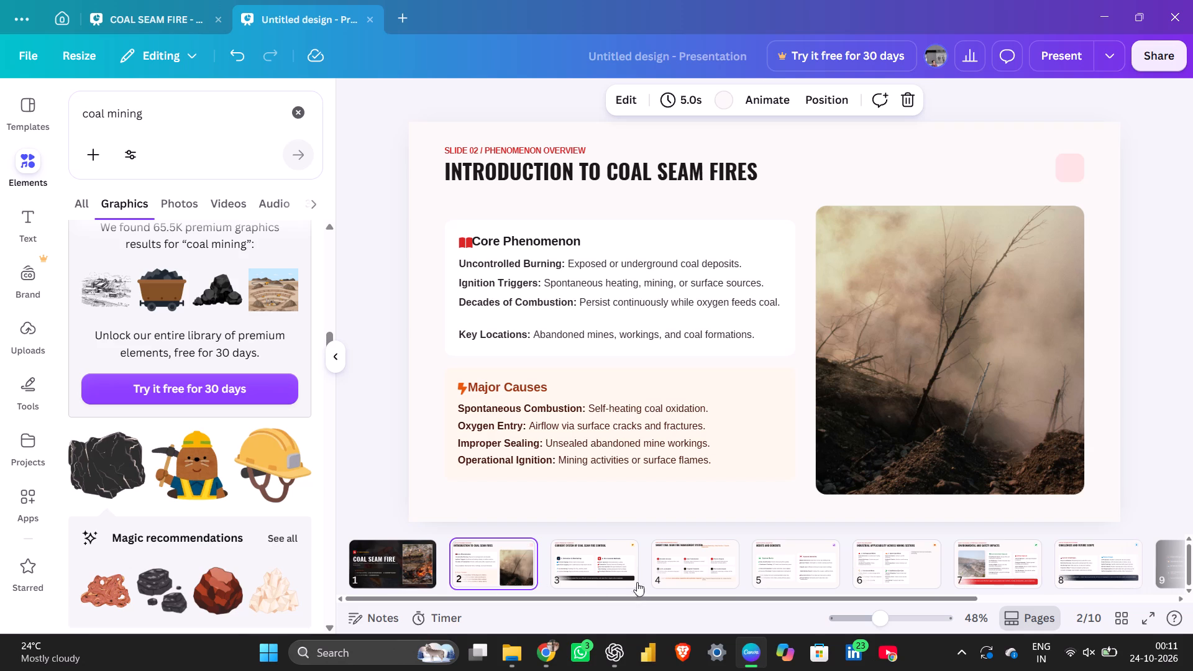
{"action": "left_click", "coordinate": [596, 570]}
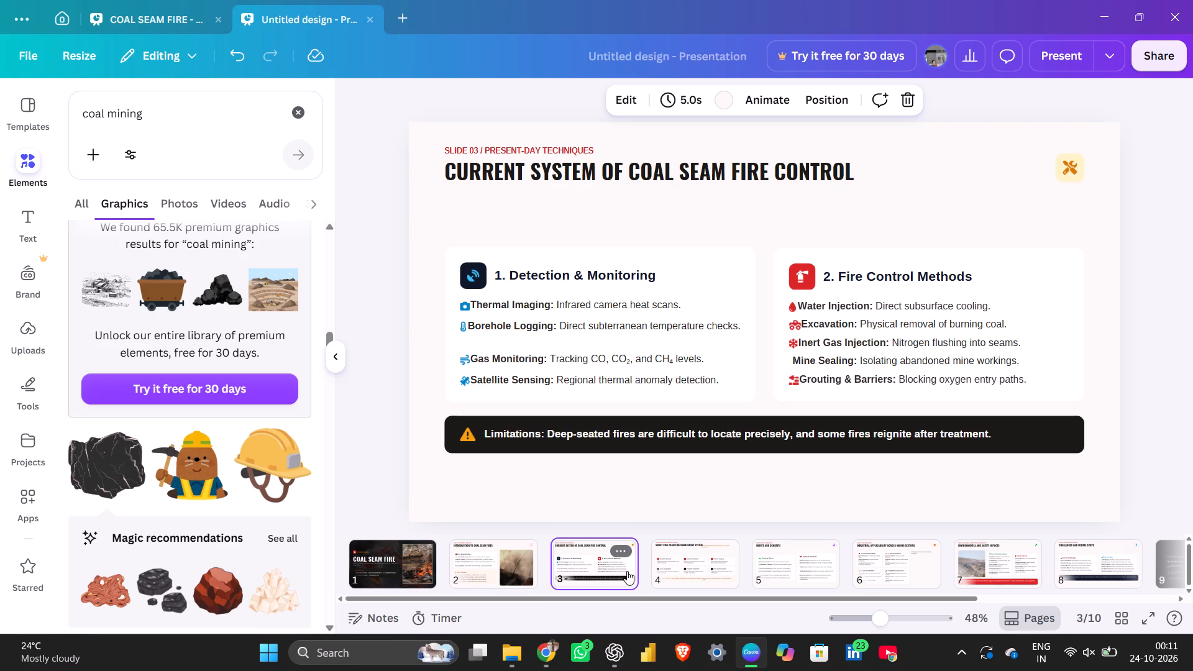
{"action": "left_click", "coordinate": [672, 578]}
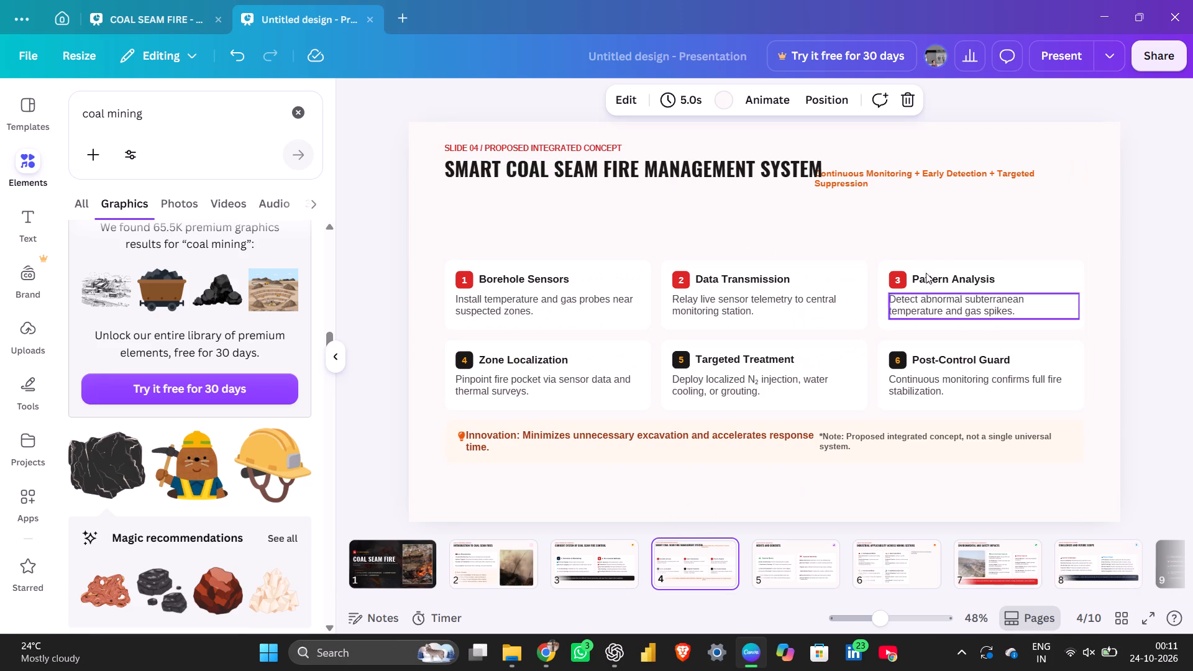
{"action": "left_click_drag", "start_coordinate": [882, 180], "coordinate": [887, 198]}
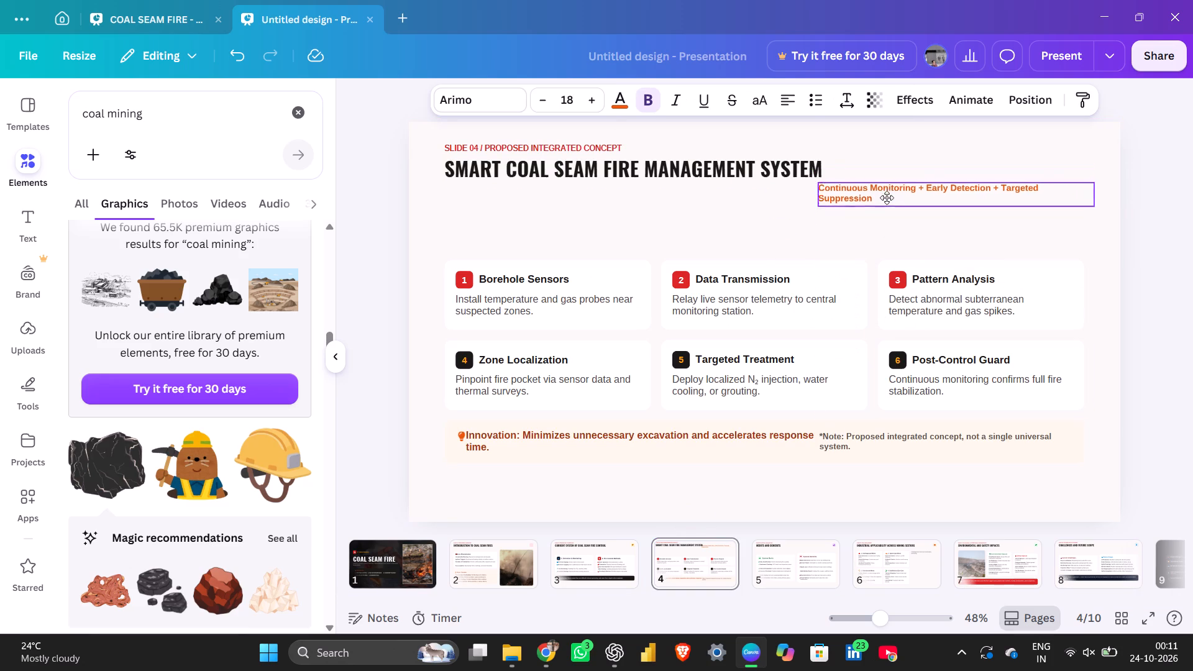
{"action": "left_click_drag", "start_coordinate": [887, 198], "coordinate": [530, 199]}
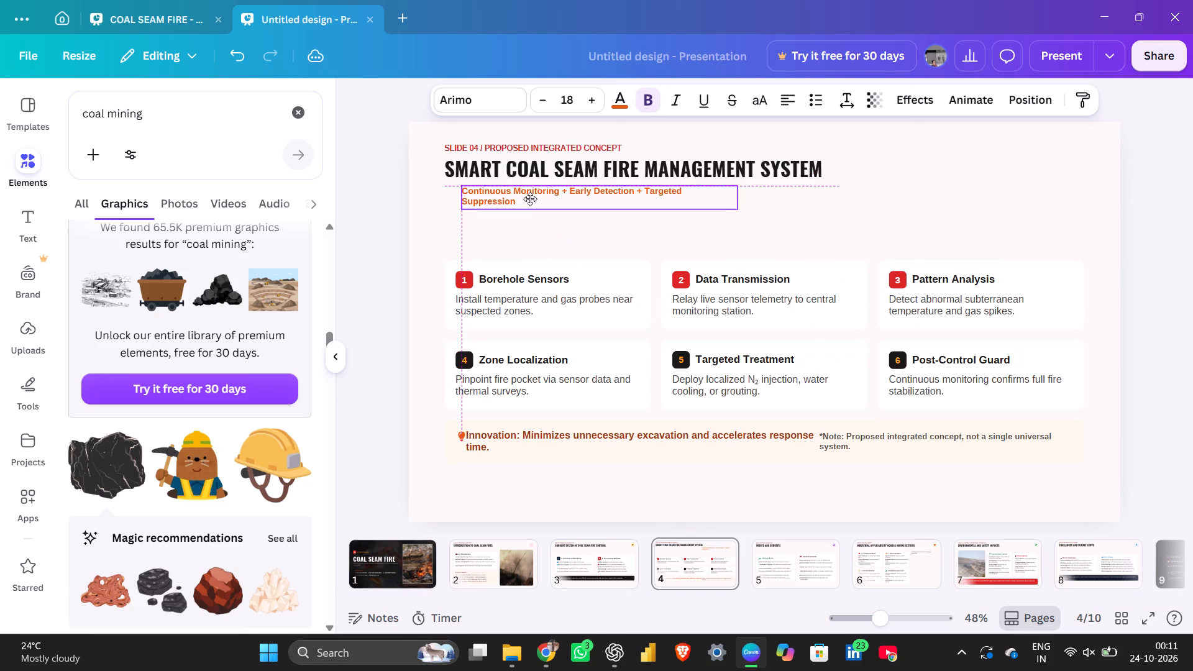
{"action": "left_click_drag", "start_coordinate": [530, 199], "coordinate": [515, 197]}
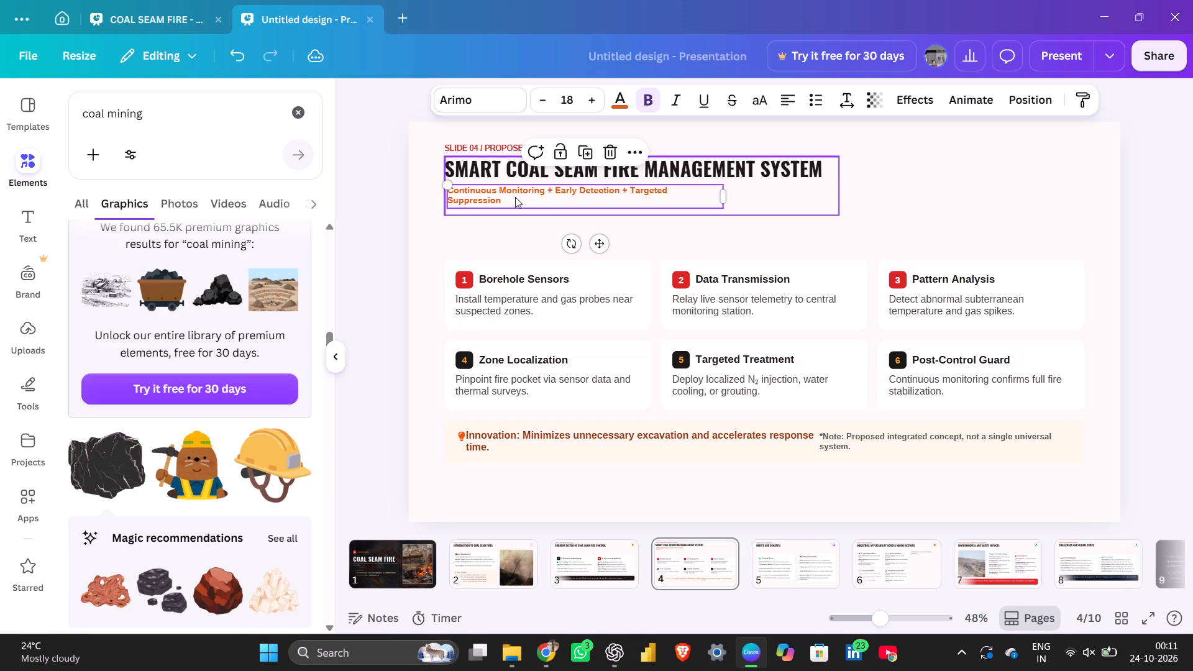
{"action": "left_click", "coordinate": [940, 178]}
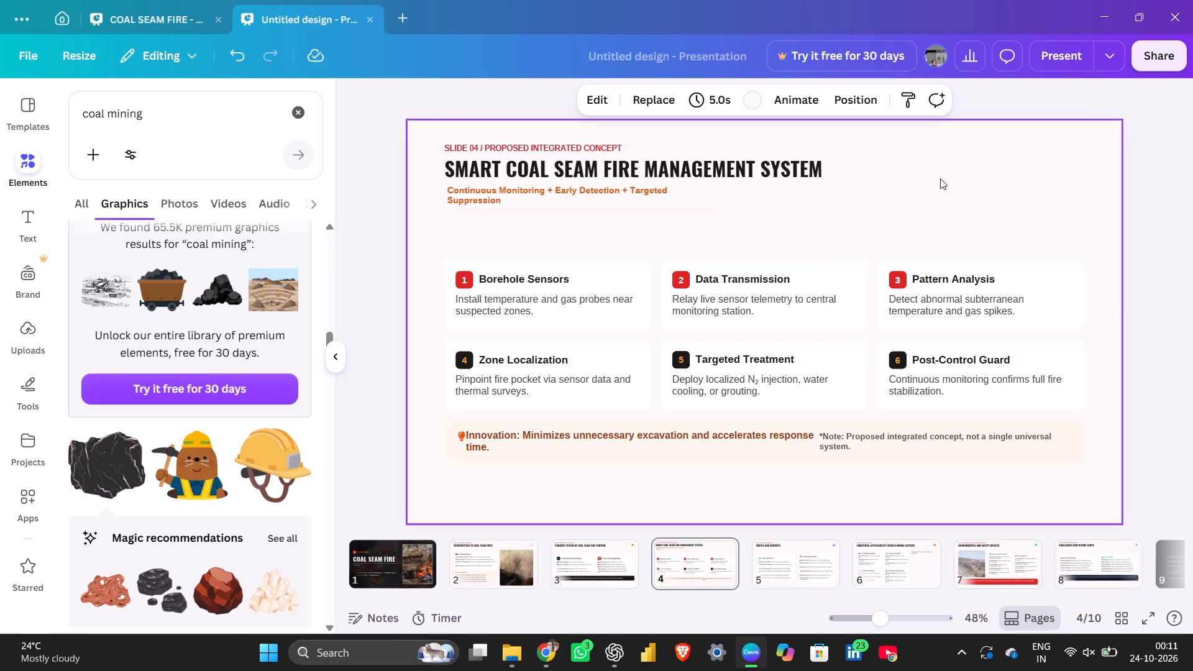
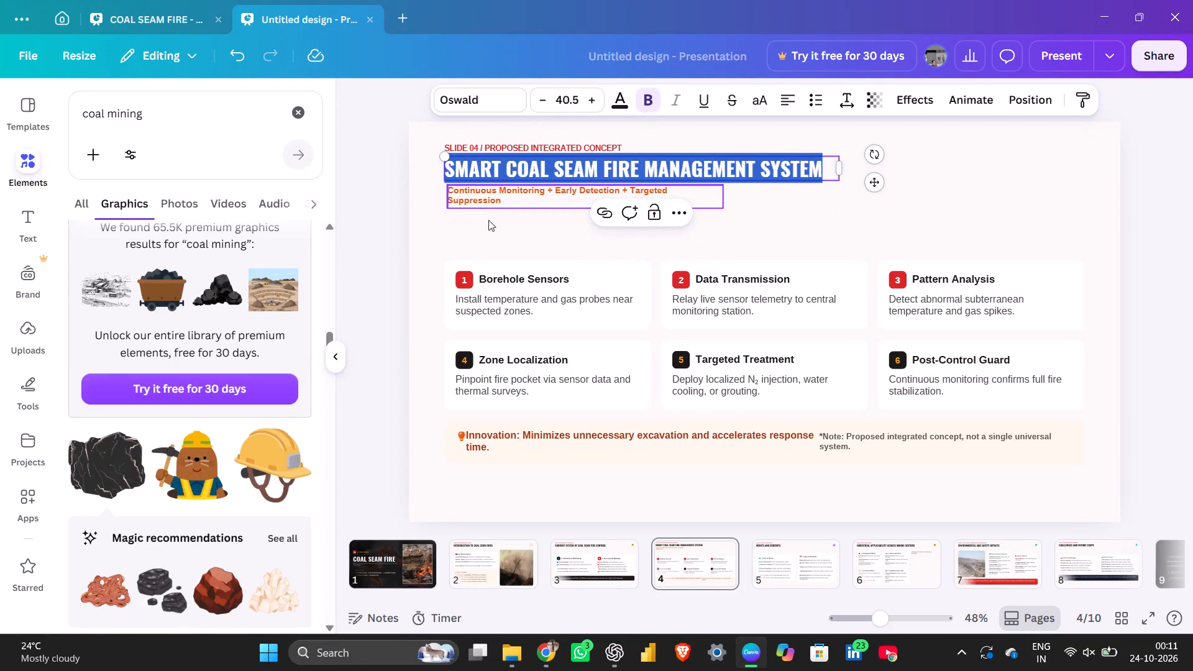
On slide 4, reposition the orange "Continuous Monitoring + Early Detection + Targeted Suppression" subtitle a little lower beneath the title, near its left edge.
{"action": "left_click", "coordinate": [483, 204]}
{"action": "left_click_drag", "start_coordinate": [483, 204], "coordinate": [859, 142]}
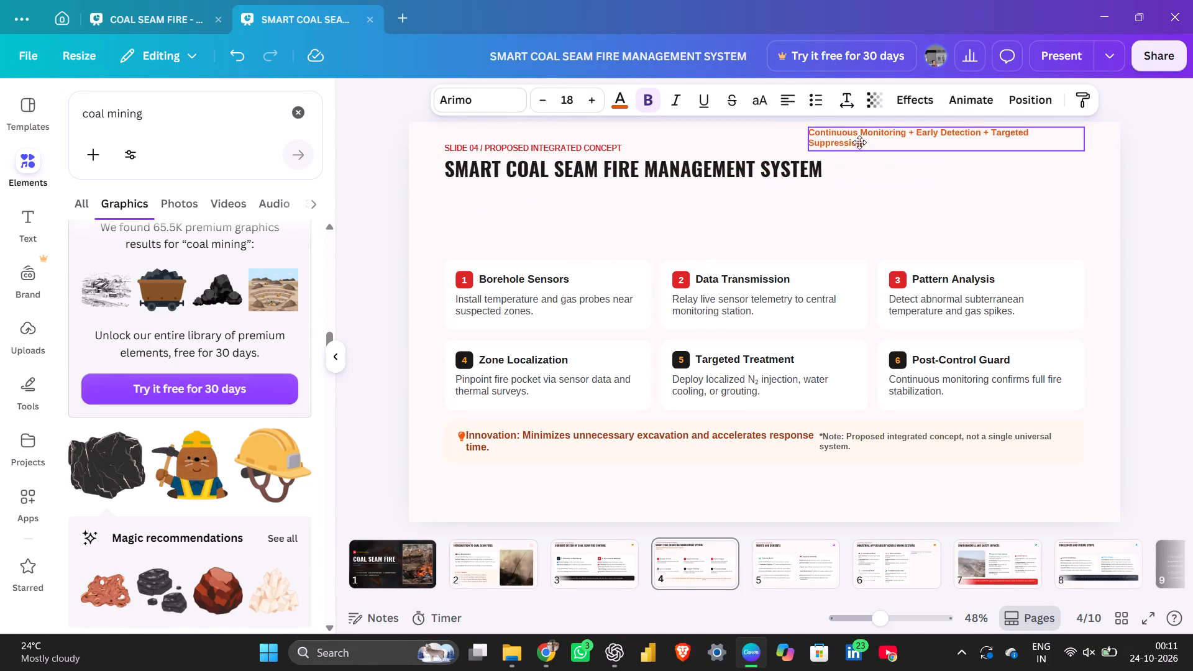
{"action": "left_click_drag", "start_coordinate": [859, 142], "coordinate": [867, 182]}
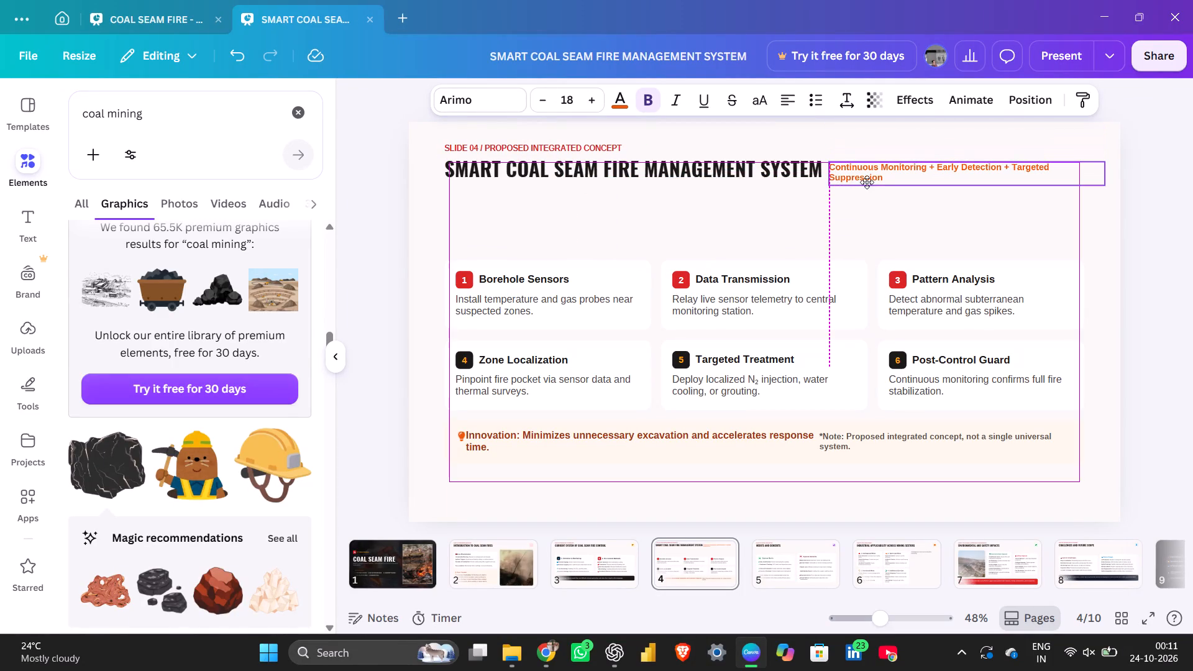
{"action": "left_click_drag", "start_coordinate": [867, 182], "coordinate": [897, 175]}
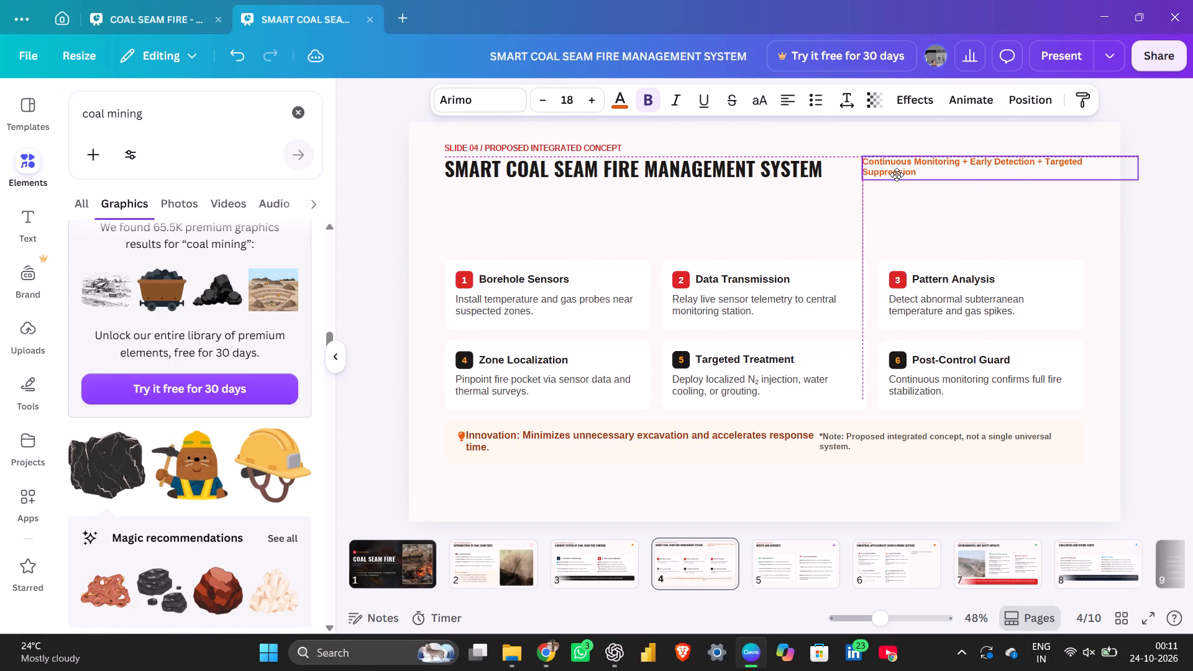
{"action": "left_click_drag", "start_coordinate": [897, 175], "coordinate": [485, 221]}
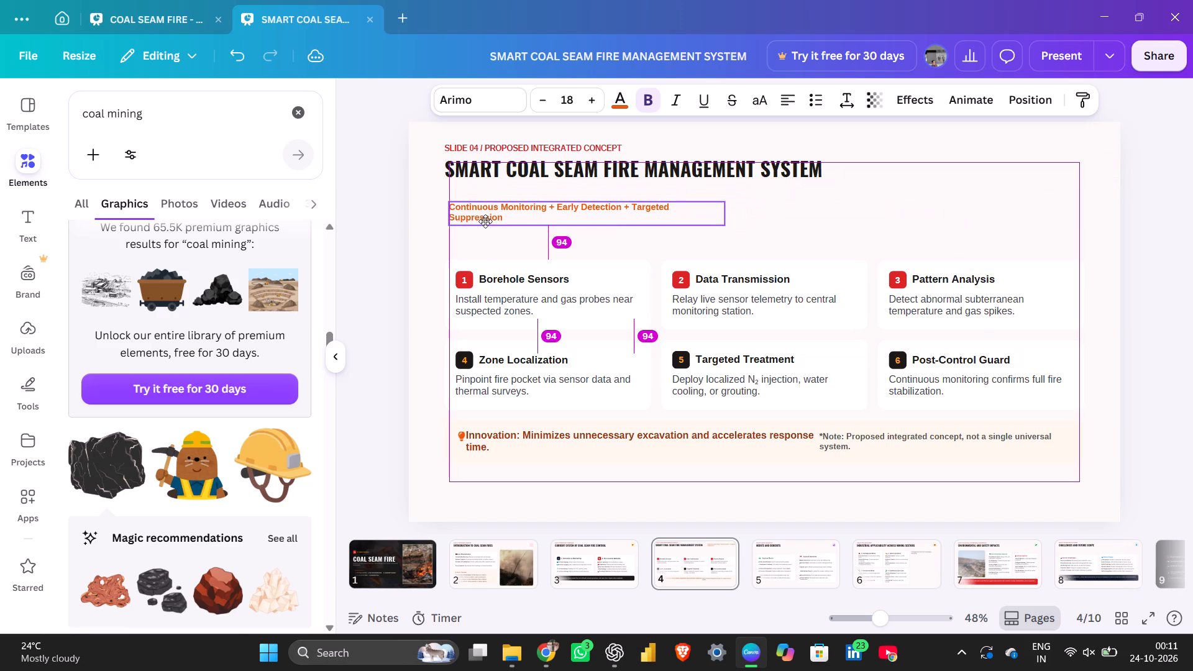
{"action": "left_click_drag", "start_coordinate": [485, 221], "coordinate": [477, 221]}
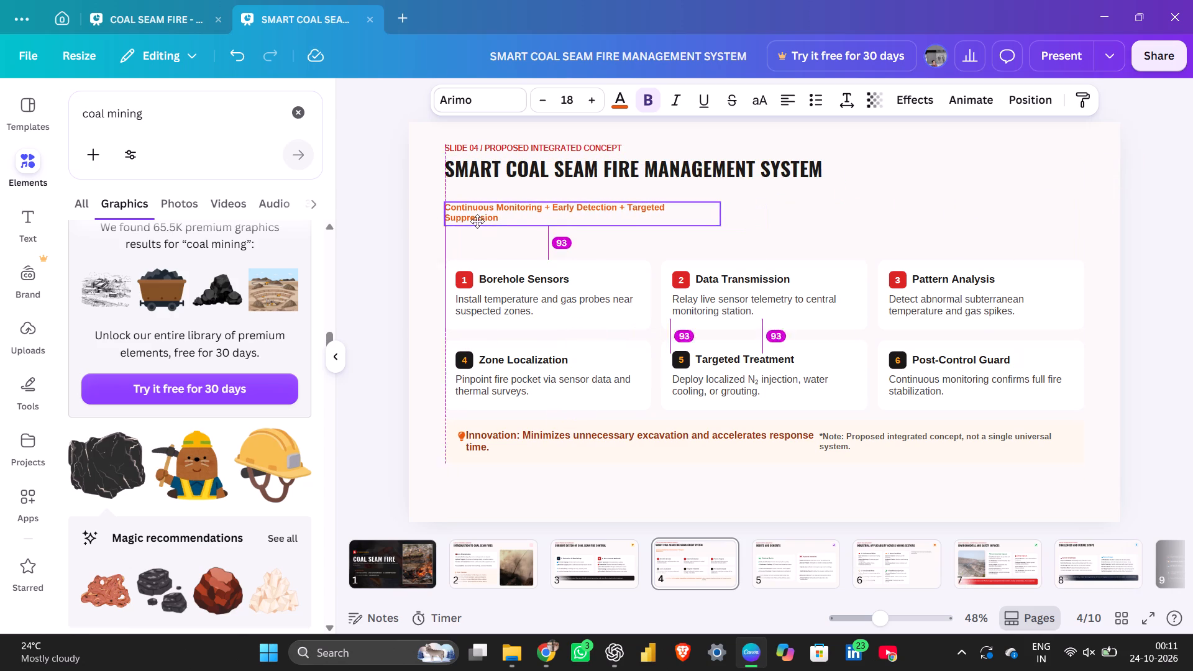
{"action": "left_click_drag", "start_coordinate": [477, 221], "coordinate": [487, 219]}
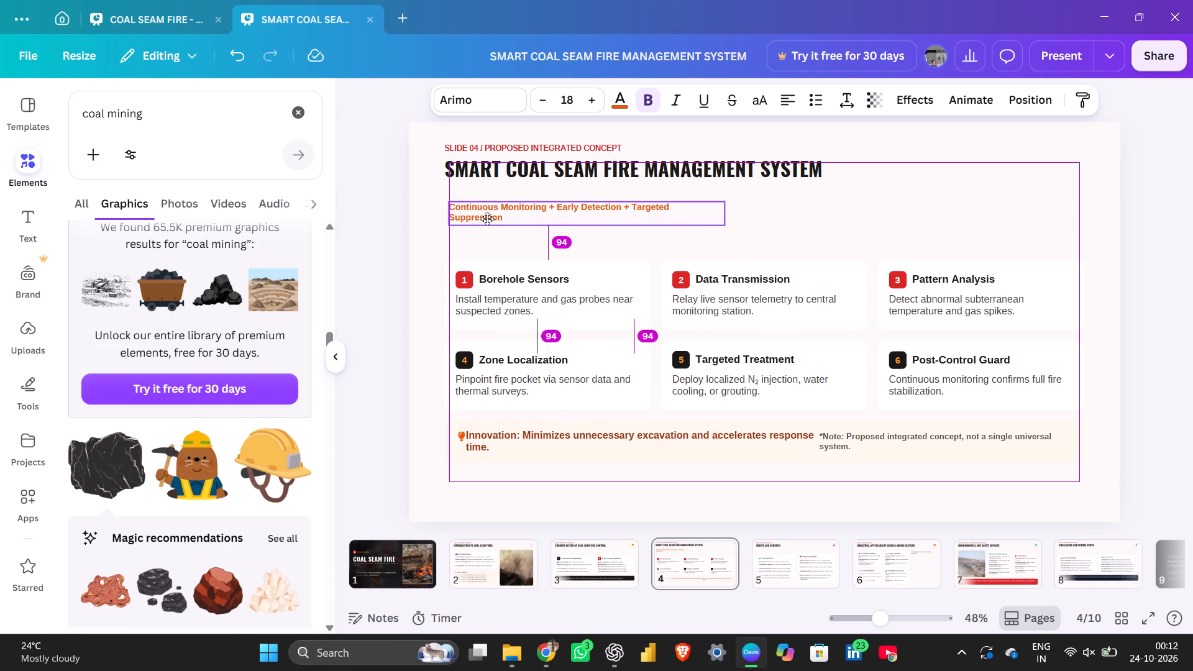
{"action": "left_click_drag", "start_coordinate": [487, 219], "coordinate": [487, 216]}
{"action": "left_click", "coordinate": [359, 175]}
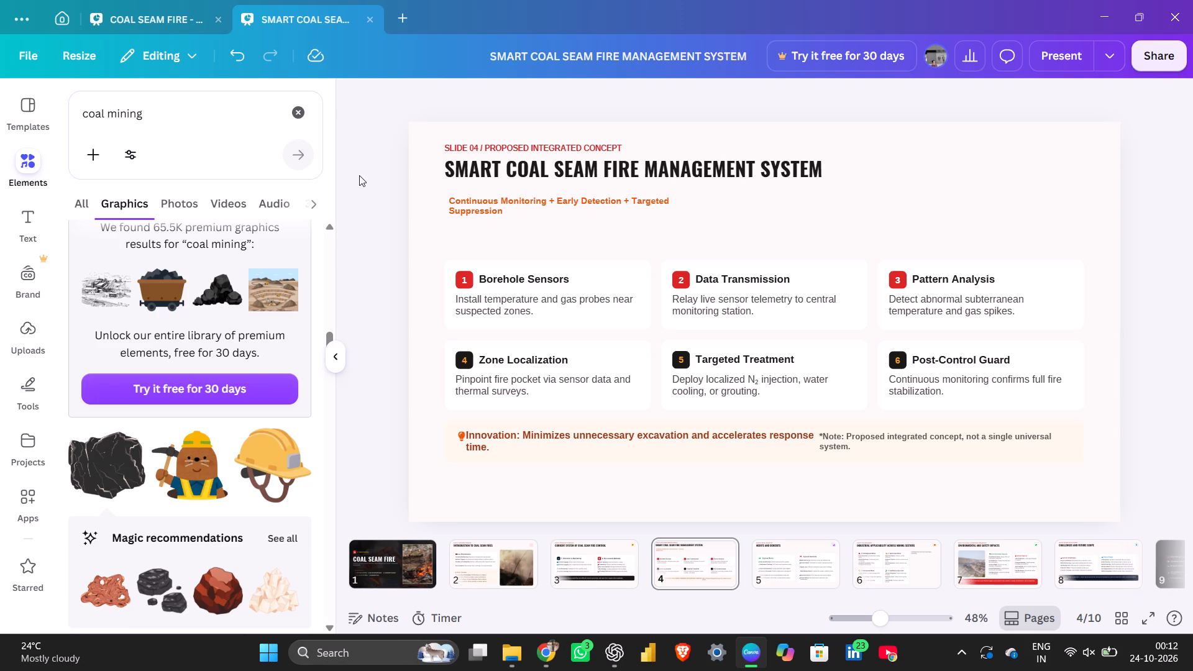
Delete the "*Note: Proposed integrated concept, not a single universal system." text from slide 4's bottom banner.
{"action": "left_click", "coordinate": [826, 449]}
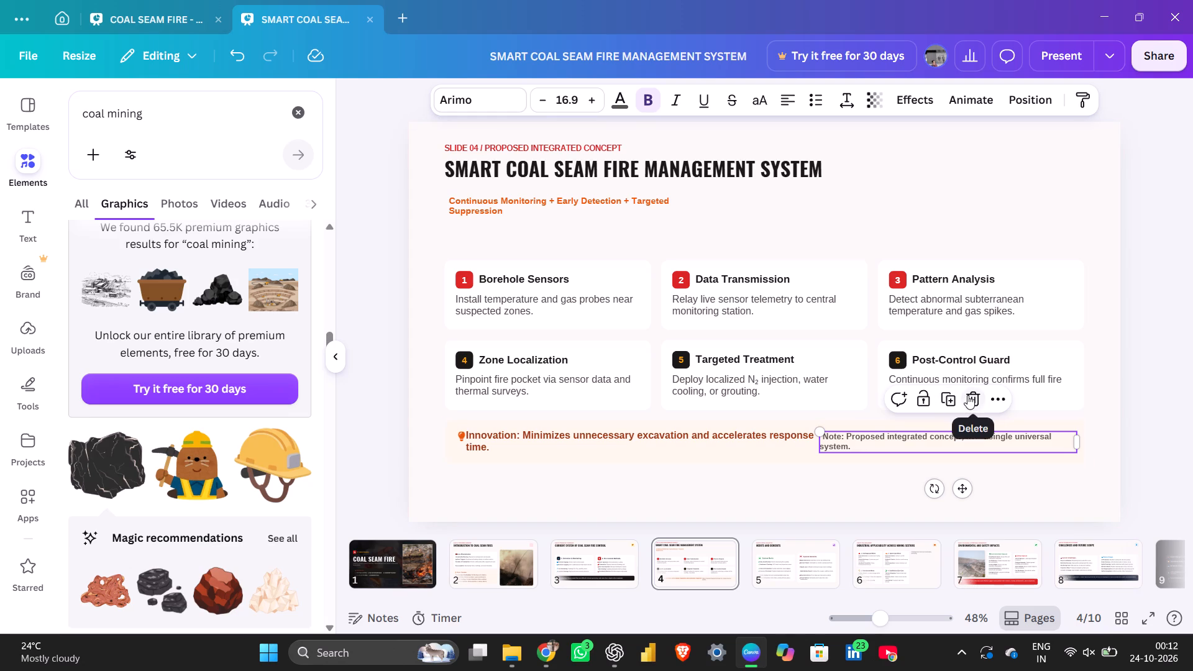
{"action": "left_click", "coordinate": [967, 395]}
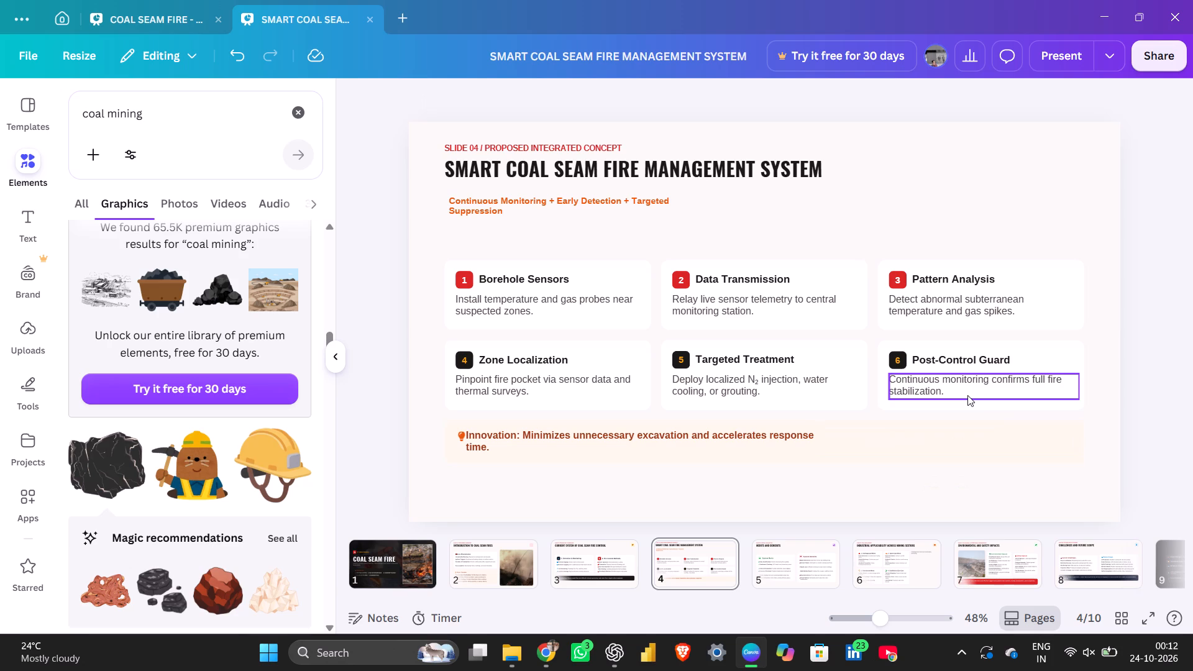
Look through slides 5 to 9 to check their layout and content.
{"action": "left_click", "coordinate": [793, 562]}
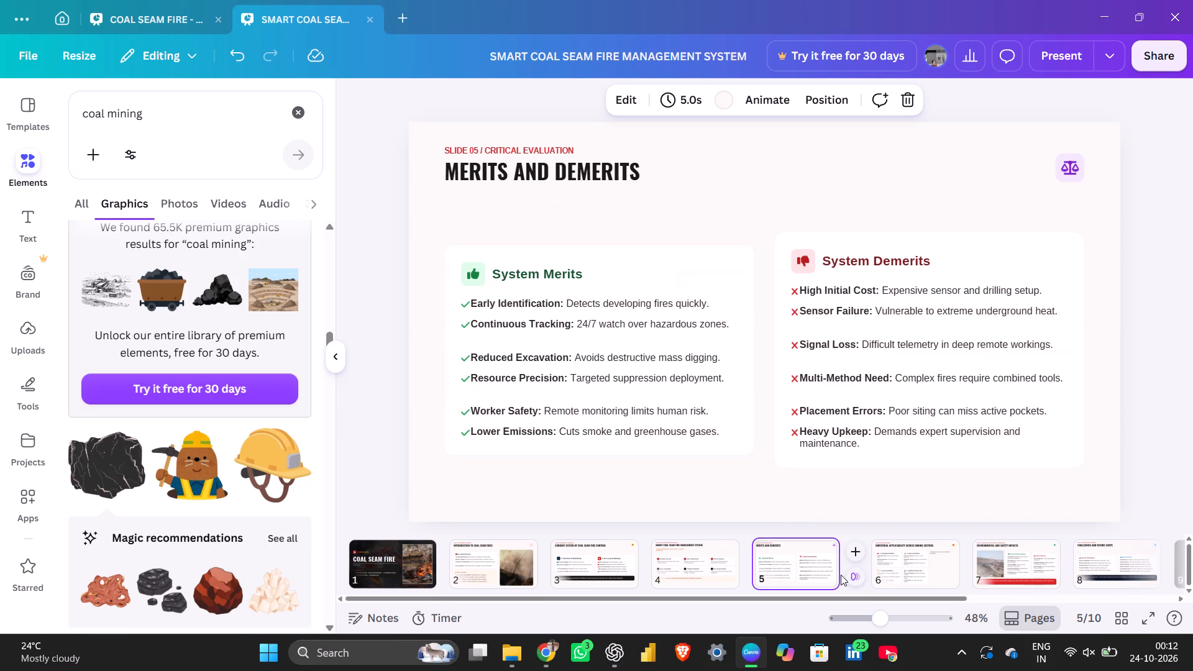
{"action": "left_click", "coordinate": [889, 562]}
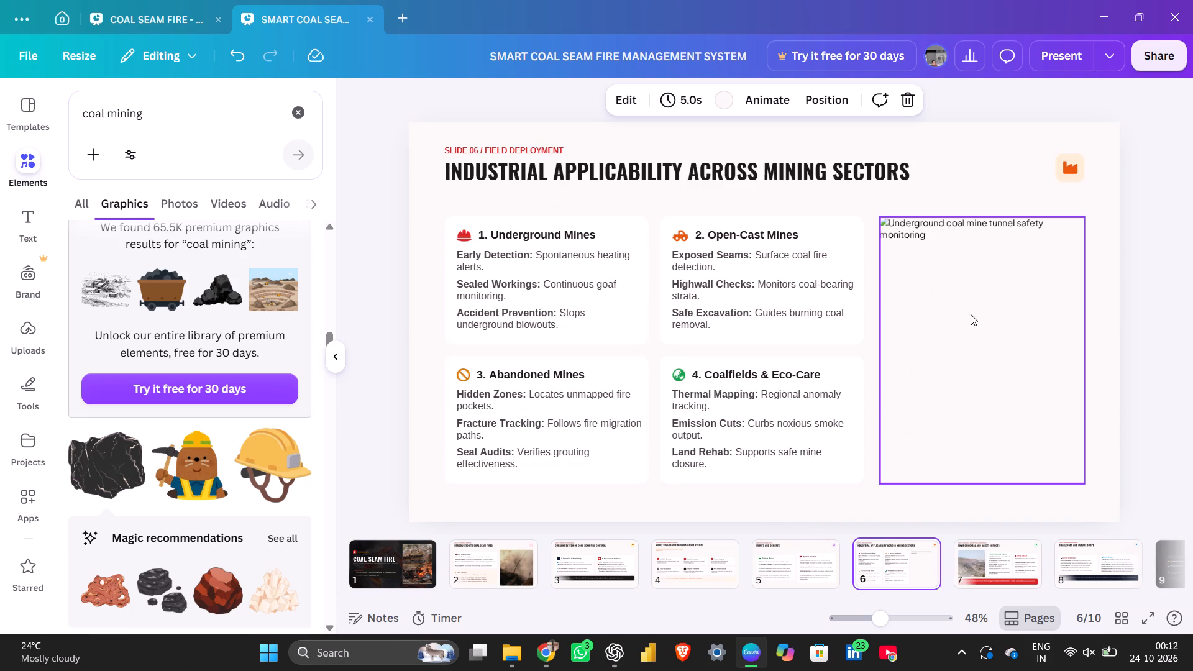
{"action": "left_click", "coordinate": [977, 564]}
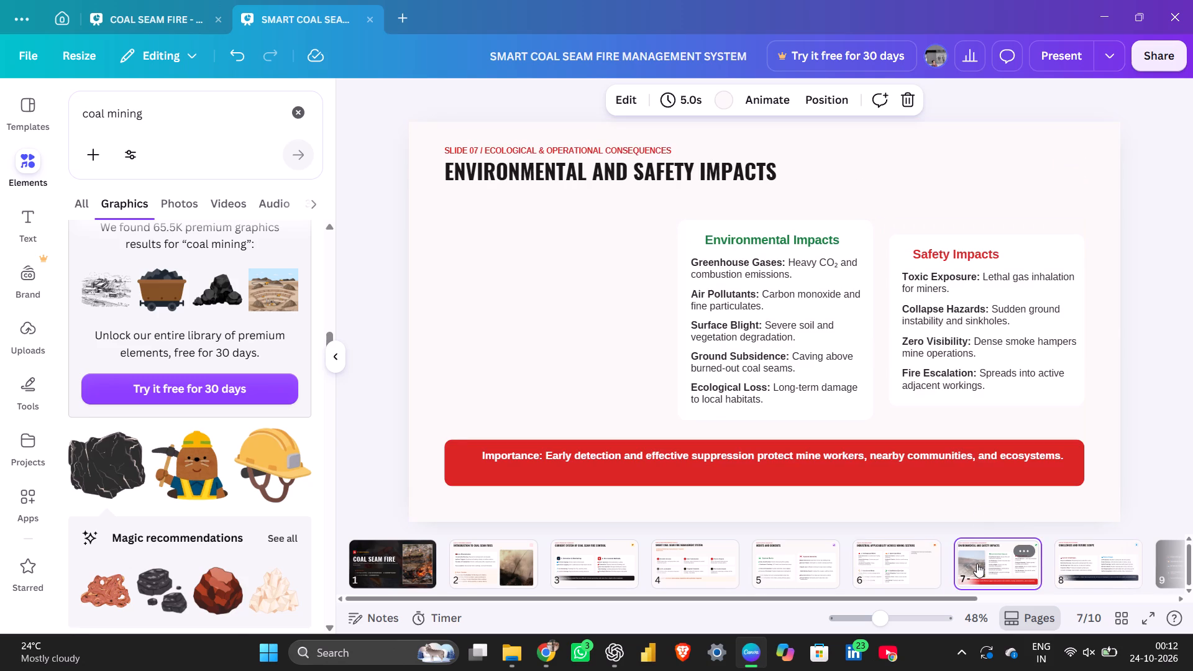
{"action": "left_click", "coordinate": [1102, 565]}
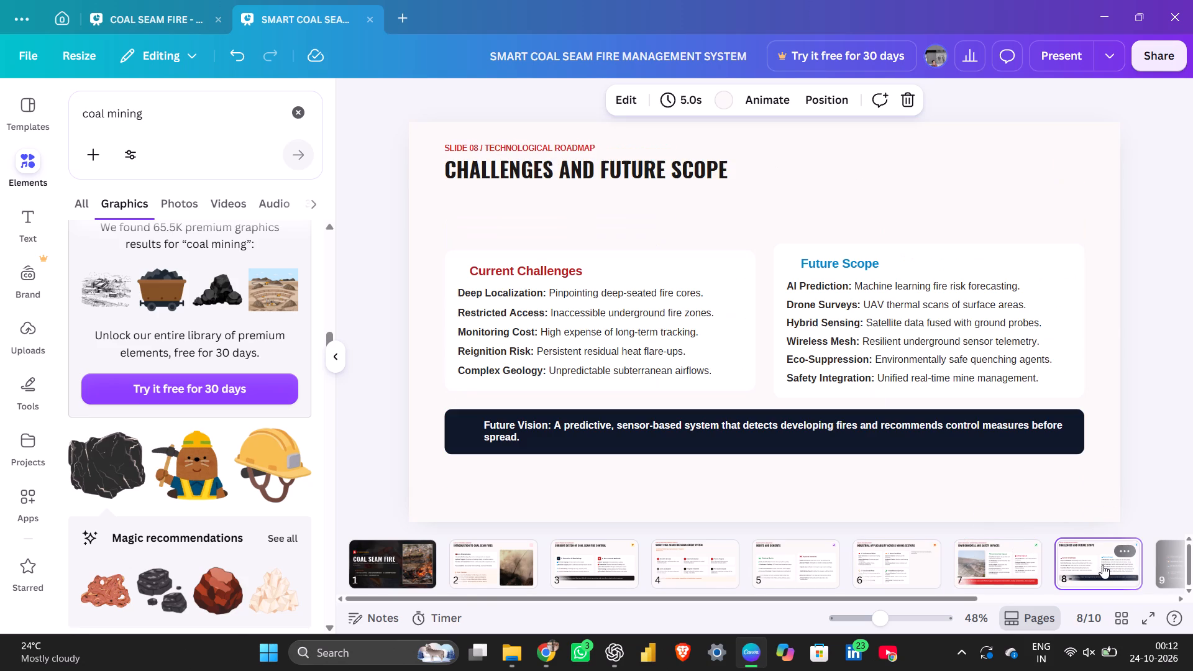
{"action": "scroll", "coordinate": [1102, 565], "scroll_direction": "left", "scroll_amount": 3}
{"action": "left_click", "coordinate": [1013, 560]}
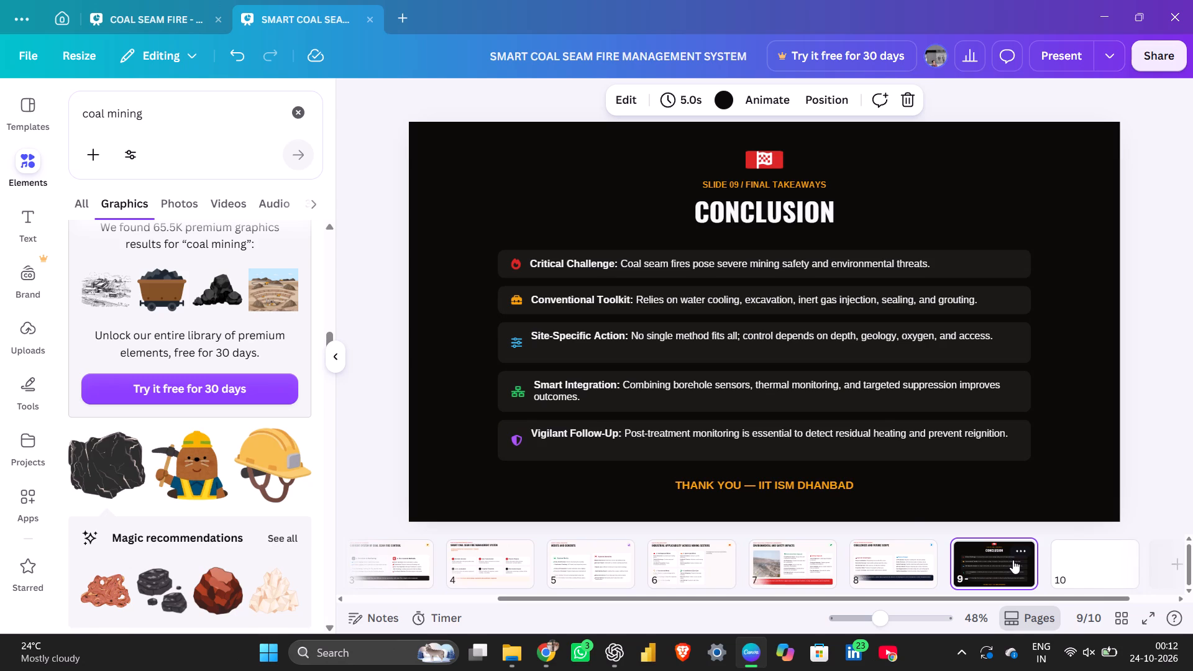
{"action": "left_click", "coordinate": [910, 549]}
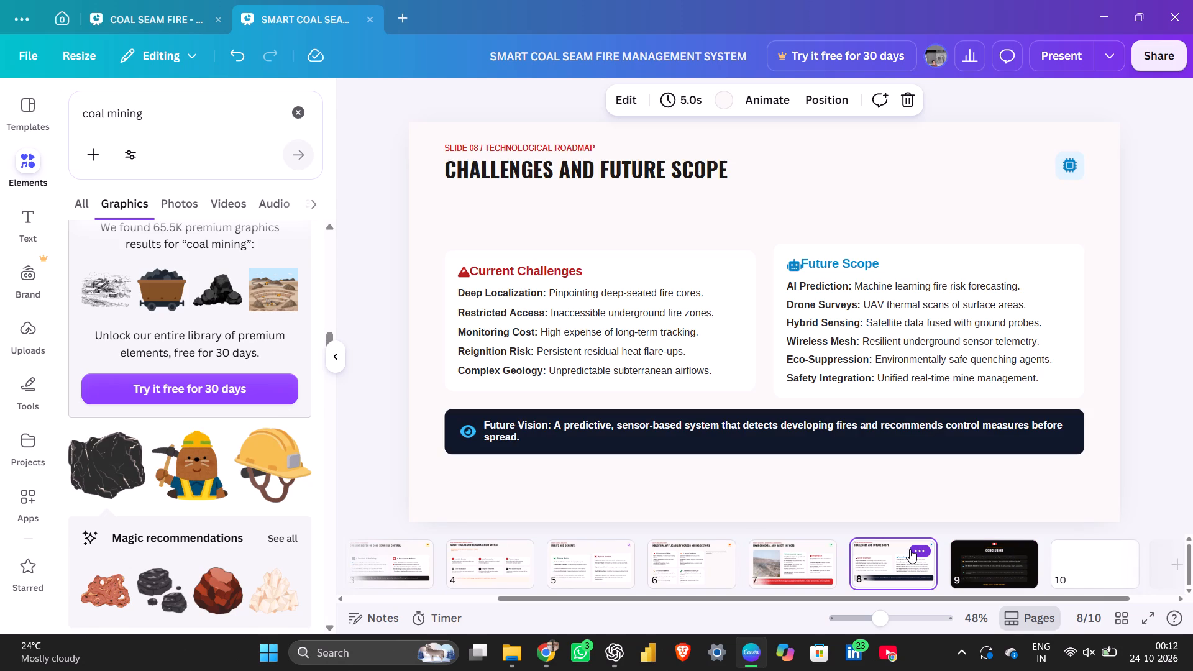
{"action": "scroll", "coordinate": [910, 549], "scroll_direction": "right", "scroll_amount": 5}
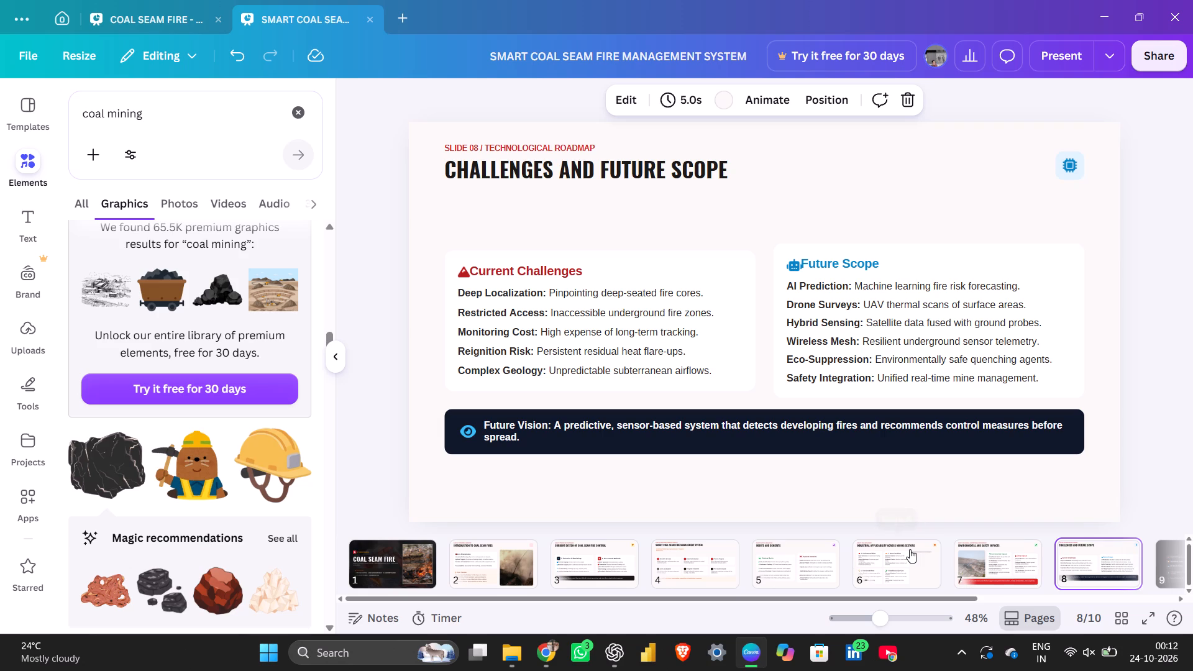
{"action": "scroll", "coordinate": [910, 549], "scroll_direction": "left", "scroll_amount": 4}
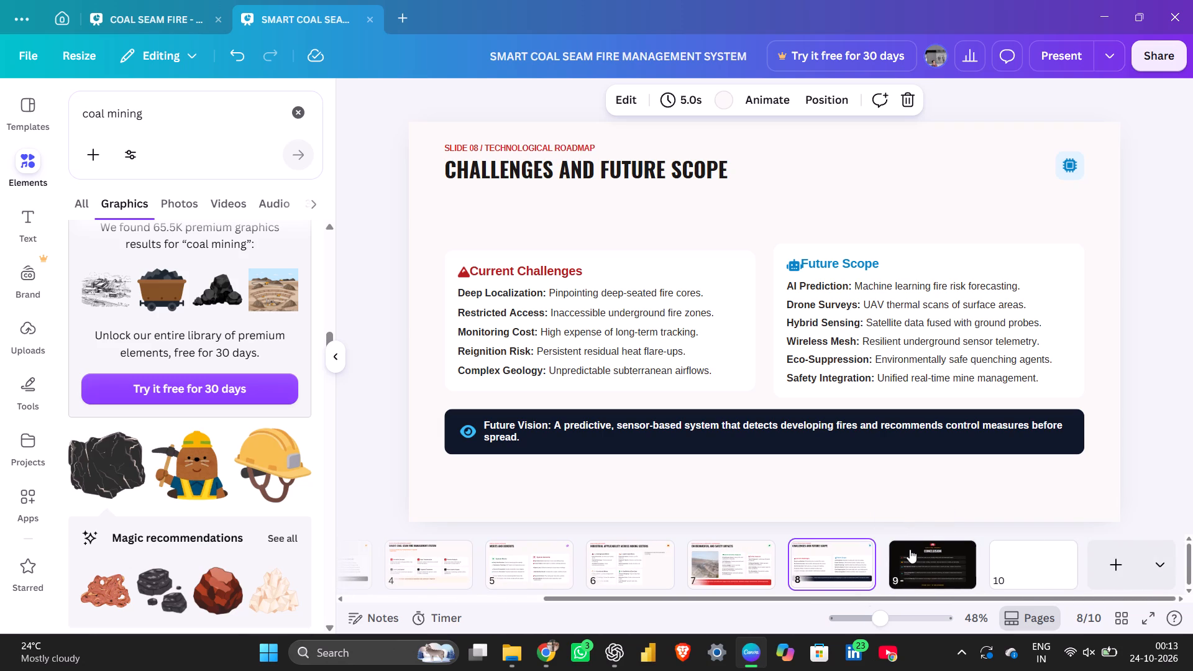
On the Conclusion slide 9, add the photo of a yellow dump truck at sunset from the coal mining photo results.
{"action": "left_click", "coordinate": [910, 549]}
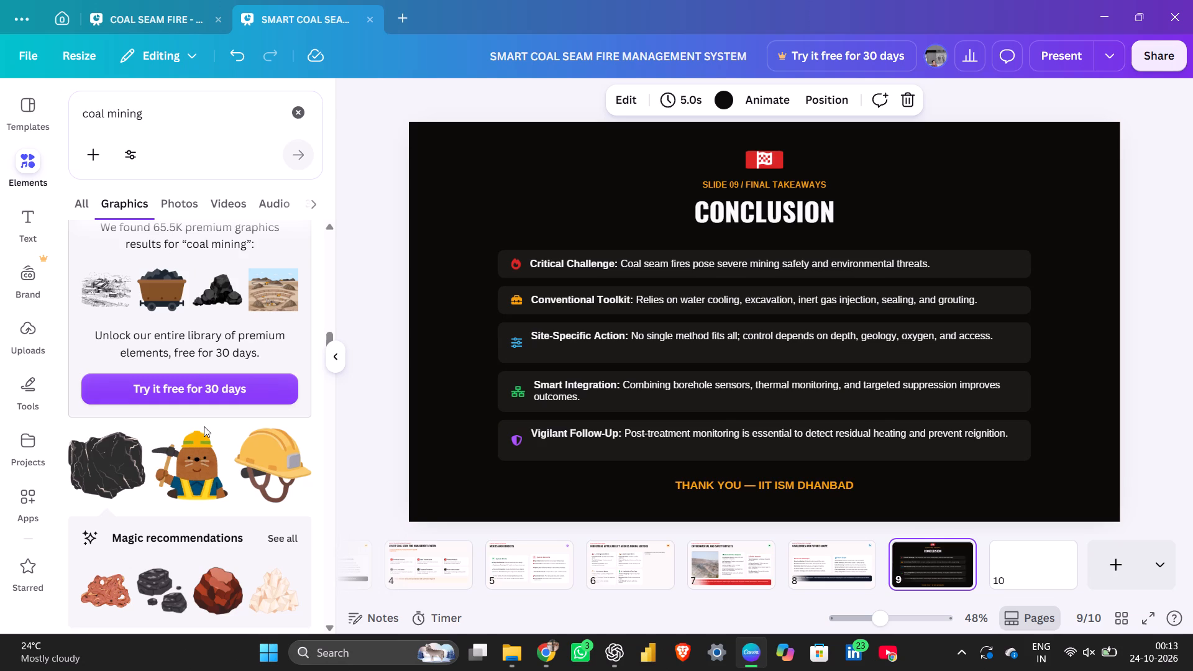
{"action": "scroll", "coordinate": [204, 426], "scroll_direction": "up", "scroll_amount": 4}
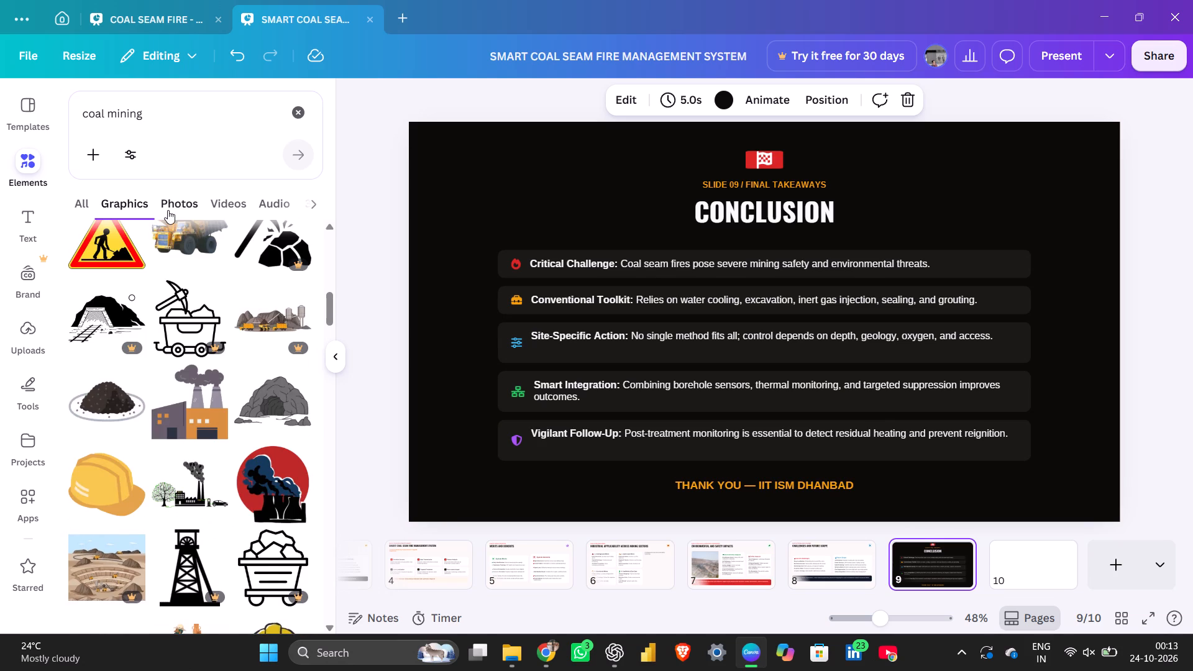
{"action": "left_click", "coordinate": [168, 210]}
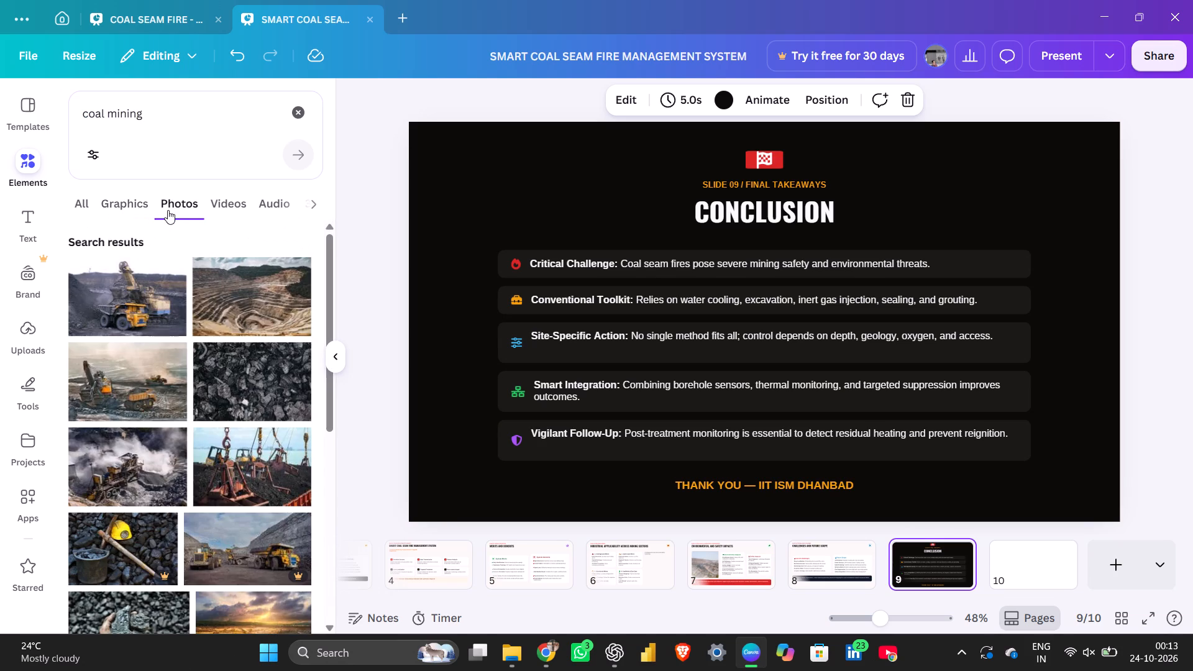
{"action": "scroll", "coordinate": [165, 417], "scroll_direction": "down", "scroll_amount": 2}
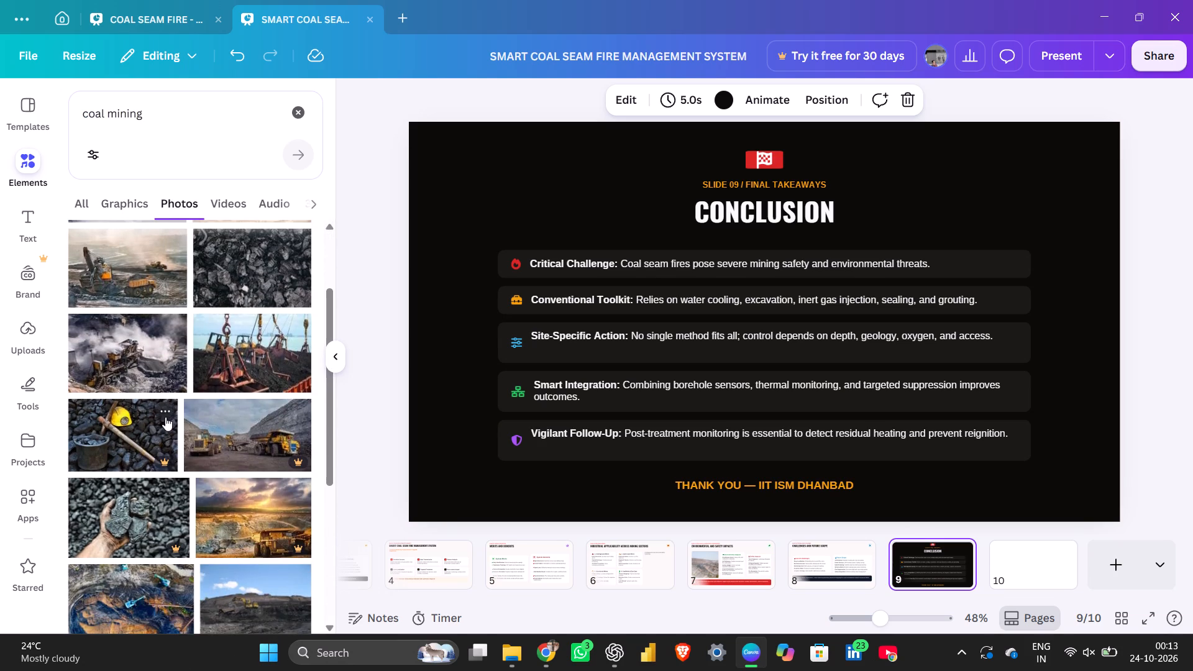
{"action": "scroll", "coordinate": [165, 417], "scroll_direction": "down", "scroll_amount": 3}
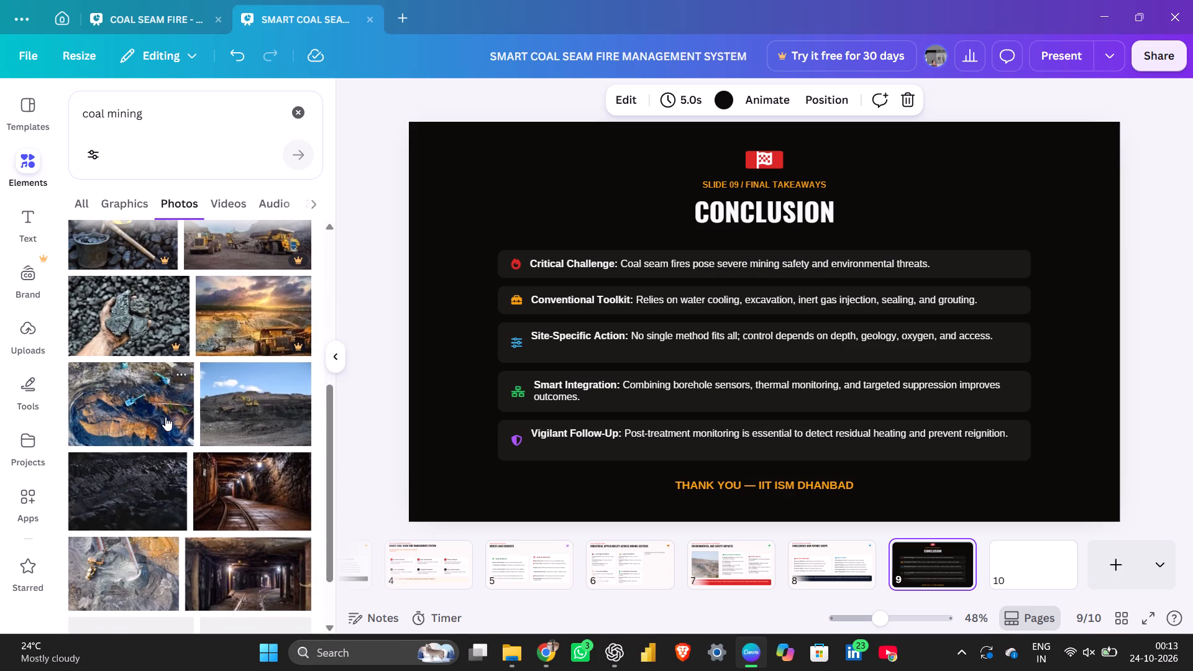
{"action": "scroll", "coordinate": [165, 417], "scroll_direction": "down", "scroll_amount": 3}
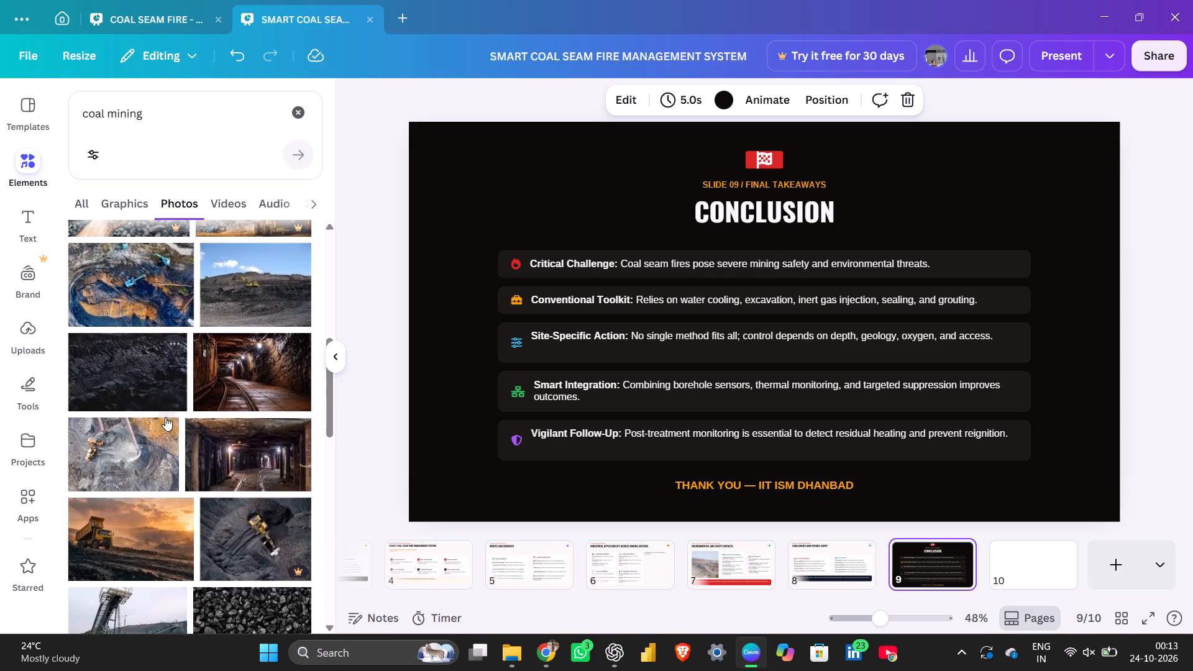
{"action": "scroll", "coordinate": [165, 417], "scroll_direction": "down", "scroll_amount": 3}
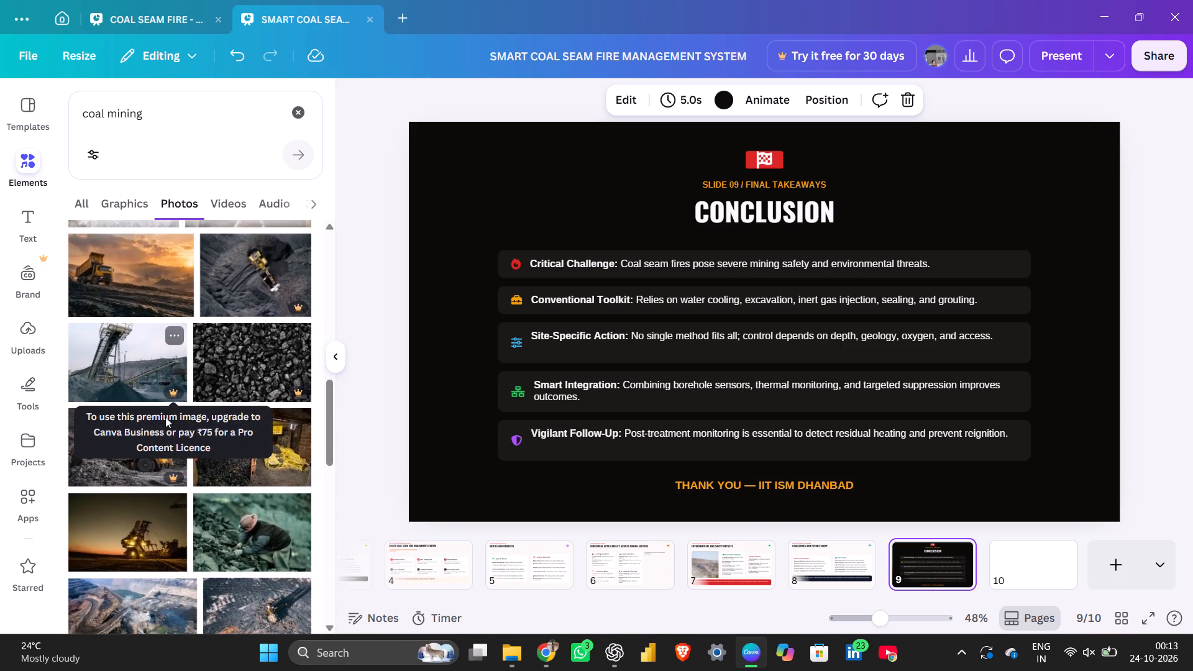
{"action": "scroll", "coordinate": [165, 417], "scroll_direction": "down", "scroll_amount": 1}
{"action": "left_click", "coordinate": [124, 282]}
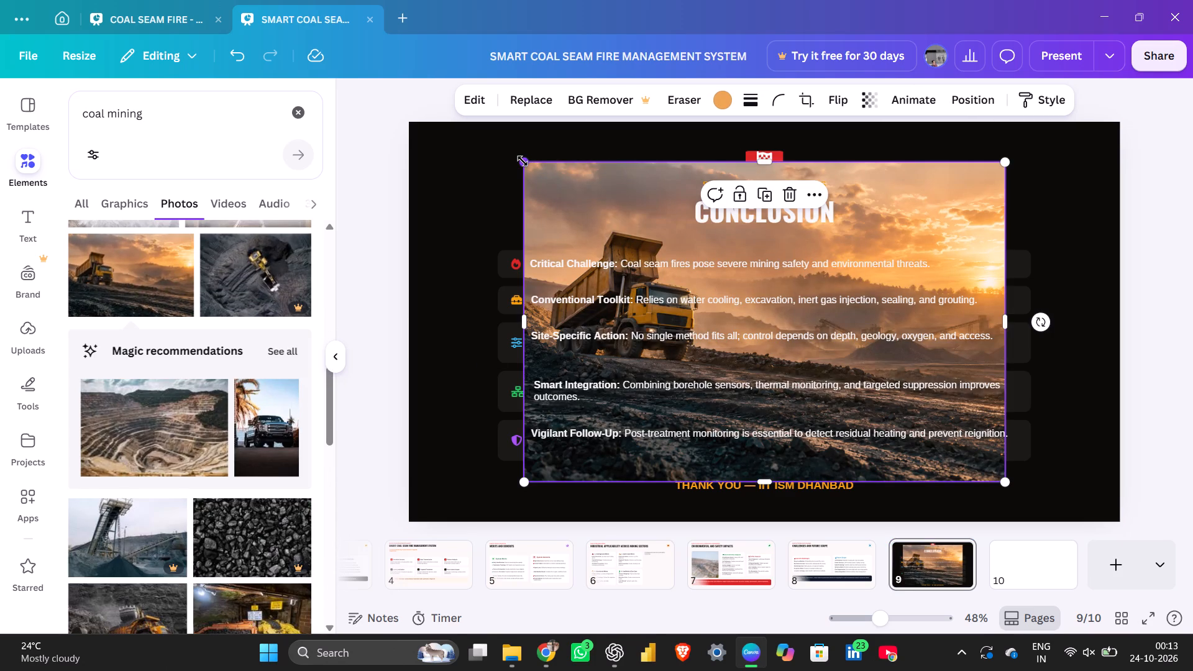
Enlarge and align the dump truck photo so it covers the whole Conclusion slide.
{"action": "left_click_drag", "start_coordinate": [523, 161], "coordinate": [452, 150]}
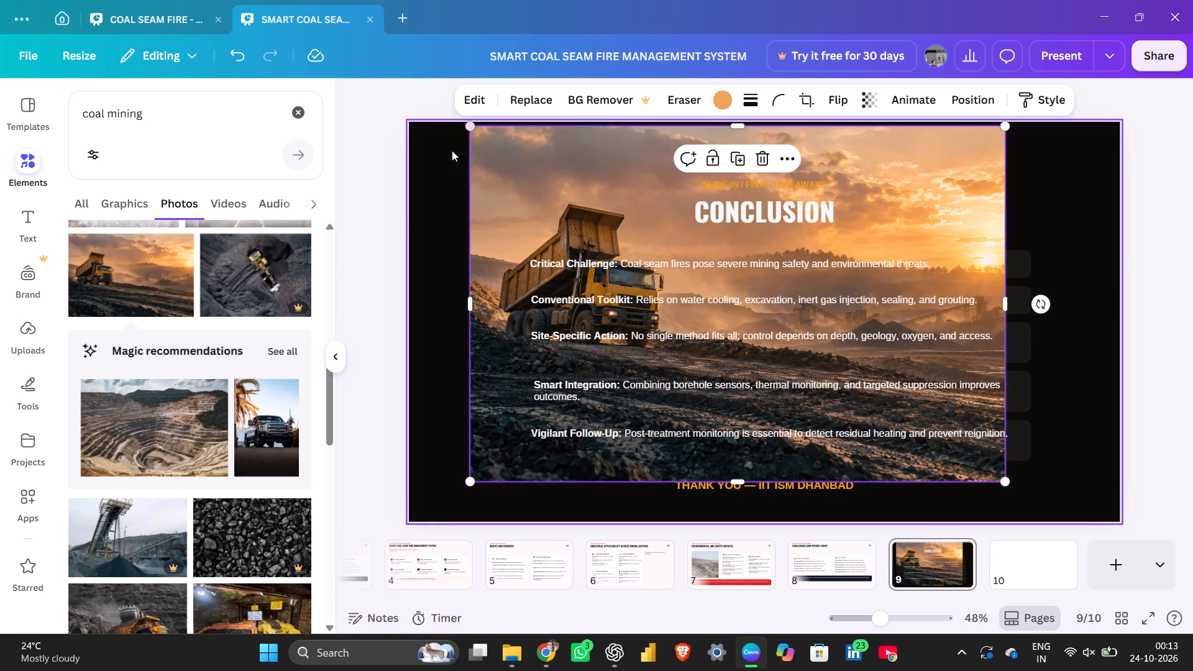
{"action": "left_click_drag", "start_coordinate": [508, 147], "coordinate": [450, 141]}
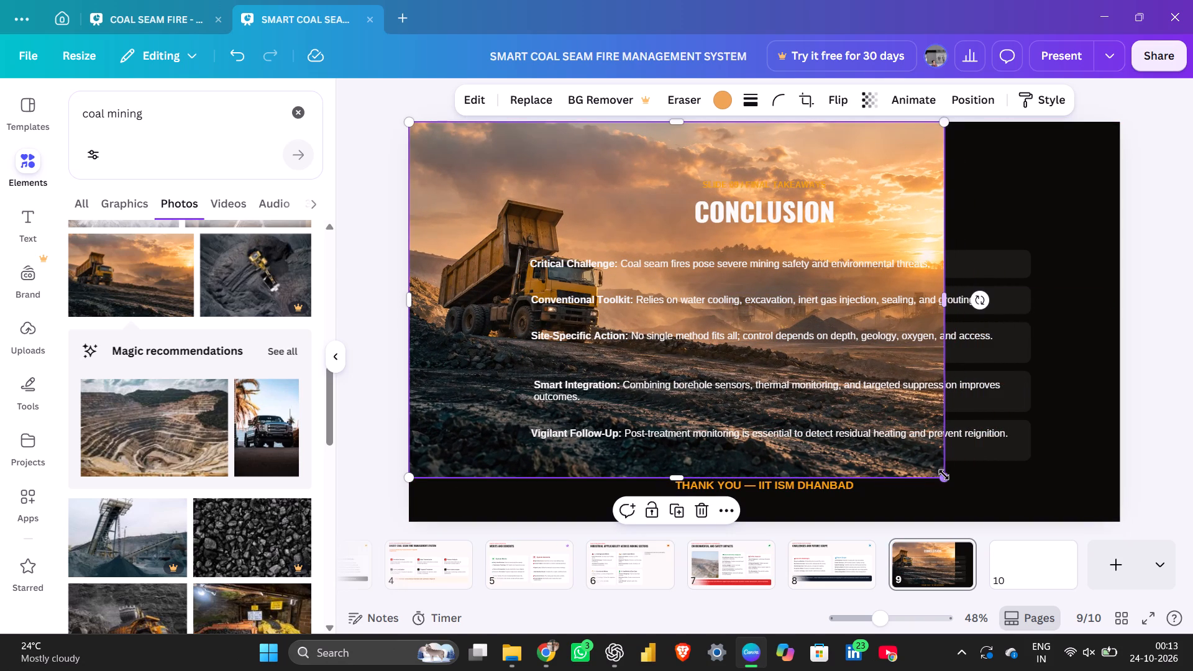
{"action": "left_click_drag", "start_coordinate": [944, 475], "coordinate": [1014, 495]}
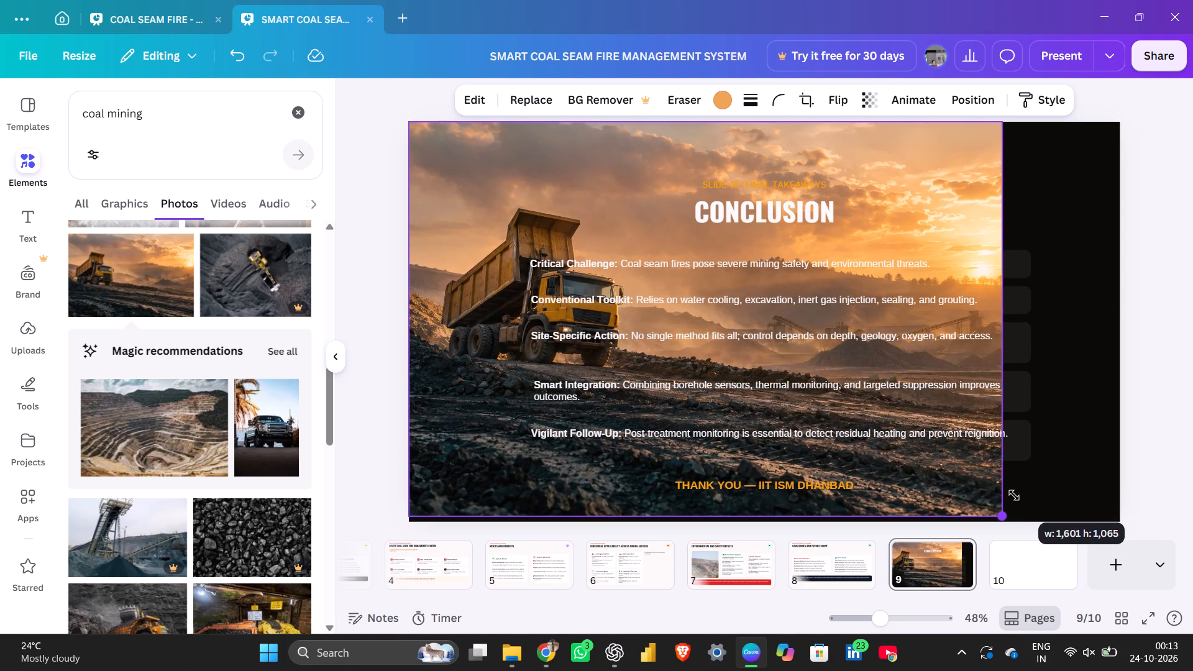
{"action": "left_click_drag", "start_coordinate": [1014, 495], "coordinate": [1022, 504]}
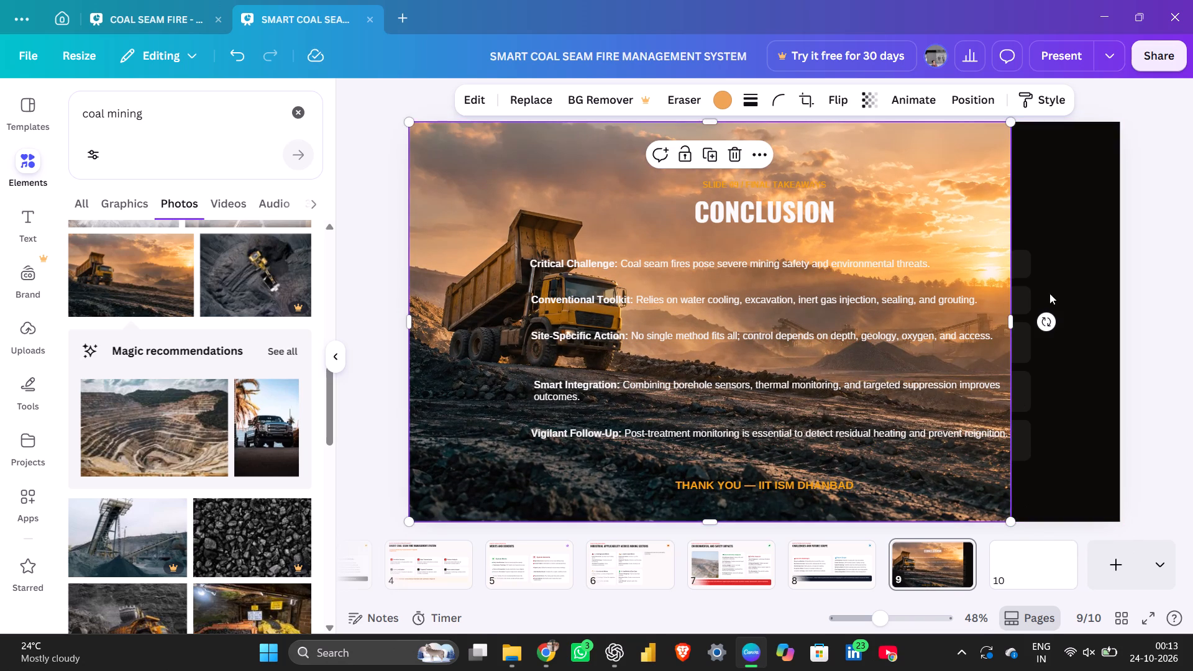
{"action": "left_click_drag", "start_coordinate": [1014, 317], "coordinate": [1072, 316]}
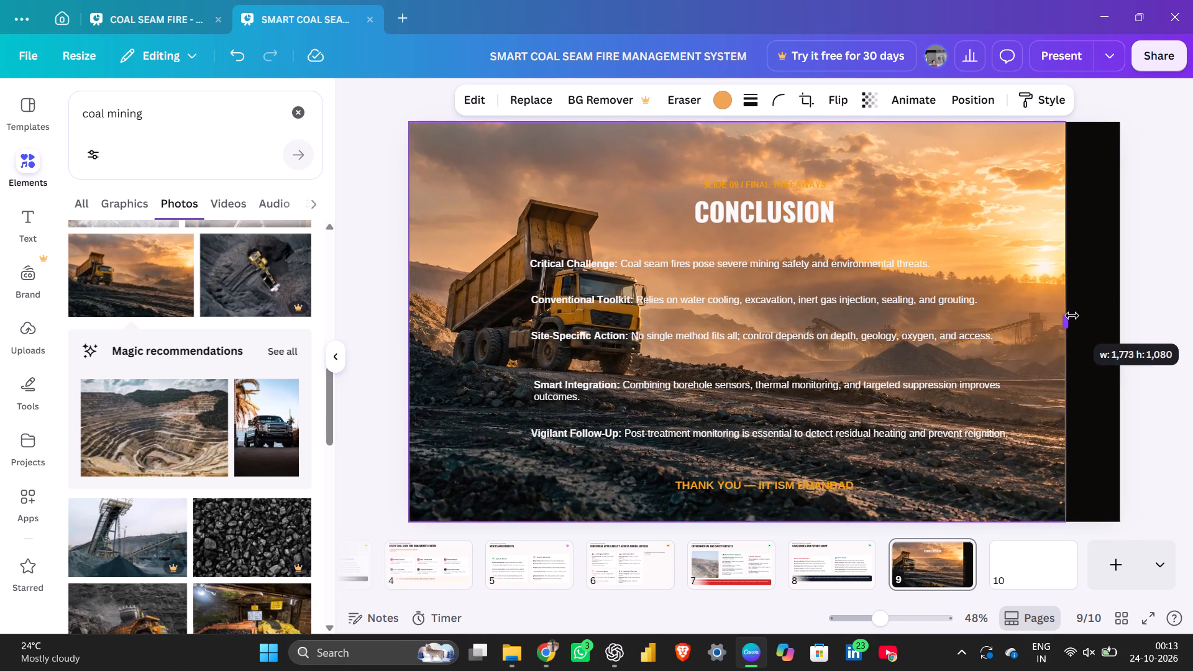
{"action": "left_click_drag", "start_coordinate": [1072, 316], "coordinate": [1122, 312]}
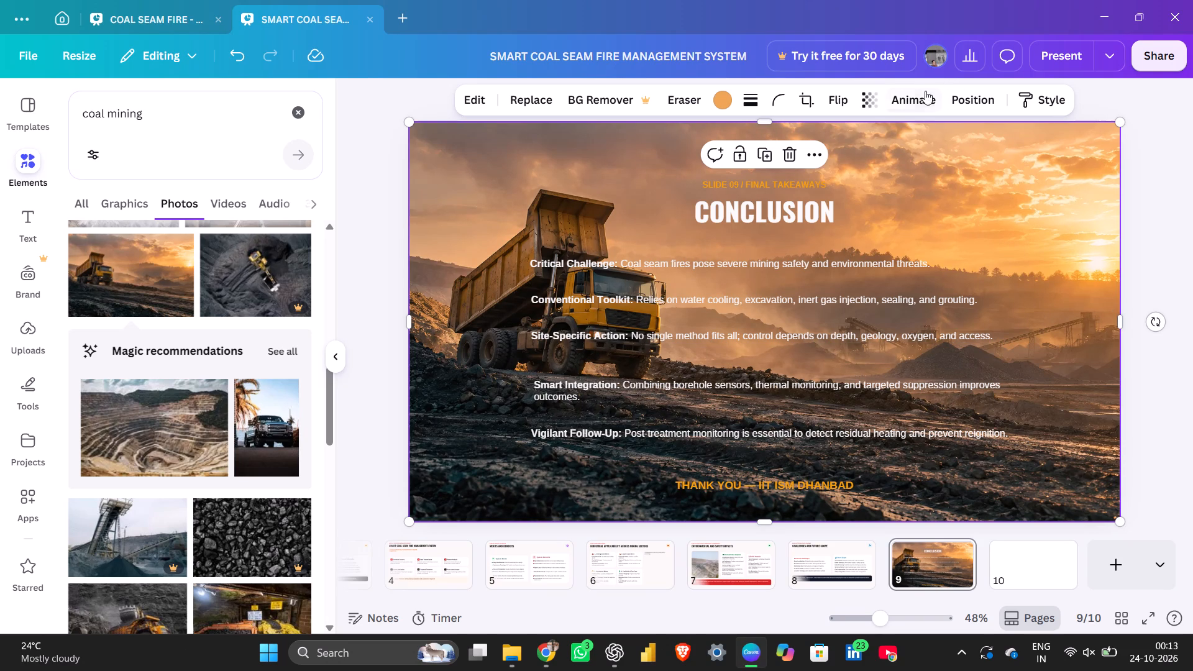
Set the dump truck photo's transparency to 19.
{"action": "left_click", "coordinate": [877, 97]}
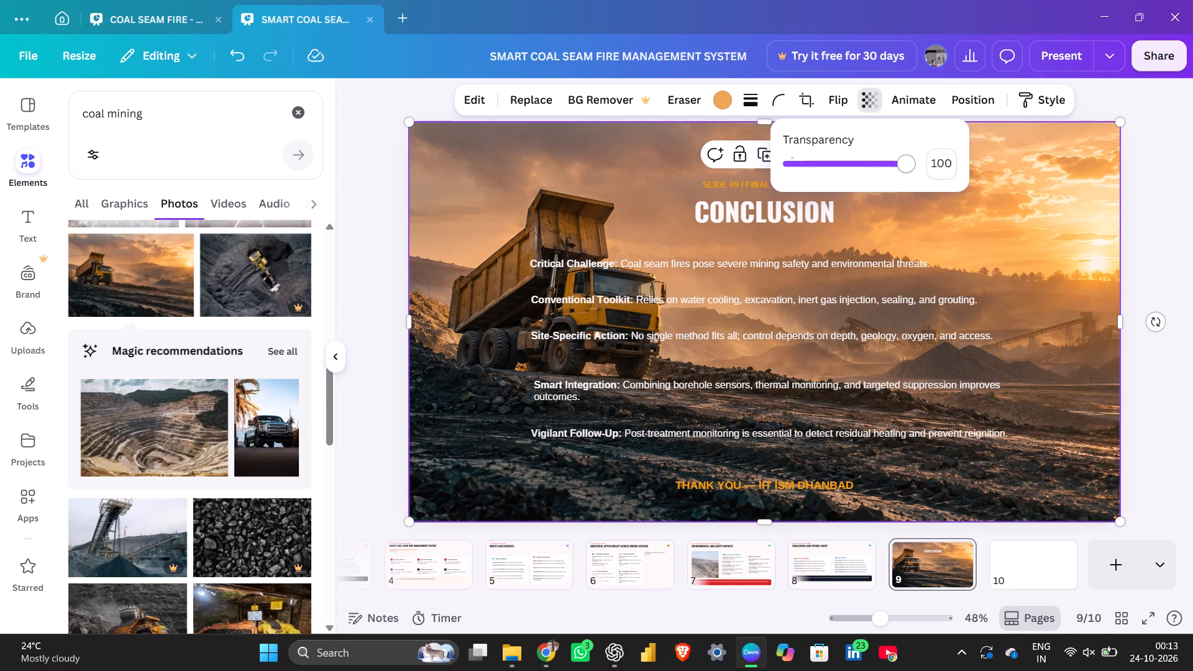
{"action": "left_click_drag", "start_coordinate": [909, 162], "coordinate": [811, 168]}
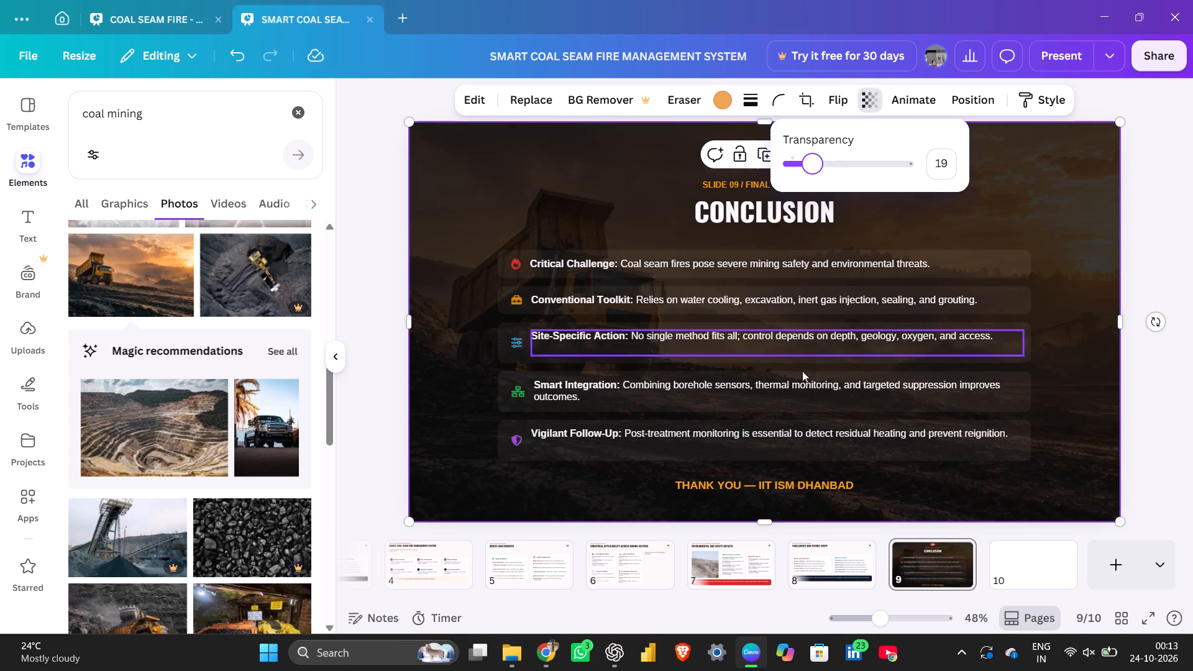
Delete the orange "THANK YOU — IIT ISM DHANBAD" text from the bottom of the Conclusion slide.
{"action": "left_click", "coordinate": [772, 480]}
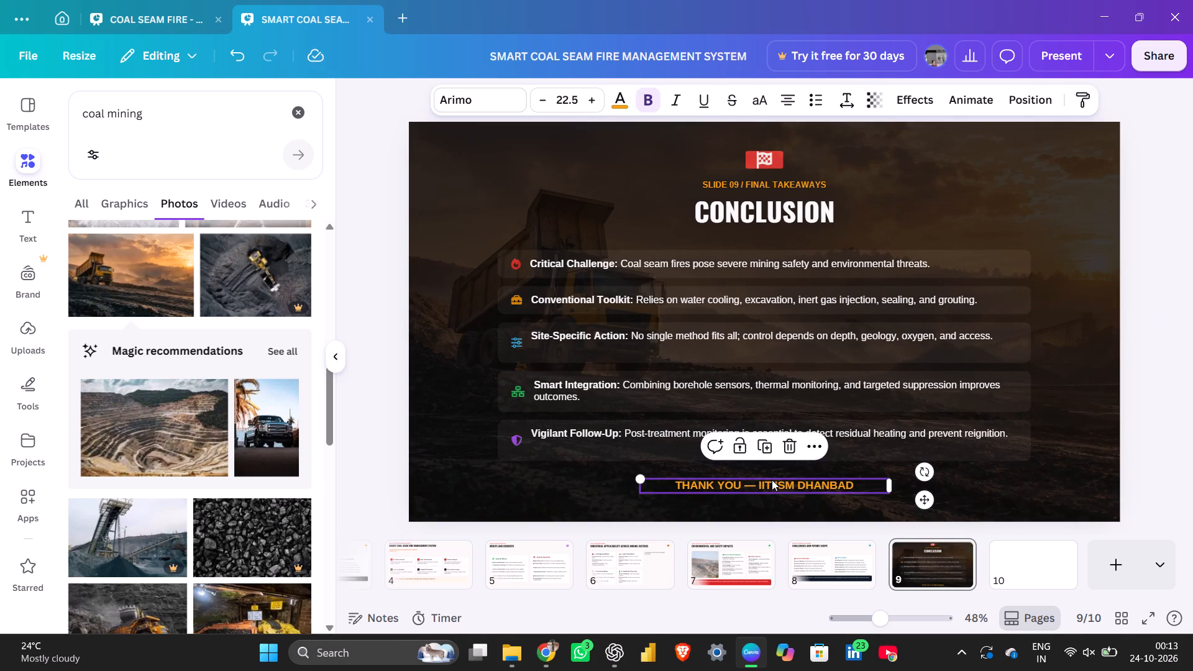
{"action": "key", "text": "BackSpace"}
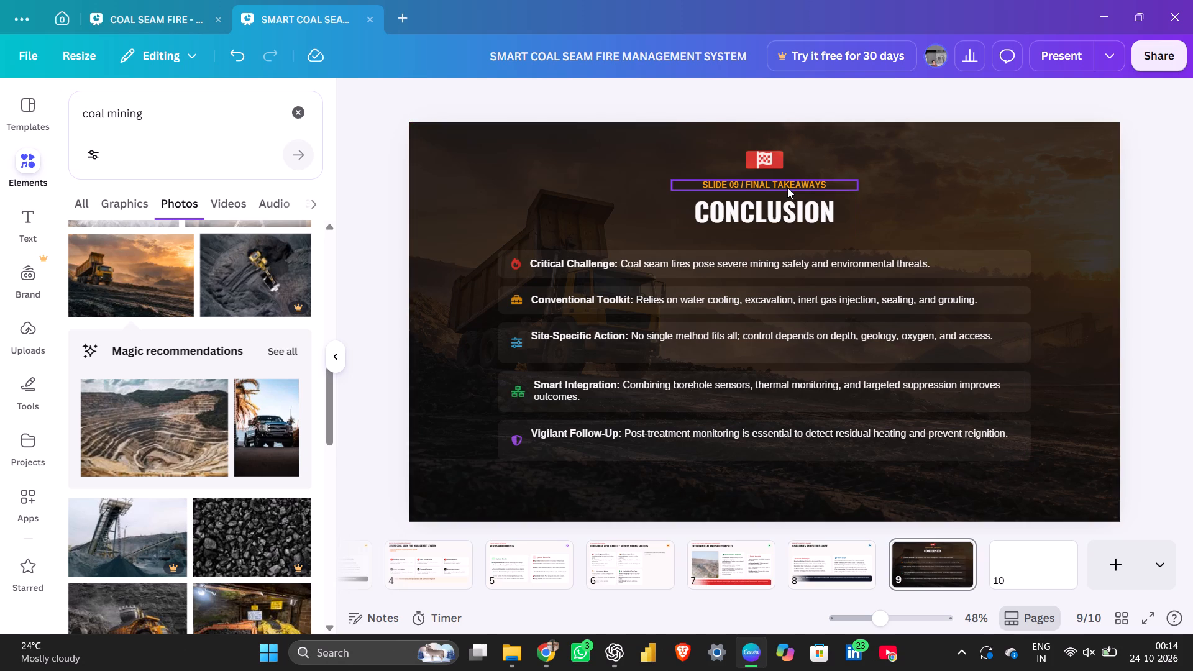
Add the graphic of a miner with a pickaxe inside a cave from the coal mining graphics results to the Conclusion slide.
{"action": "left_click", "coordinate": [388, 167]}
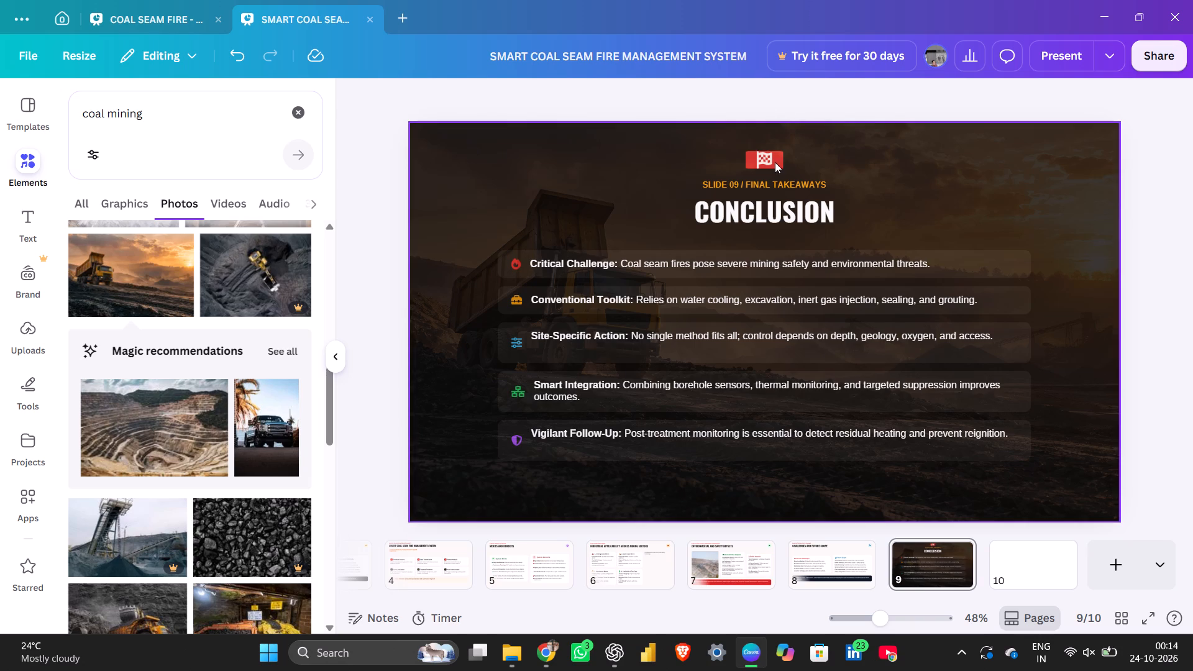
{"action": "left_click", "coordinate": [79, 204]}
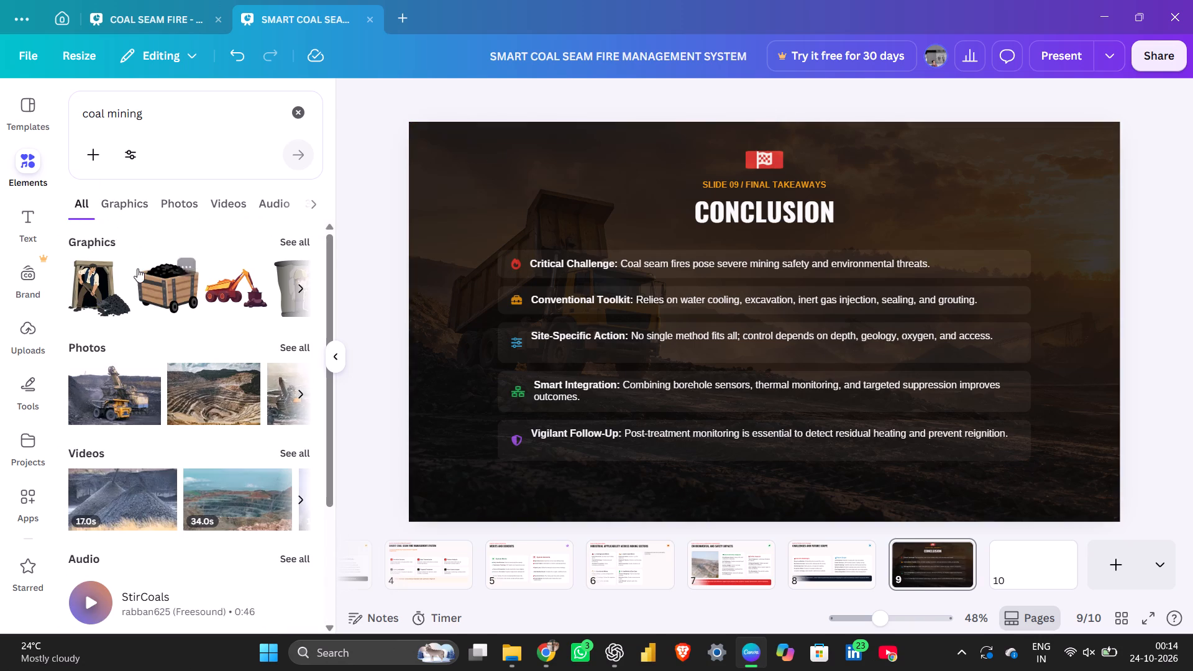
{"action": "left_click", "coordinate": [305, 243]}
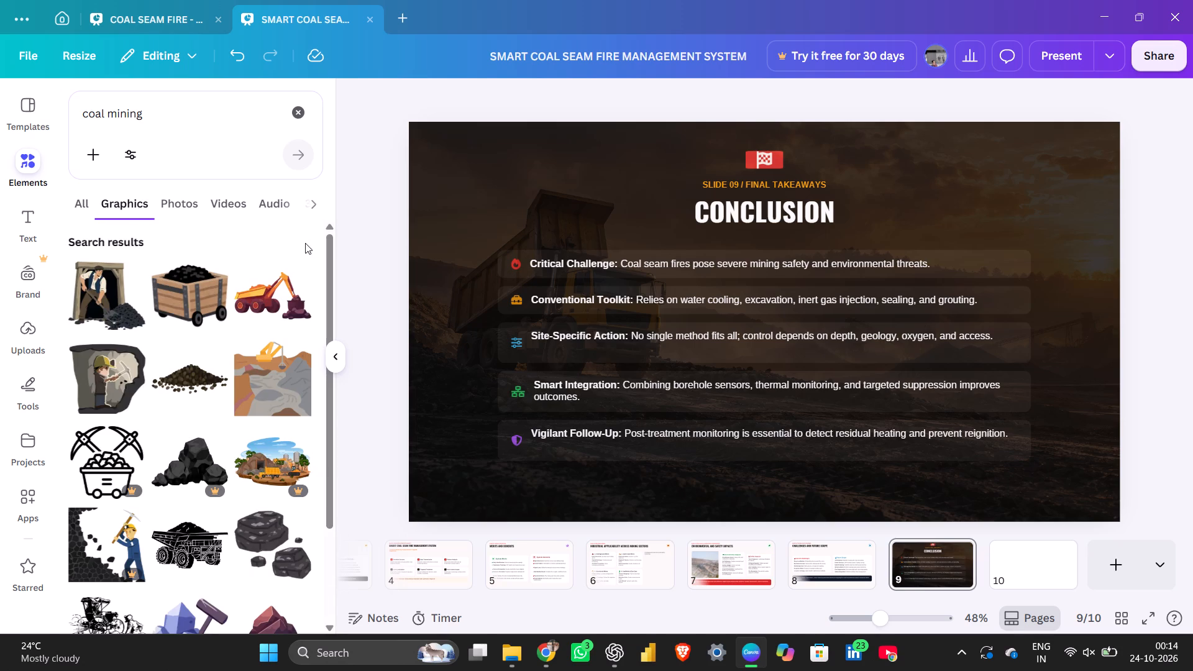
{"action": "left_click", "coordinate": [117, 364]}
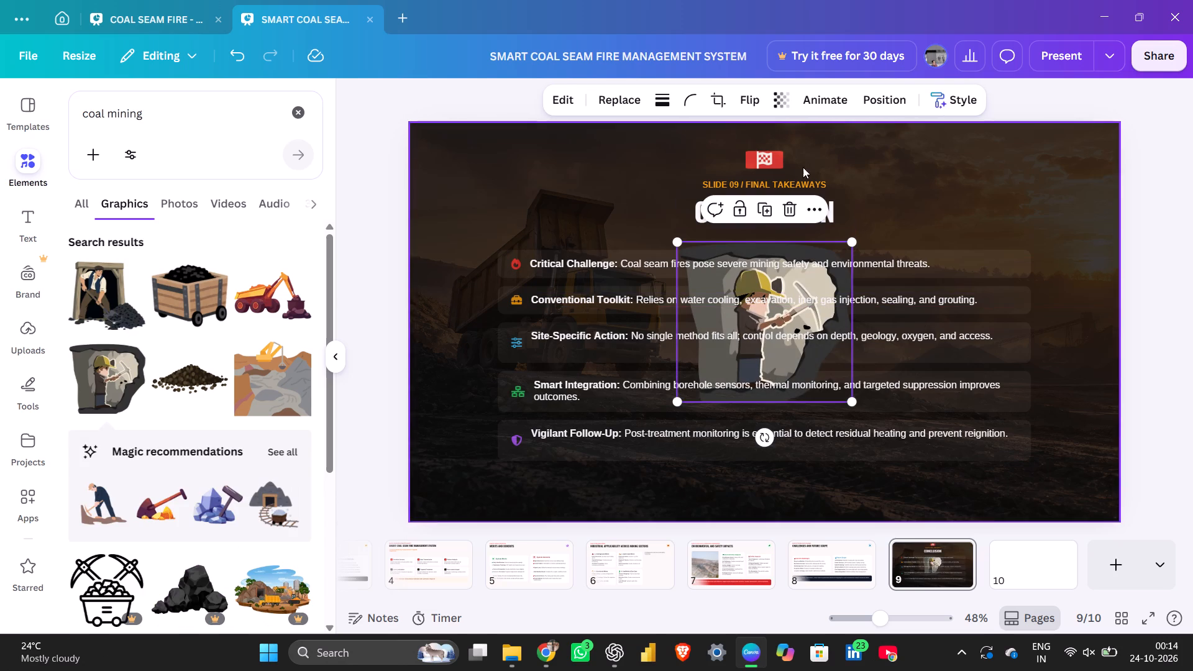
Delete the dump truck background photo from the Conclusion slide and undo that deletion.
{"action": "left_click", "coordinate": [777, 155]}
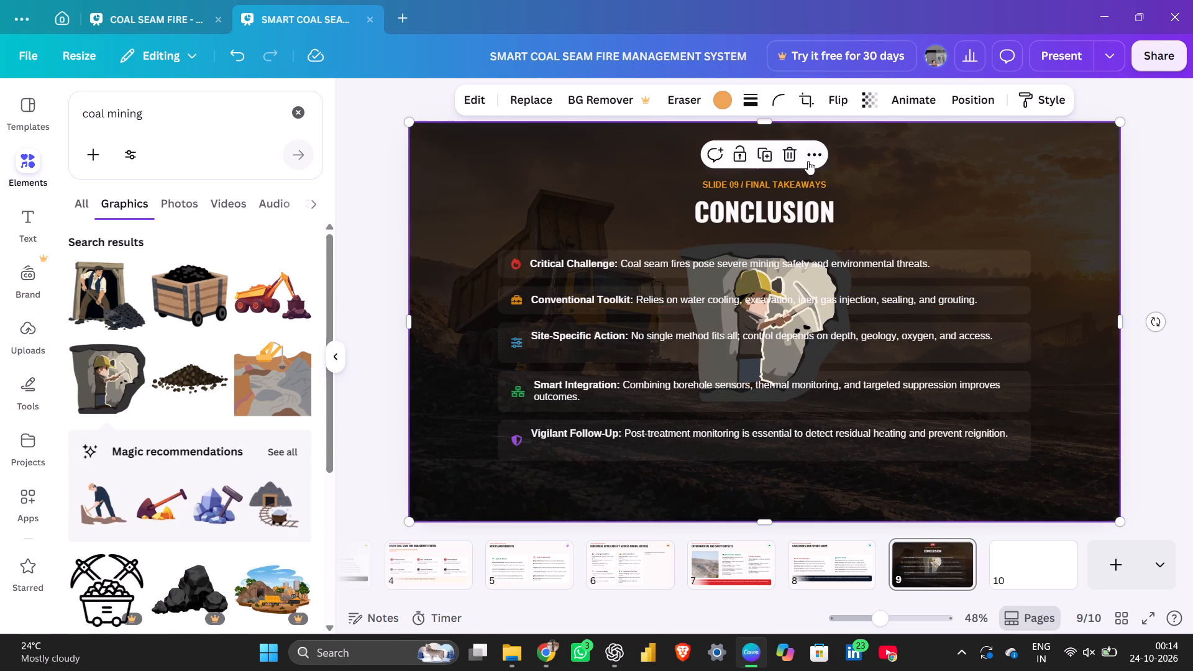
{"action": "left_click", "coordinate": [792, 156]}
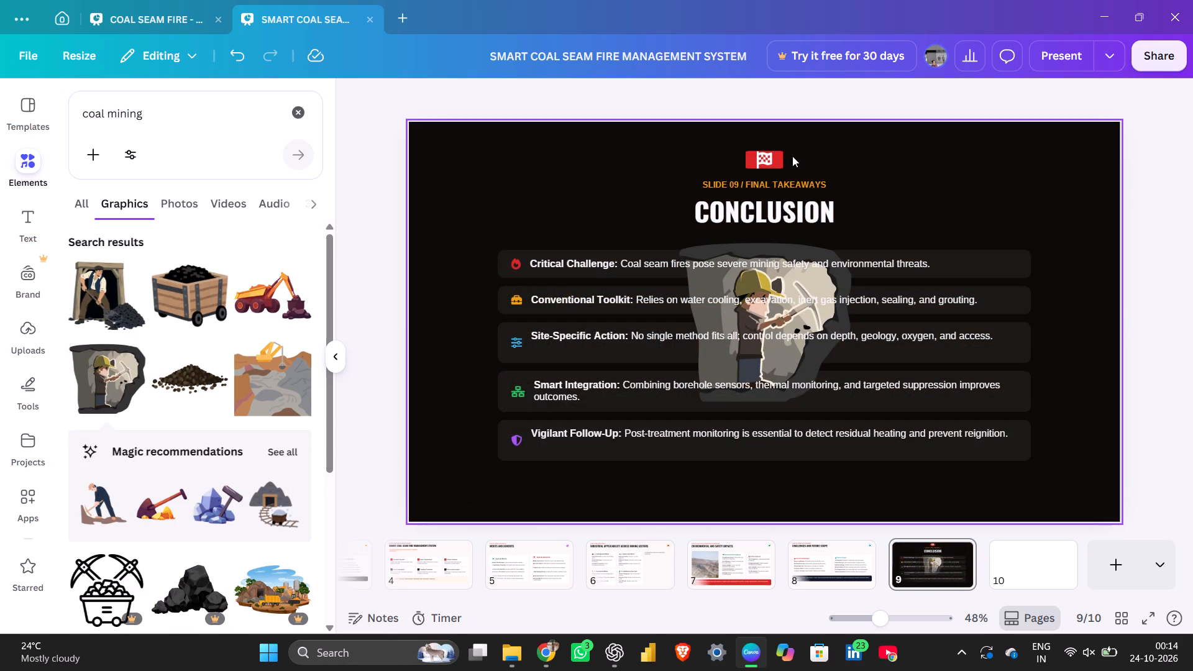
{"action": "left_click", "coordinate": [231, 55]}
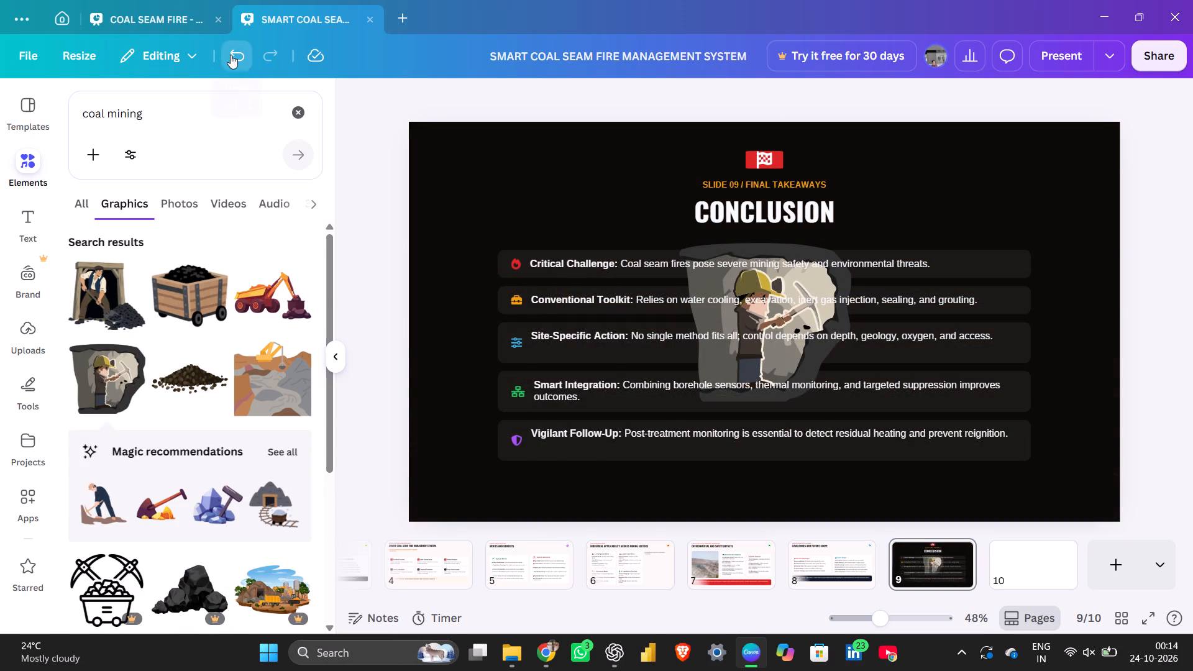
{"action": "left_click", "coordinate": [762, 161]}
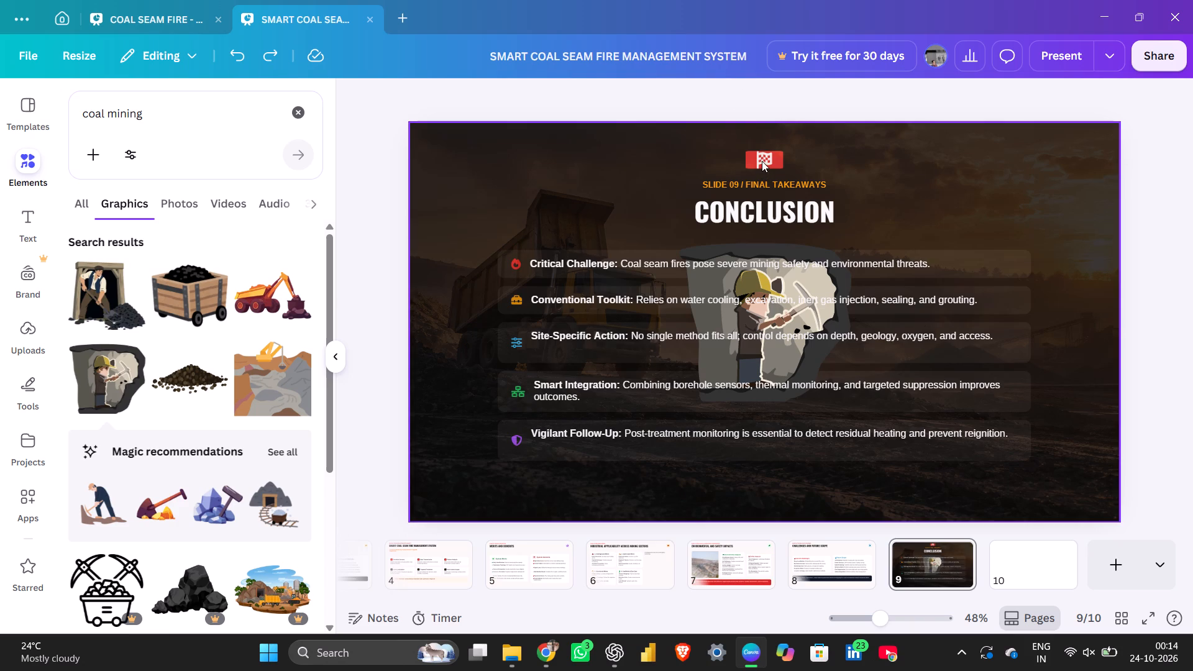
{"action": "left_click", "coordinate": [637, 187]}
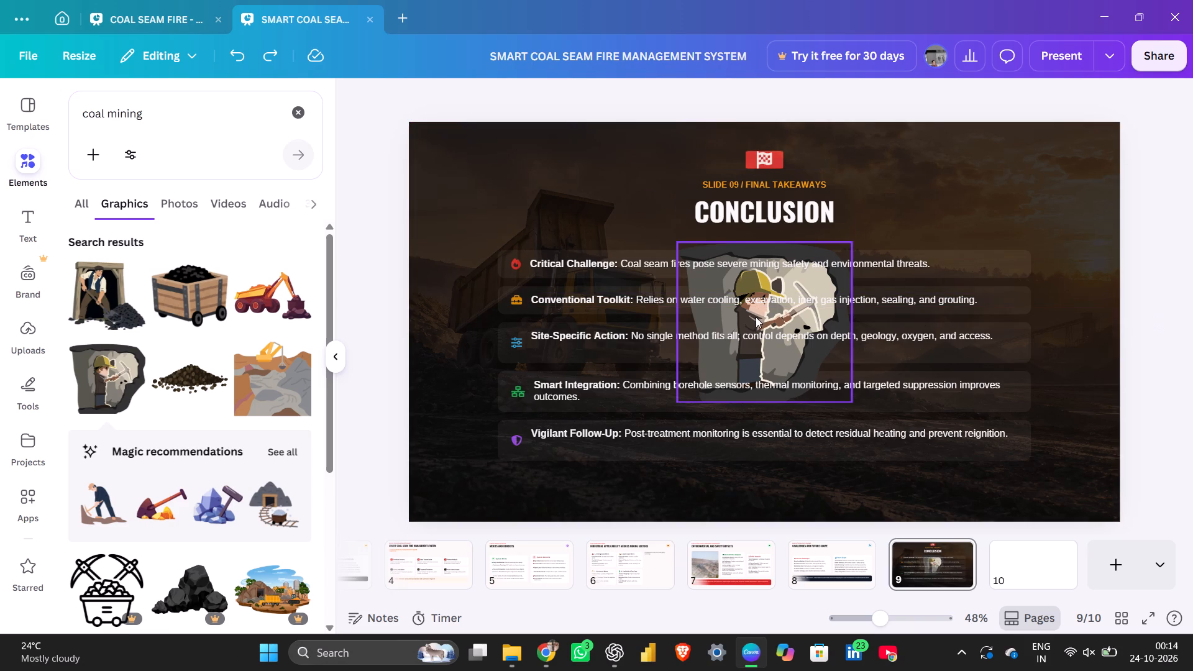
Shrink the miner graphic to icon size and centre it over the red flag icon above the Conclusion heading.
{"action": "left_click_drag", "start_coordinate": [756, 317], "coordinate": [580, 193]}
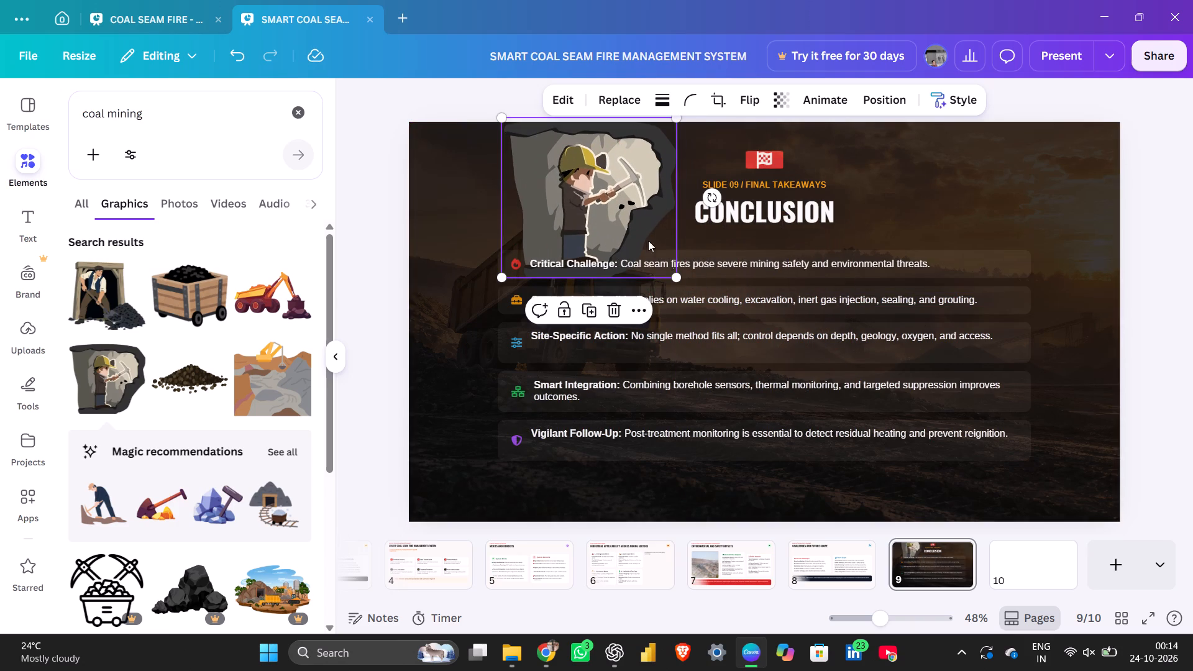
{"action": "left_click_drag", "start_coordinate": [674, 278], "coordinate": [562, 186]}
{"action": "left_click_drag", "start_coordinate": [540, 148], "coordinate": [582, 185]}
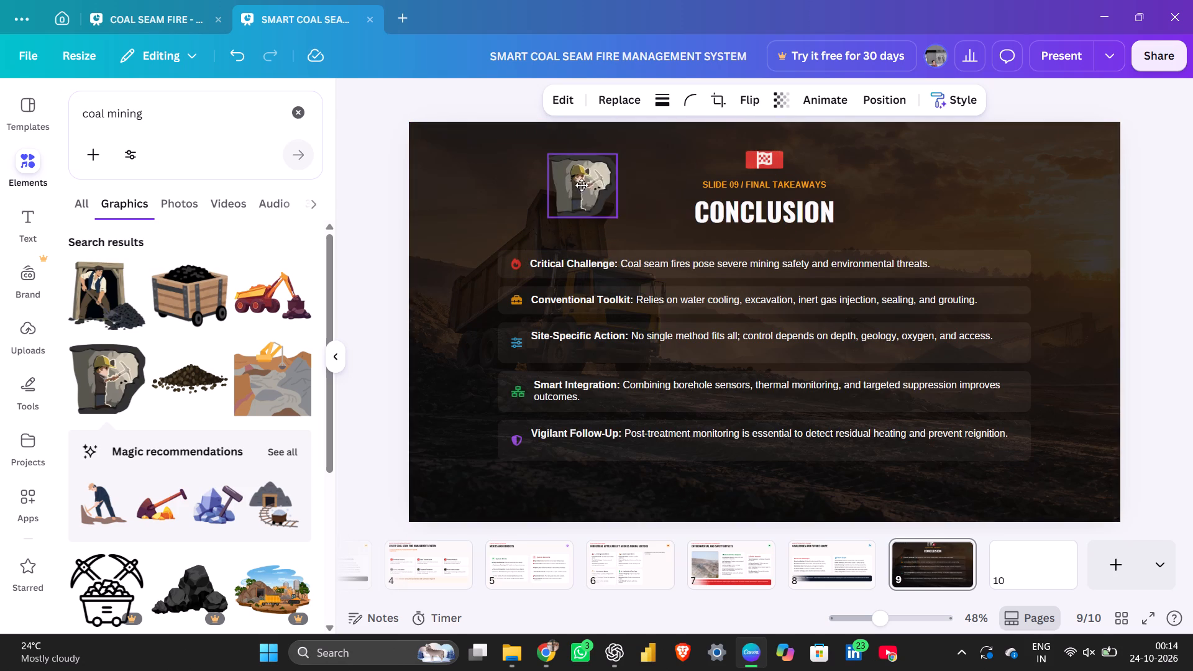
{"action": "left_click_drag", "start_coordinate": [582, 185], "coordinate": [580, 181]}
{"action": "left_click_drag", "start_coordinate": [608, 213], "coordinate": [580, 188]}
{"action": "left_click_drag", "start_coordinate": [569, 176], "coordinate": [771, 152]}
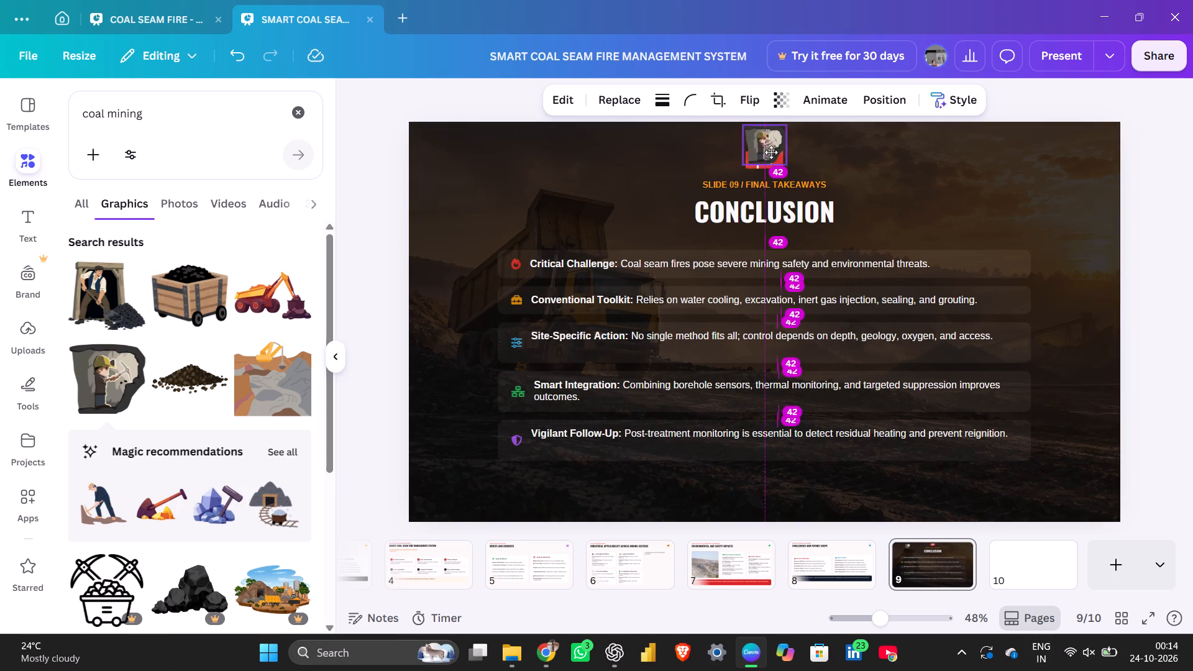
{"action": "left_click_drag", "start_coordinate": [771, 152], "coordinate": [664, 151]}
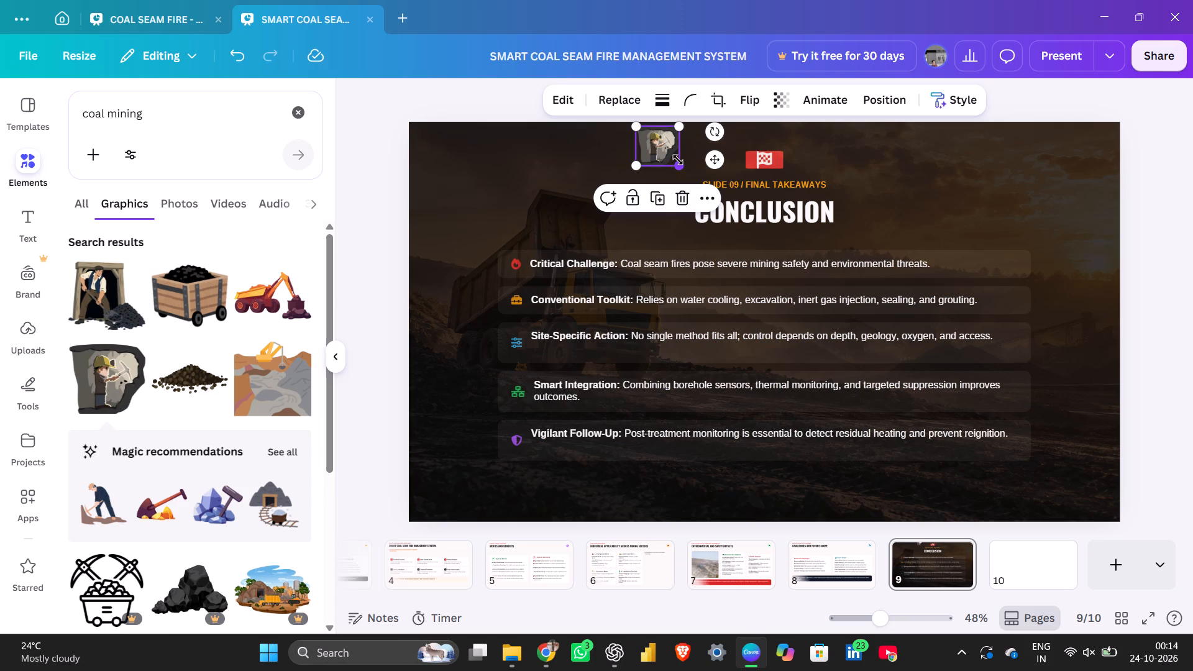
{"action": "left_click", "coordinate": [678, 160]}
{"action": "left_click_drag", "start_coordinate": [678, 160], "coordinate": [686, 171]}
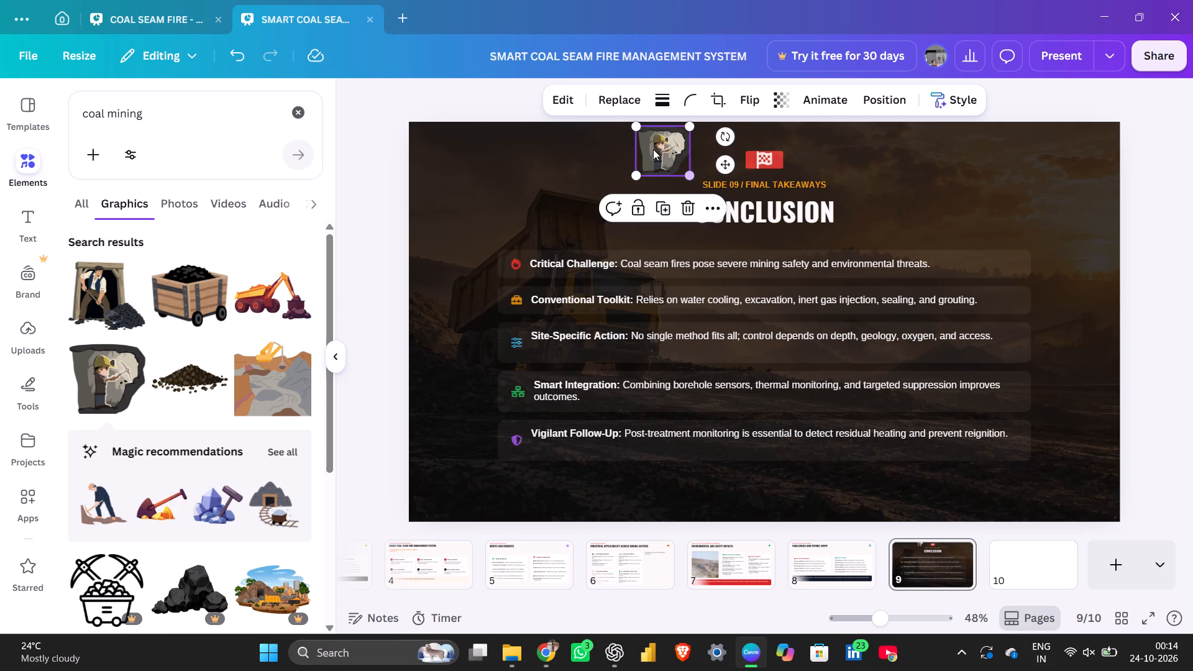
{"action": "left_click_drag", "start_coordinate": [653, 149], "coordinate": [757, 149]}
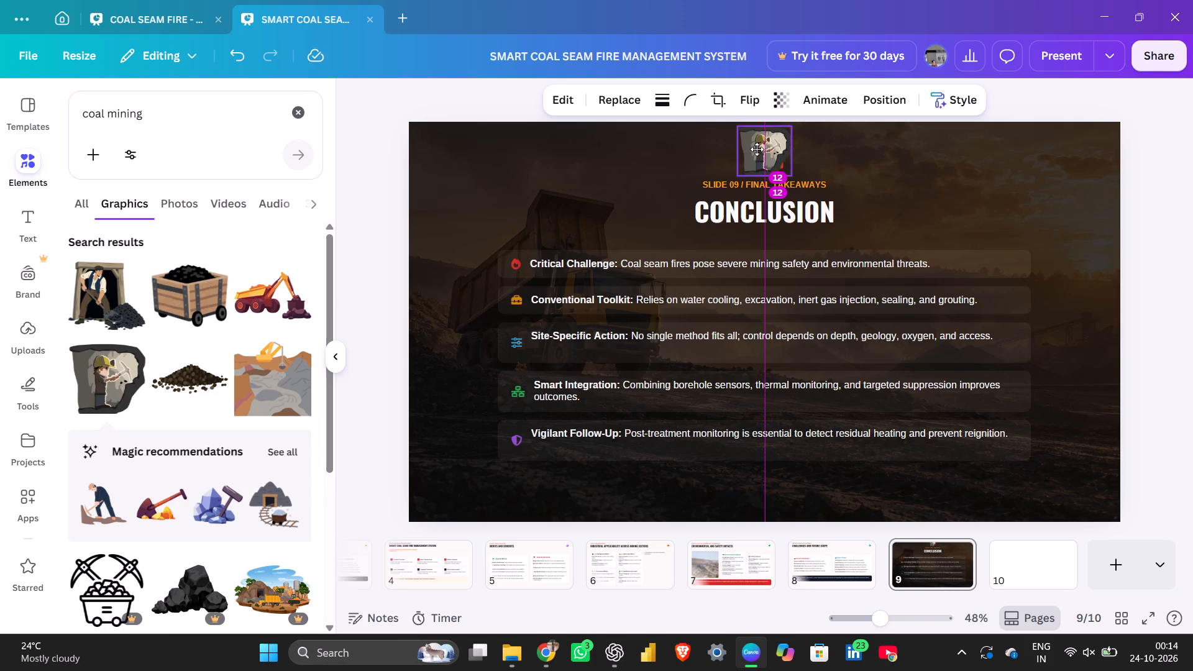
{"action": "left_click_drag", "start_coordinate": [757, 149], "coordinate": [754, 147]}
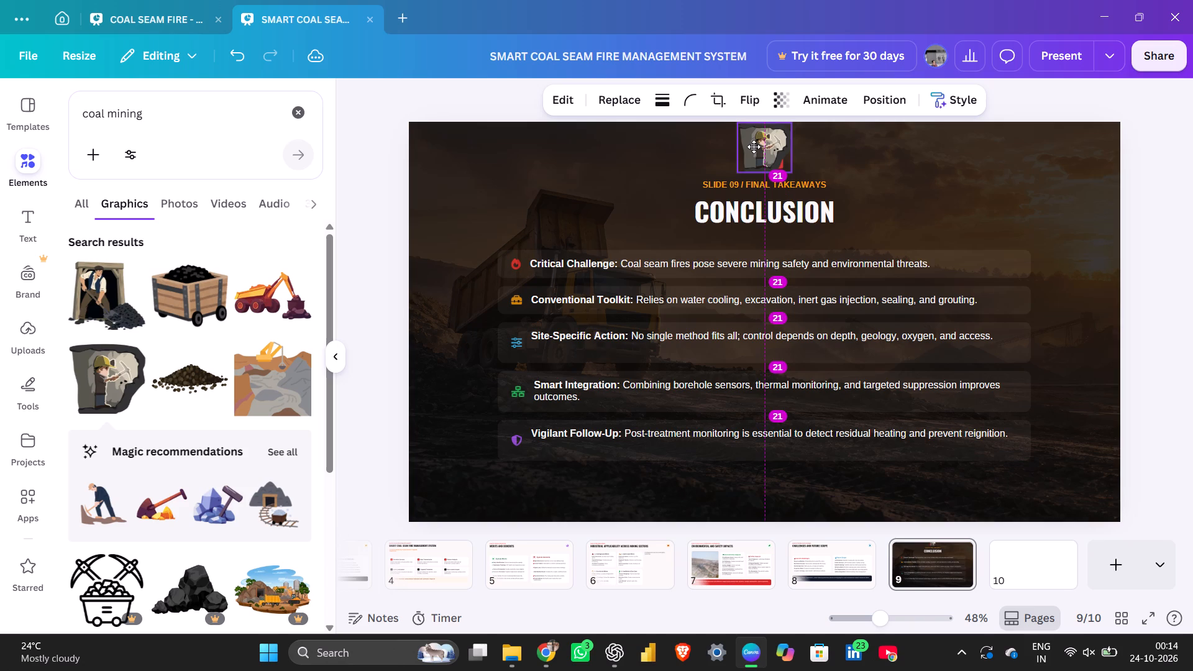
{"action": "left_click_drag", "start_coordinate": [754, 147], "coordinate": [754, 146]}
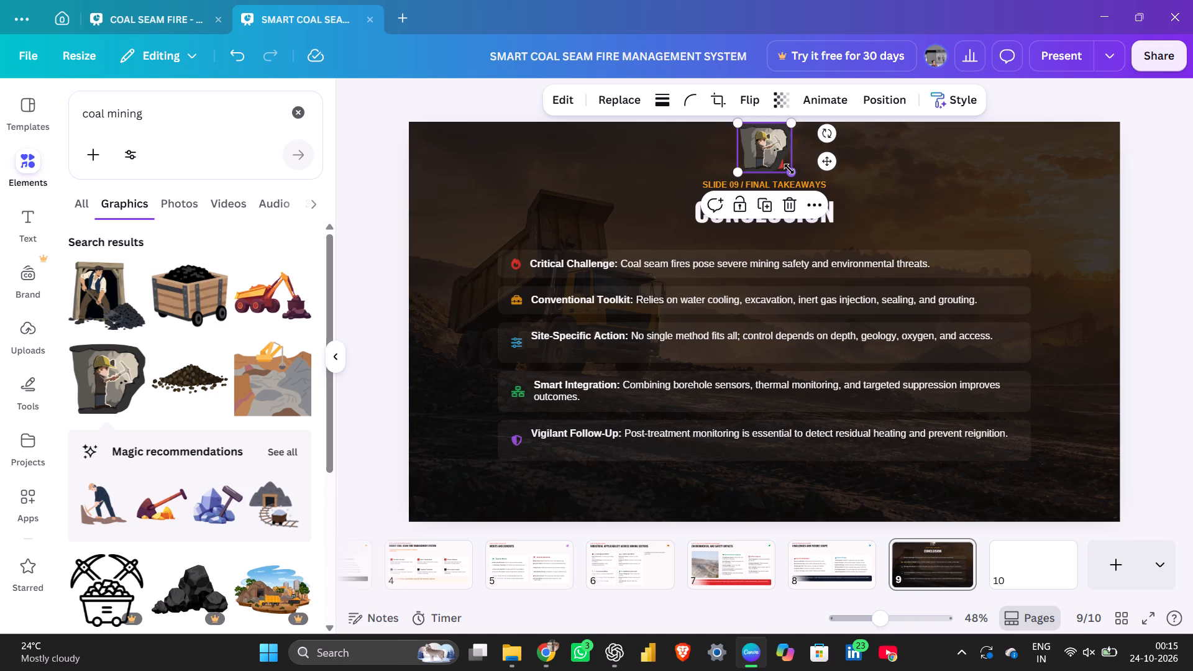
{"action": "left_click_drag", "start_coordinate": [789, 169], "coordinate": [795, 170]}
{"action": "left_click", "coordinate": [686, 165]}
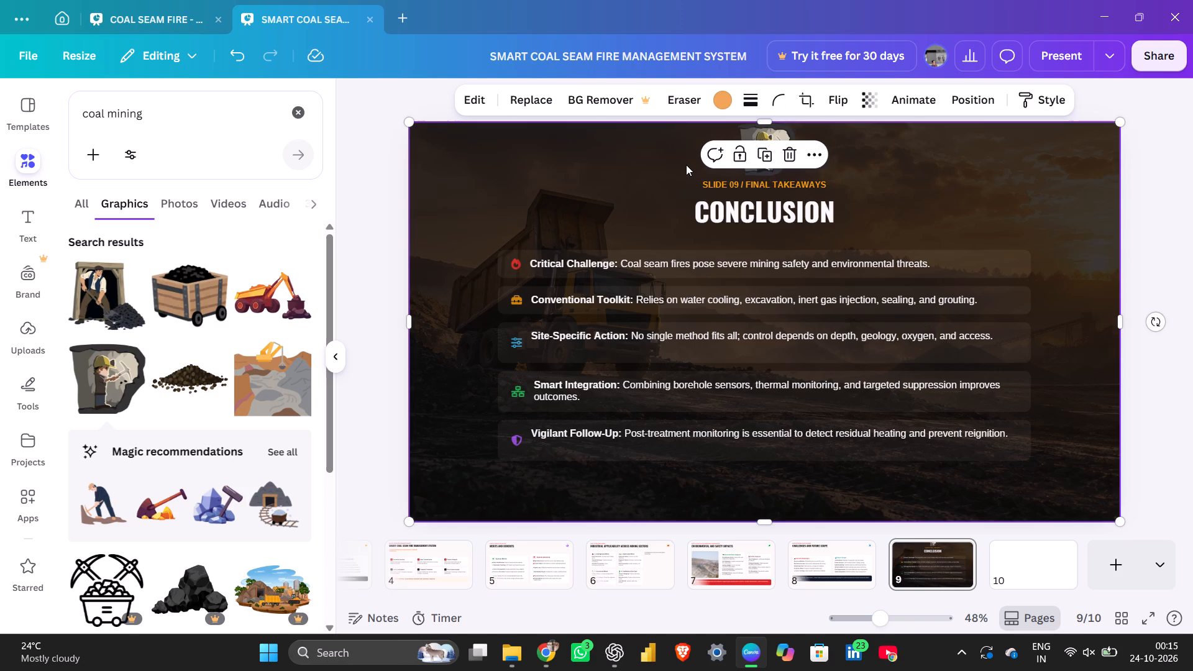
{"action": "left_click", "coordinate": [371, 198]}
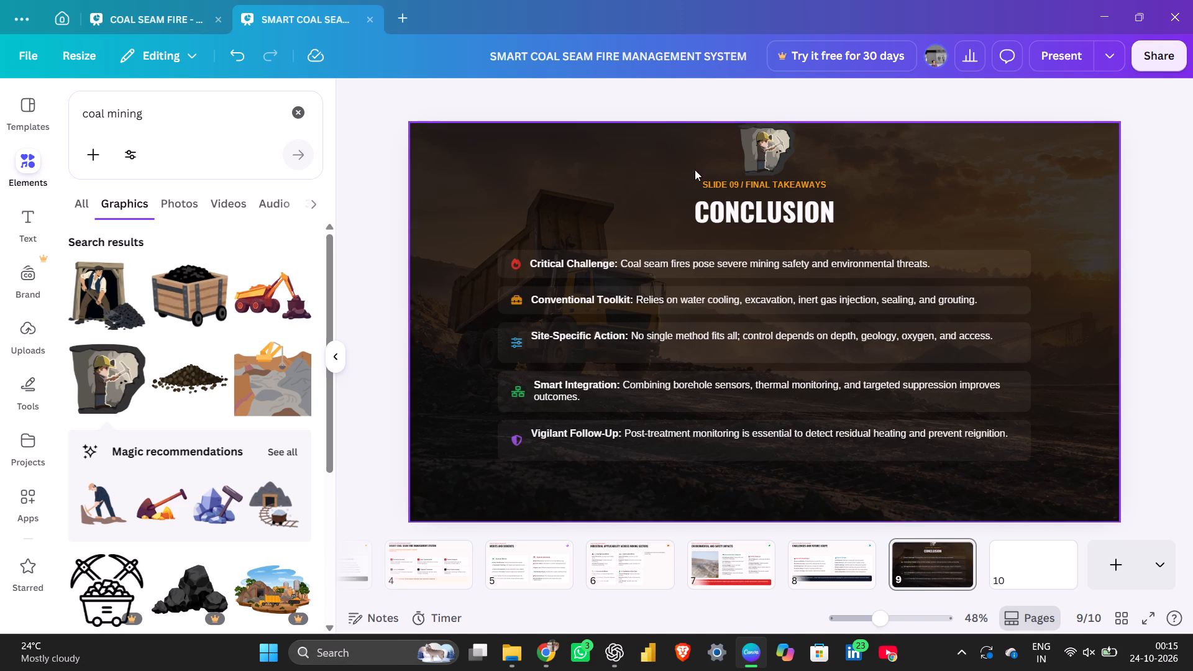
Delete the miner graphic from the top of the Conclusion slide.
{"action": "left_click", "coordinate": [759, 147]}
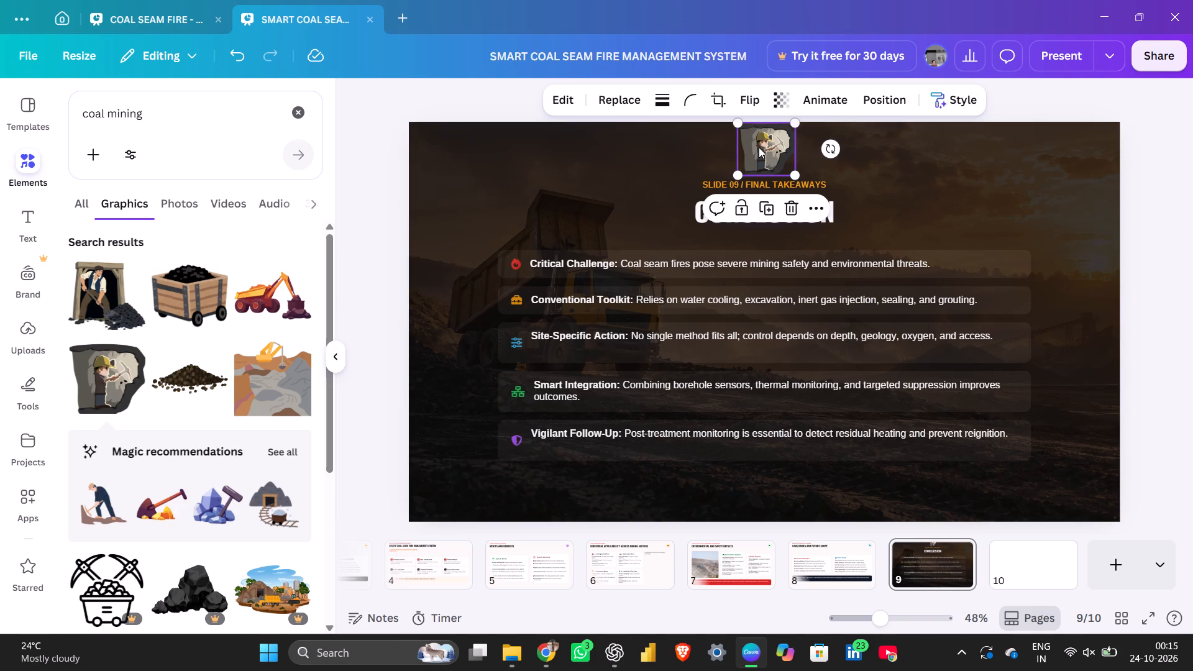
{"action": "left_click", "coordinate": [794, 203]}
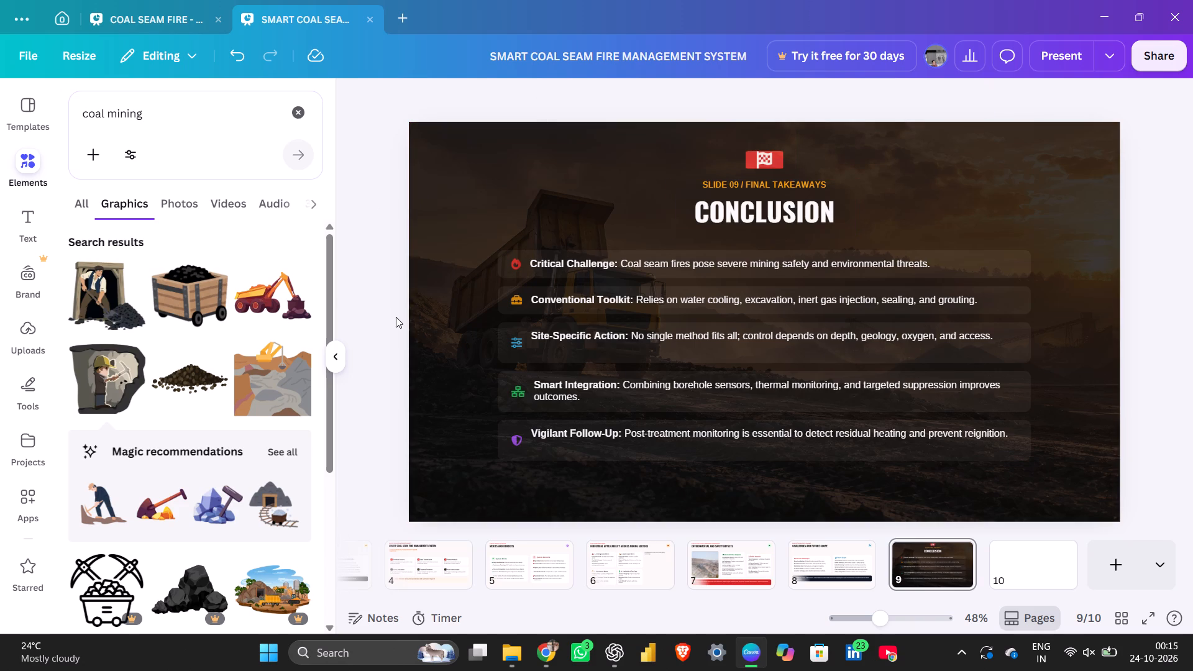
Add the yellow safety helmet graphic with black outlines from the coal mining graphics results to the Conclusion slide.
{"action": "scroll", "coordinate": [271, 288], "scroll_direction": "down", "scroll_amount": 1}
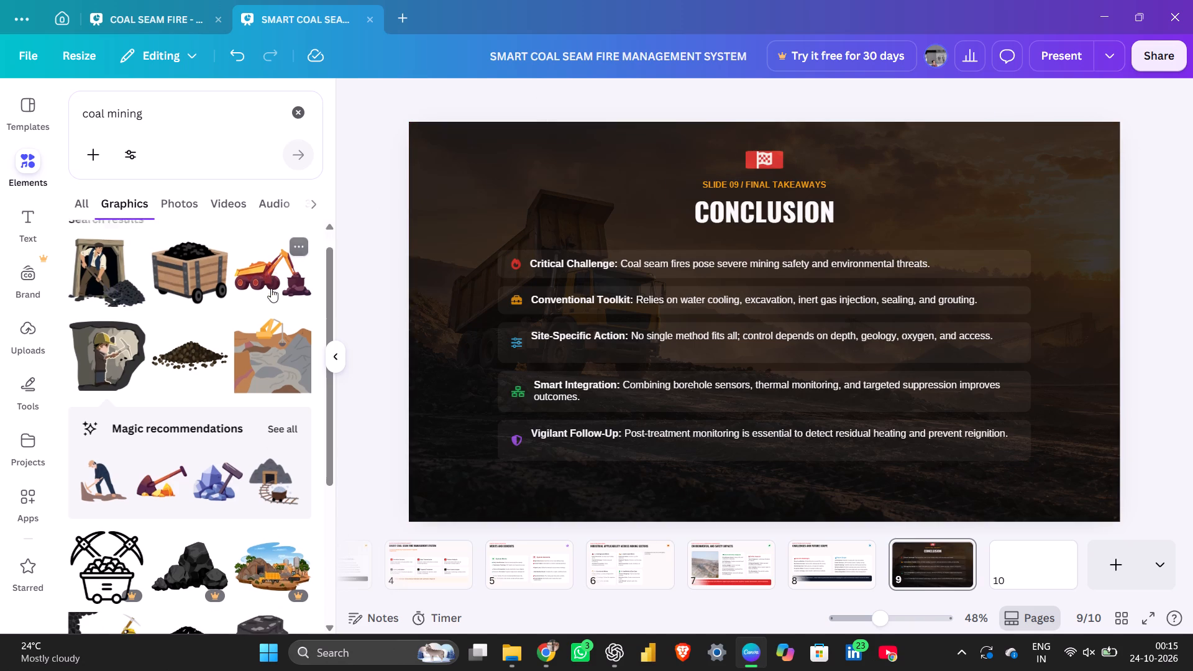
{"action": "scroll", "coordinate": [271, 288], "scroll_direction": "down", "scroll_amount": 5}
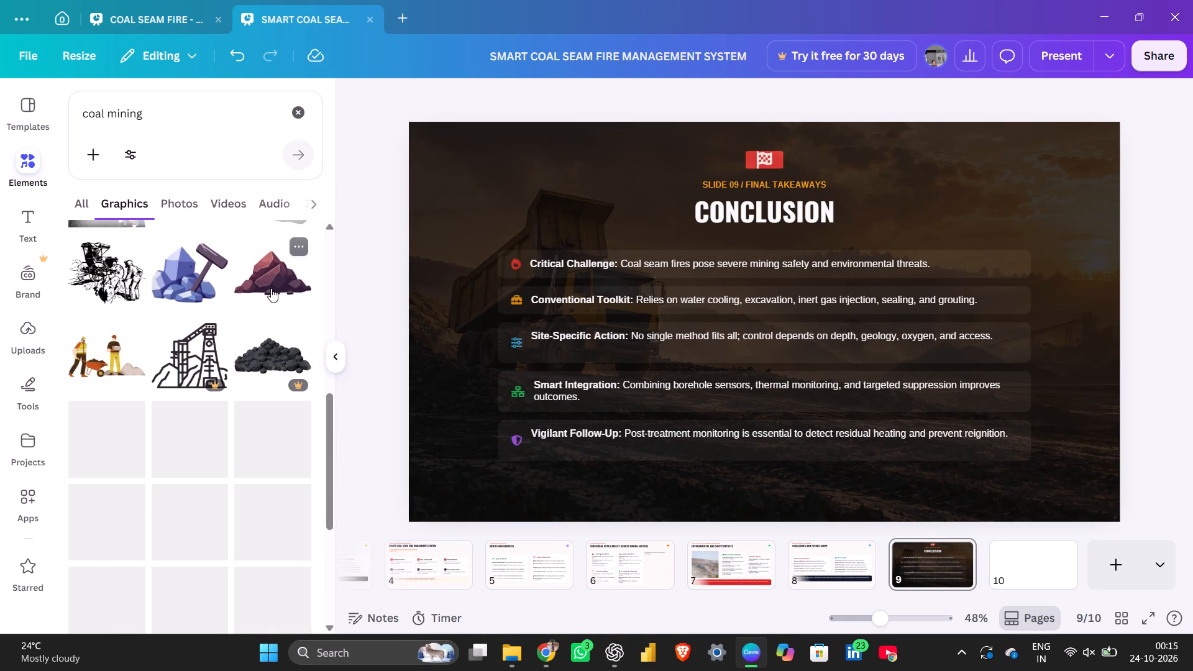
{"action": "scroll", "coordinate": [271, 288], "scroll_direction": "down", "scroll_amount": 1}
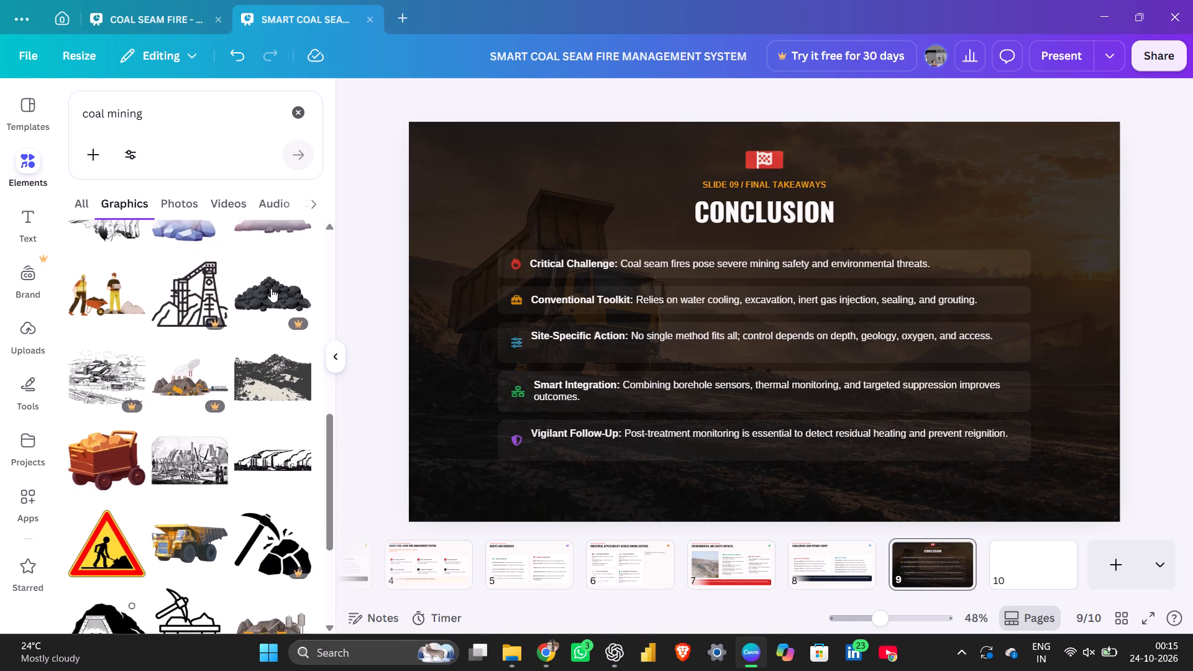
{"action": "scroll", "coordinate": [271, 288], "scroll_direction": "down", "scroll_amount": 4}
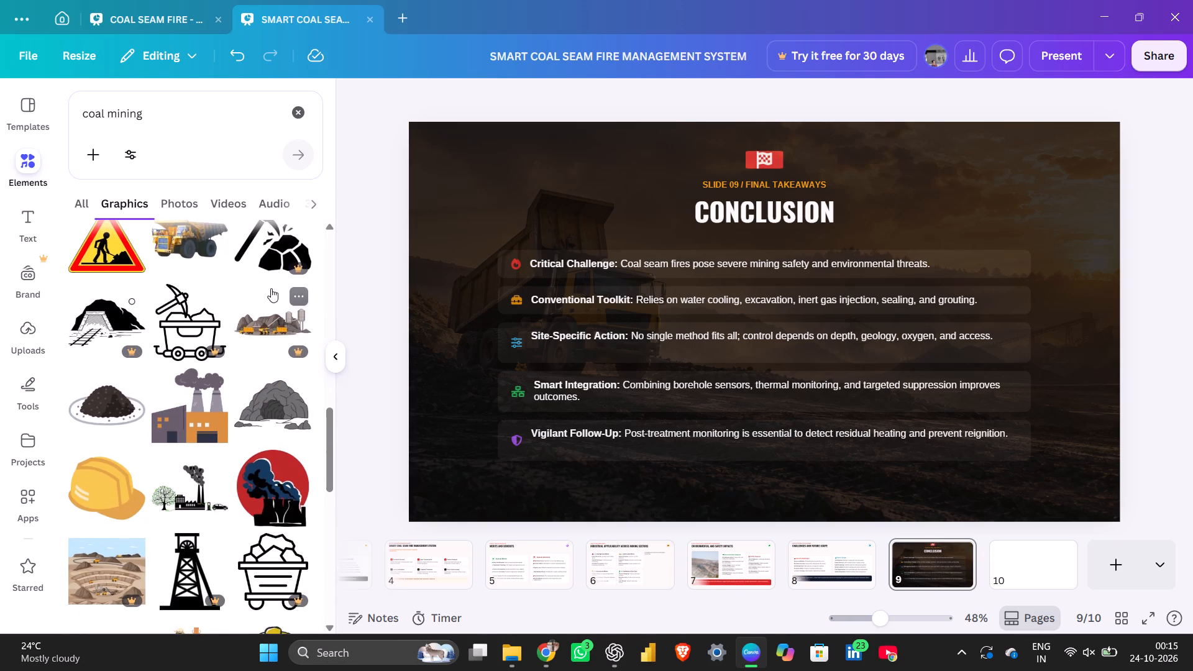
{"action": "scroll", "coordinate": [271, 288], "scroll_direction": "down", "scroll_amount": 3}
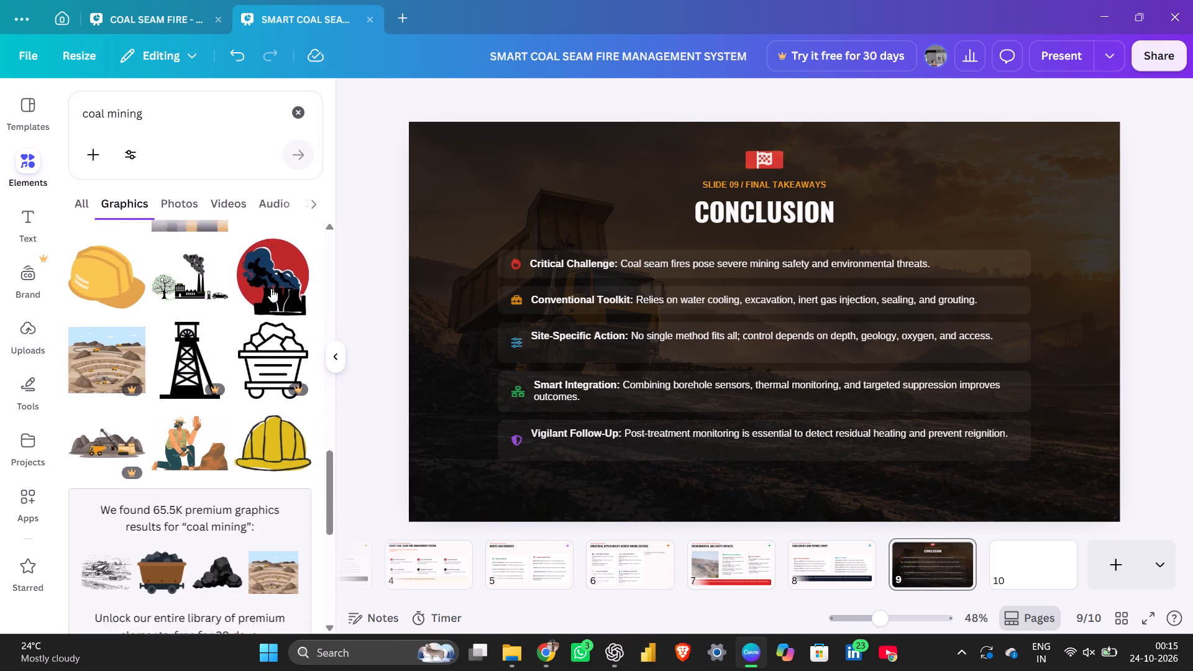
{"action": "scroll", "coordinate": [271, 288], "scroll_direction": "down", "scroll_amount": 1}
{"action": "left_click", "coordinate": [298, 406]}
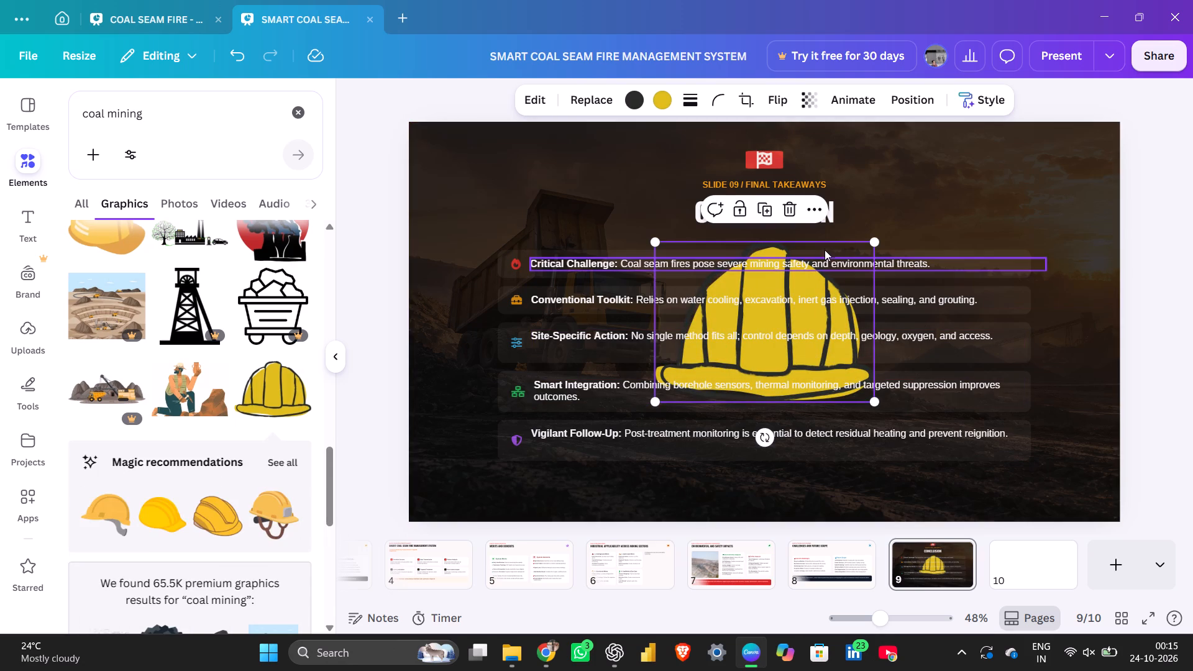
Shrink the yellow helmet graphic to icon size and centre it above the slide label so it covers the red flag icon.
{"action": "left_click_drag", "start_coordinate": [820, 244], "coordinate": [560, 75]}
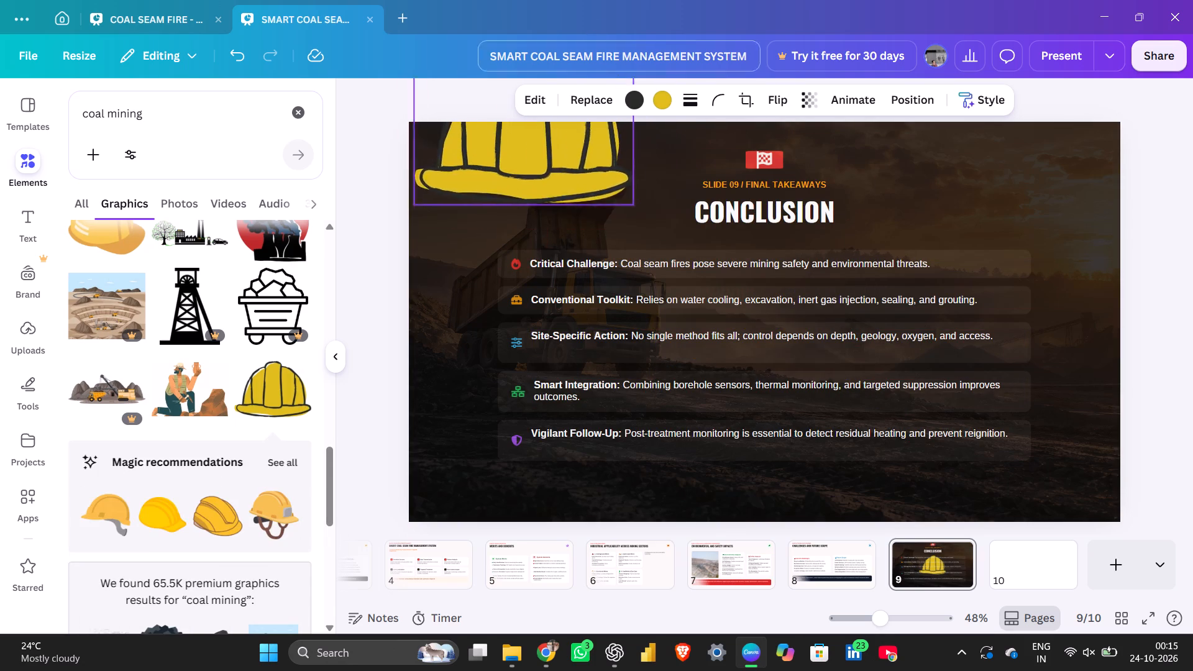
{"action": "left_click_drag", "start_coordinate": [560, 75], "coordinate": [540, 105]}
{"action": "left_click_drag", "start_coordinate": [590, 262], "coordinate": [459, 165]}
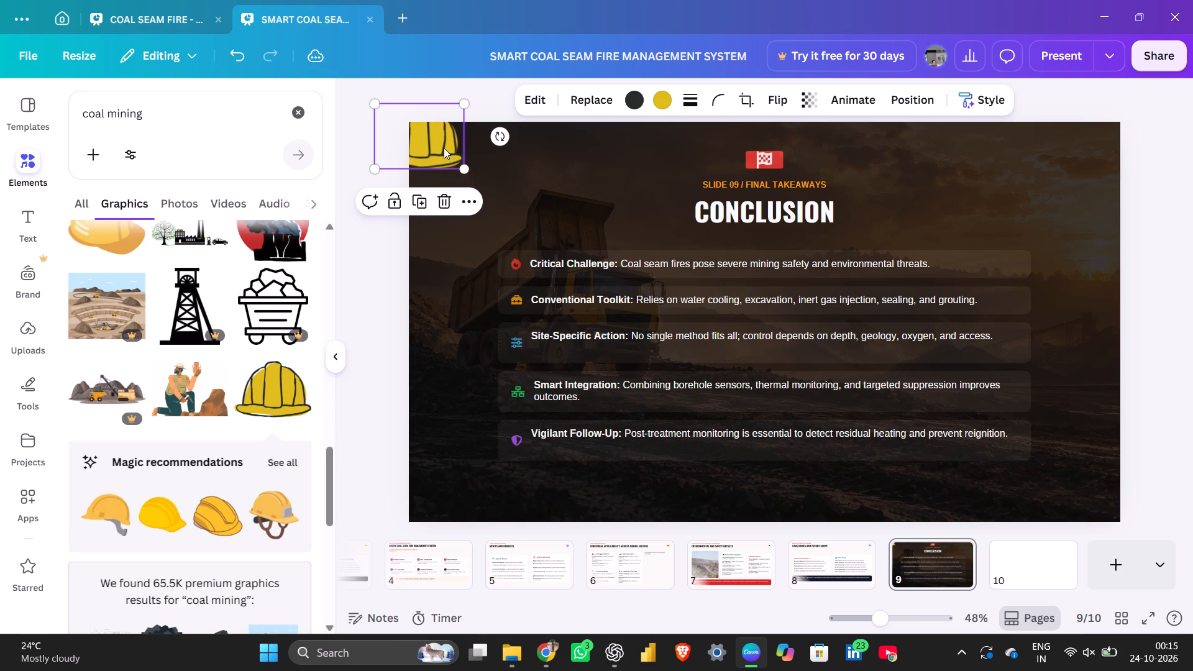
{"action": "left_click_drag", "start_coordinate": [444, 148], "coordinate": [628, 172]}
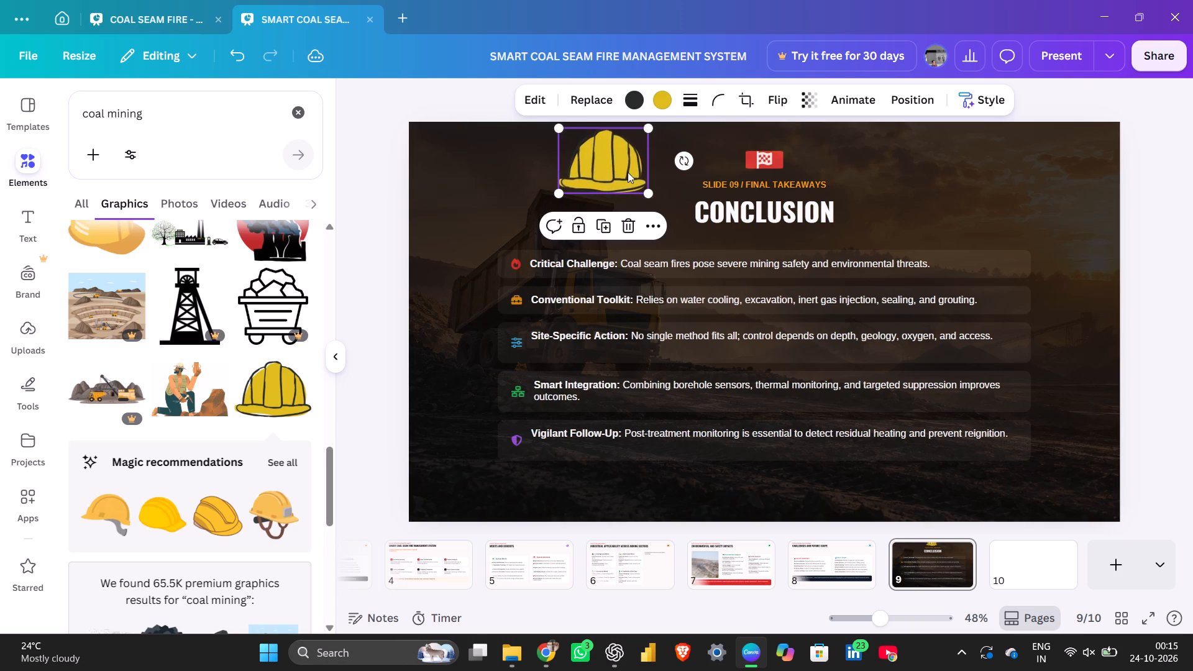
{"action": "left_click_drag", "start_coordinate": [647, 191], "coordinate": [620, 169]}
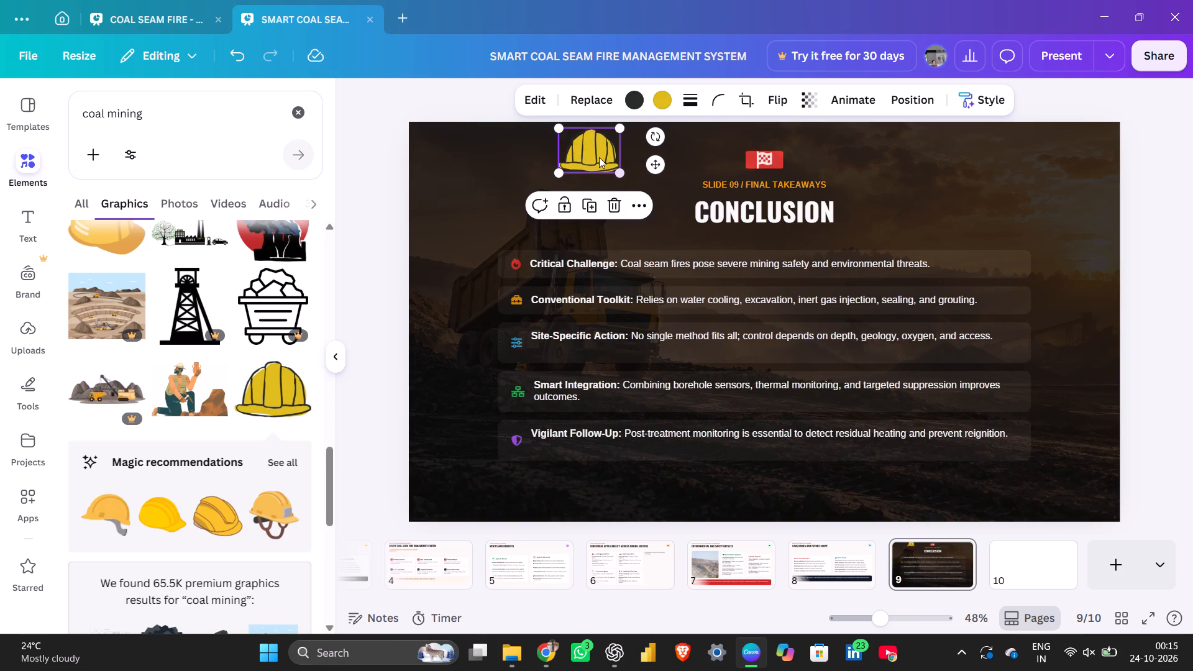
{"action": "left_click_drag", "start_coordinate": [599, 157], "coordinate": [772, 159]}
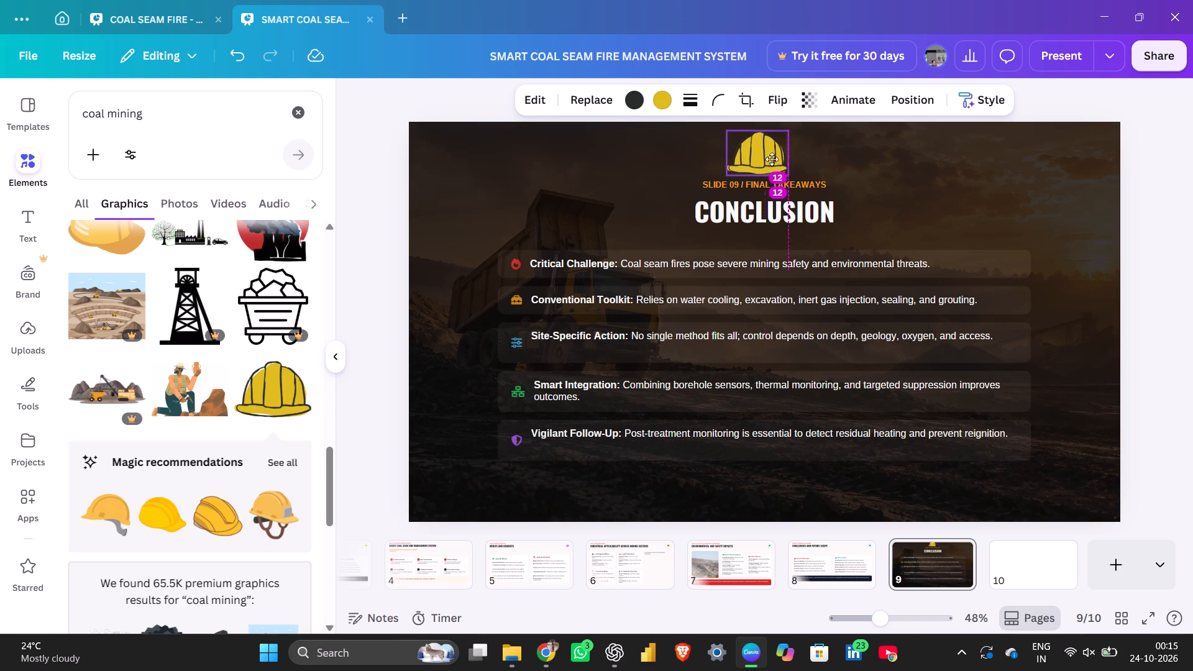
{"action": "left_click_drag", "start_coordinate": [772, 159], "coordinate": [776, 158]}
{"action": "left_click", "coordinate": [359, 165]}
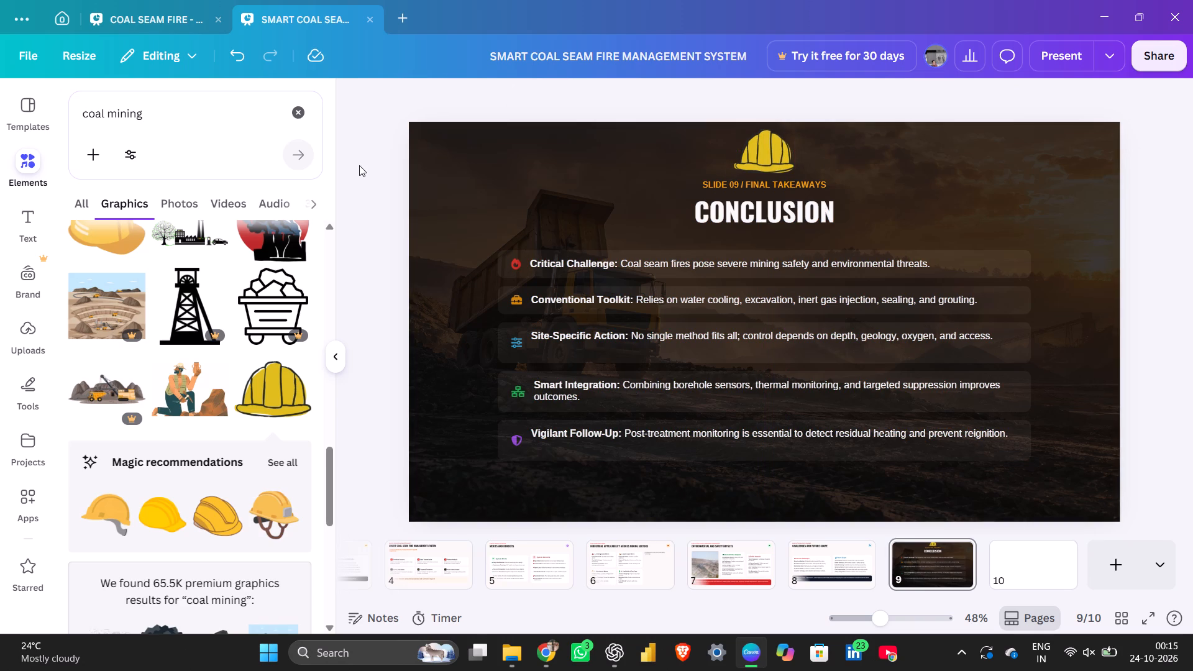
{"action": "left_click", "coordinate": [768, 158]}
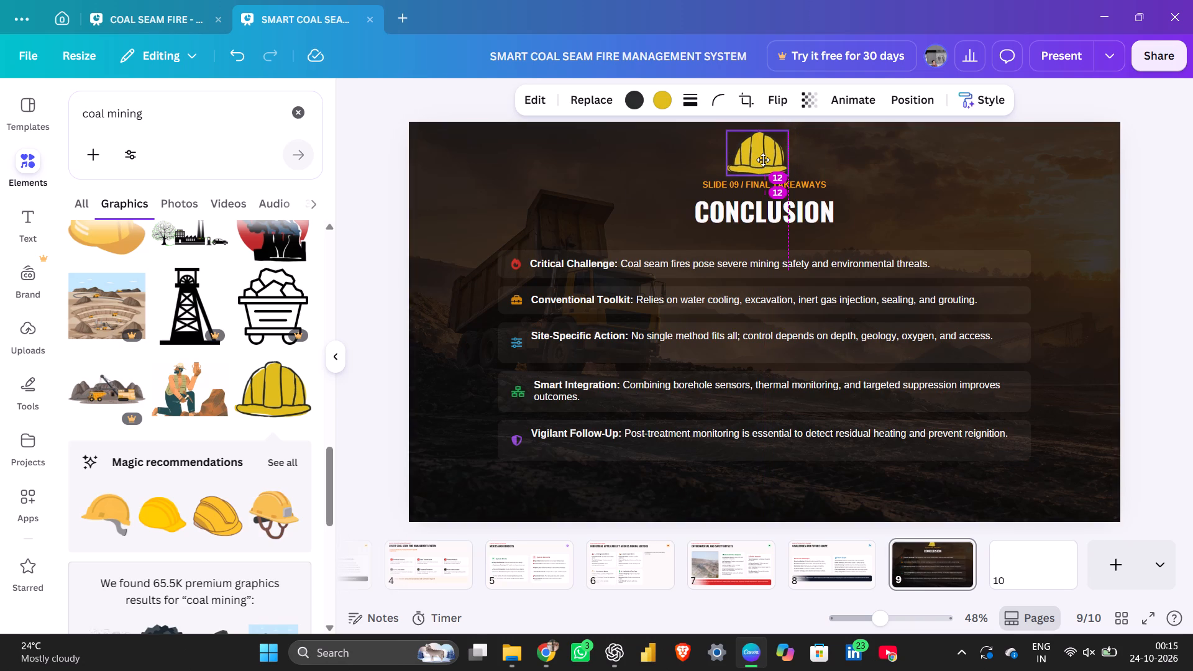
{"action": "left_click", "coordinate": [373, 158]}
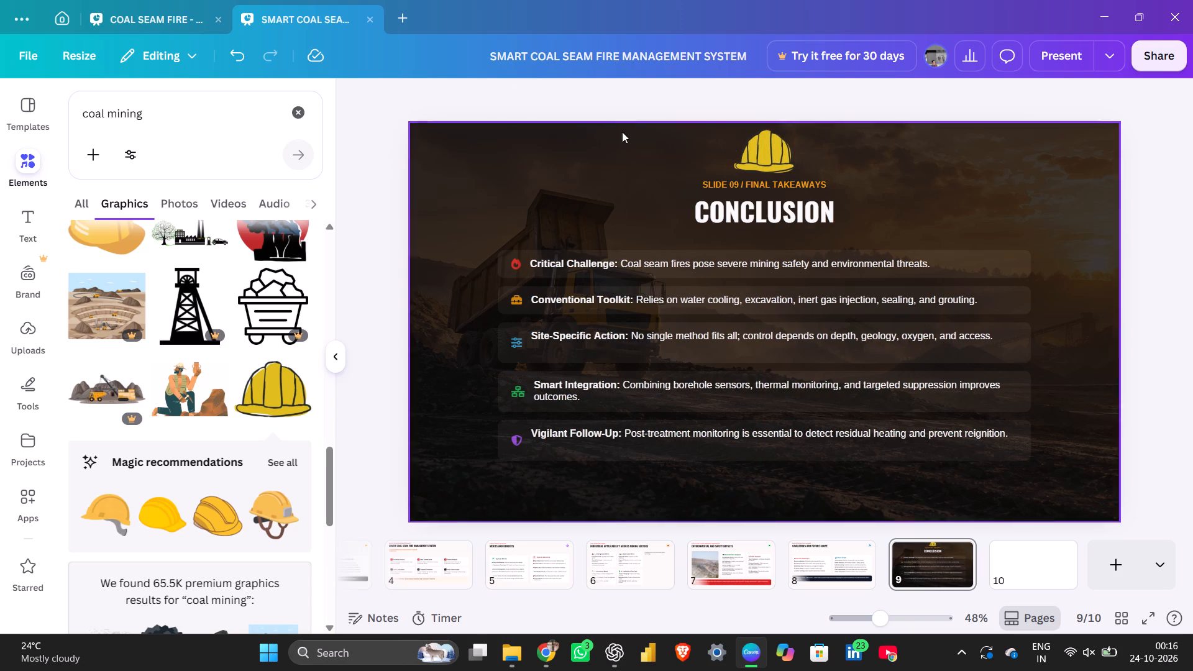
Delete the yellow helmet graphic from above the slide label on the Conclusion slide.
{"action": "left_click", "coordinate": [743, 144]}
{"action": "key", "text": "Delete"}
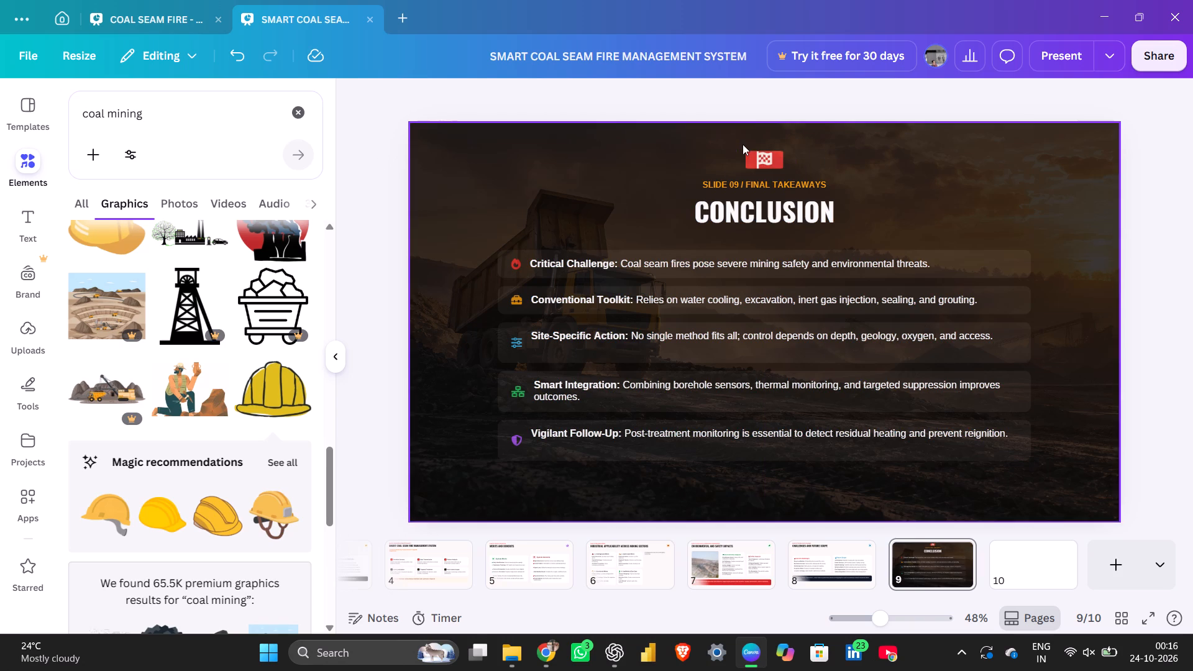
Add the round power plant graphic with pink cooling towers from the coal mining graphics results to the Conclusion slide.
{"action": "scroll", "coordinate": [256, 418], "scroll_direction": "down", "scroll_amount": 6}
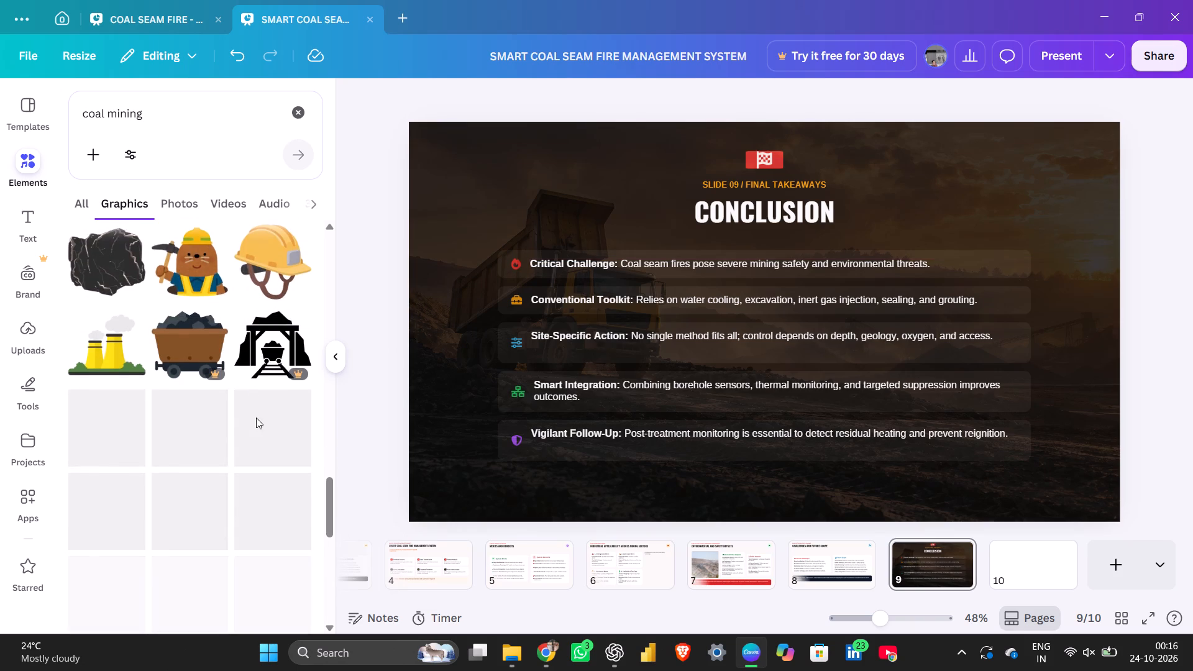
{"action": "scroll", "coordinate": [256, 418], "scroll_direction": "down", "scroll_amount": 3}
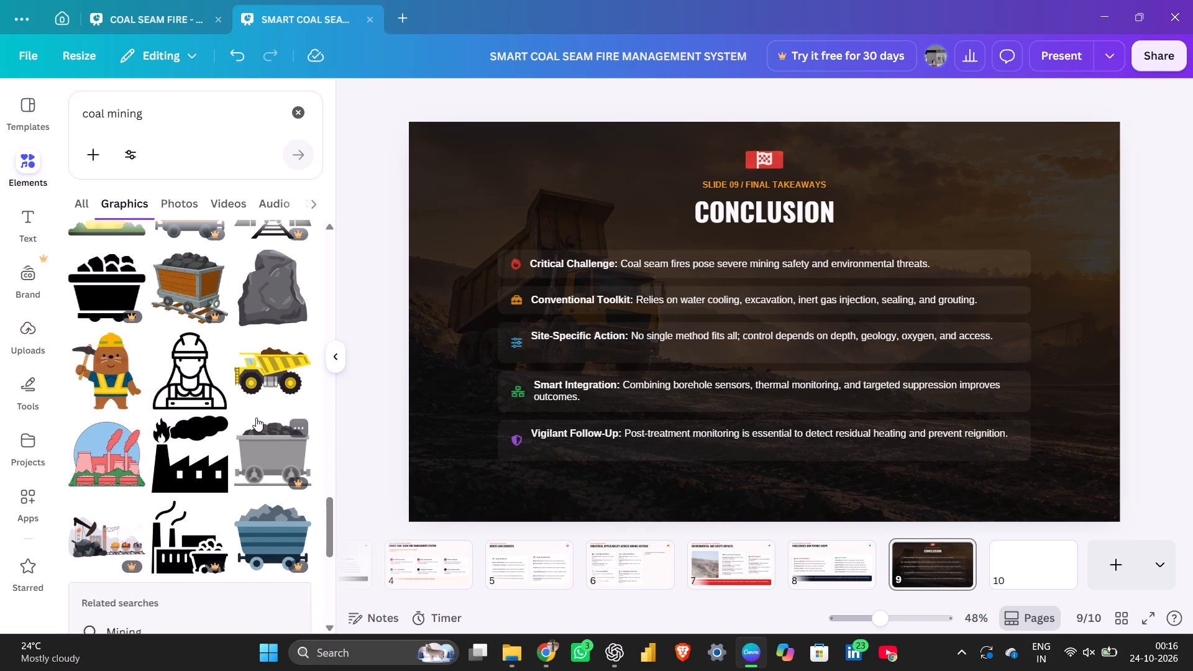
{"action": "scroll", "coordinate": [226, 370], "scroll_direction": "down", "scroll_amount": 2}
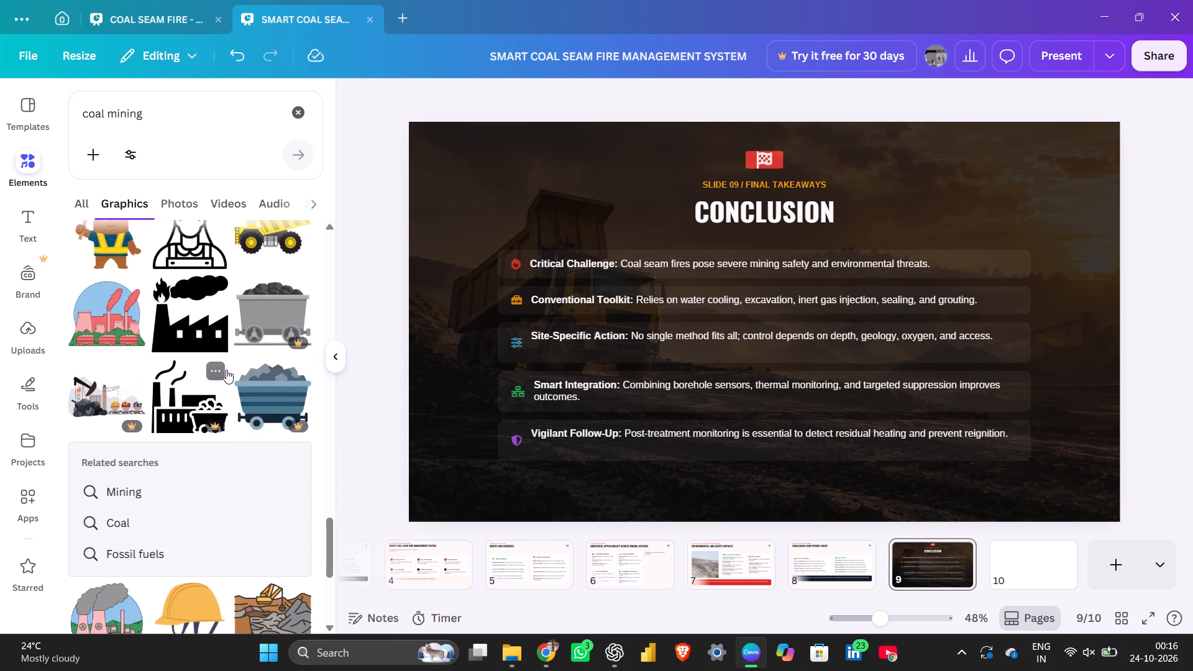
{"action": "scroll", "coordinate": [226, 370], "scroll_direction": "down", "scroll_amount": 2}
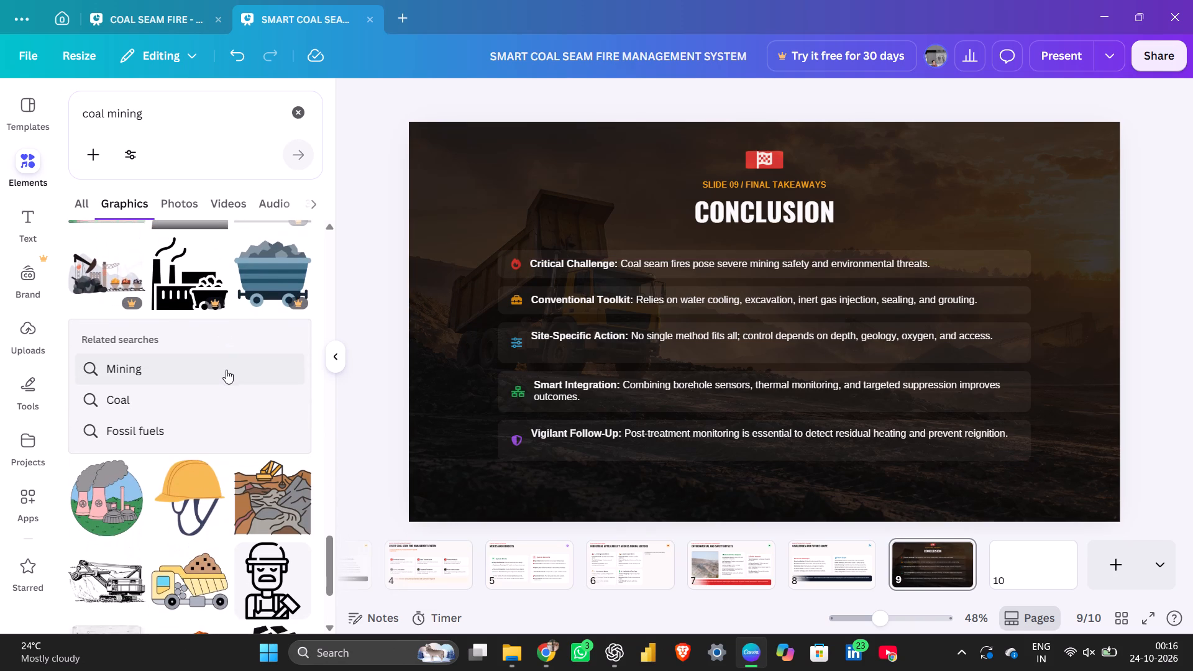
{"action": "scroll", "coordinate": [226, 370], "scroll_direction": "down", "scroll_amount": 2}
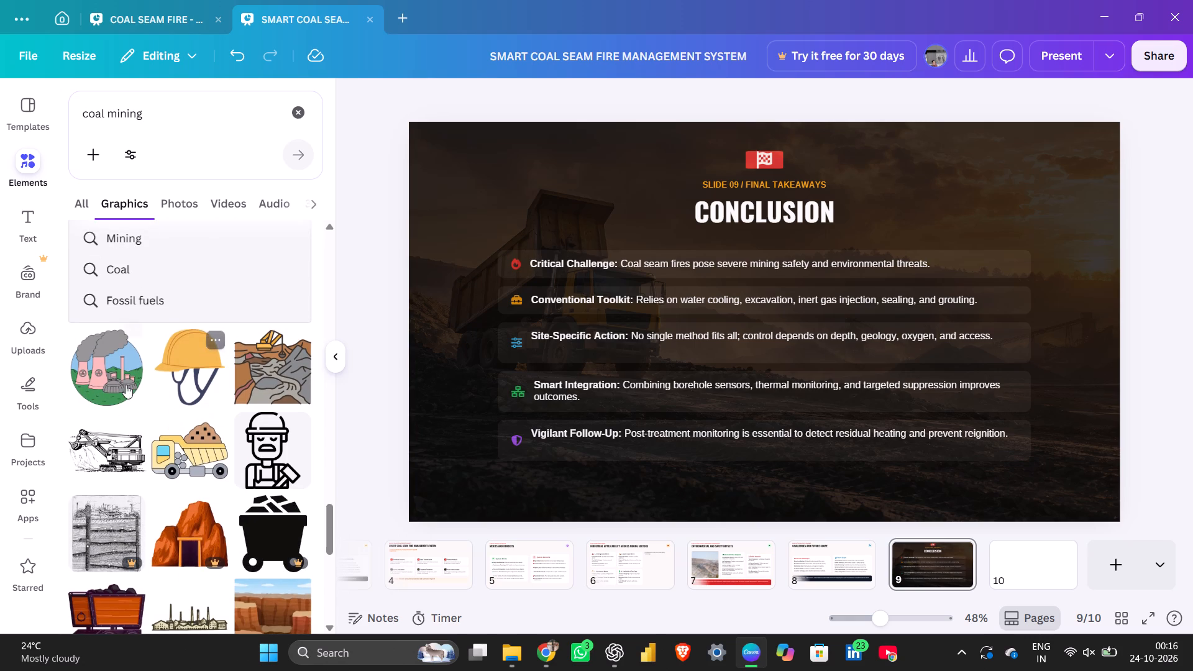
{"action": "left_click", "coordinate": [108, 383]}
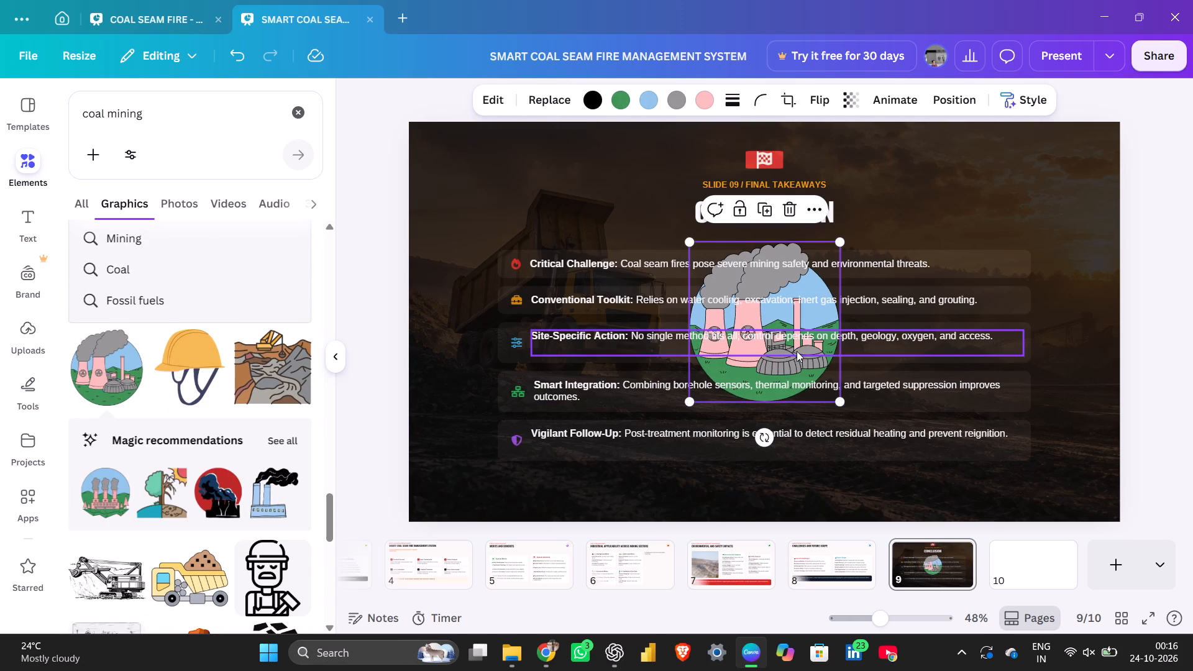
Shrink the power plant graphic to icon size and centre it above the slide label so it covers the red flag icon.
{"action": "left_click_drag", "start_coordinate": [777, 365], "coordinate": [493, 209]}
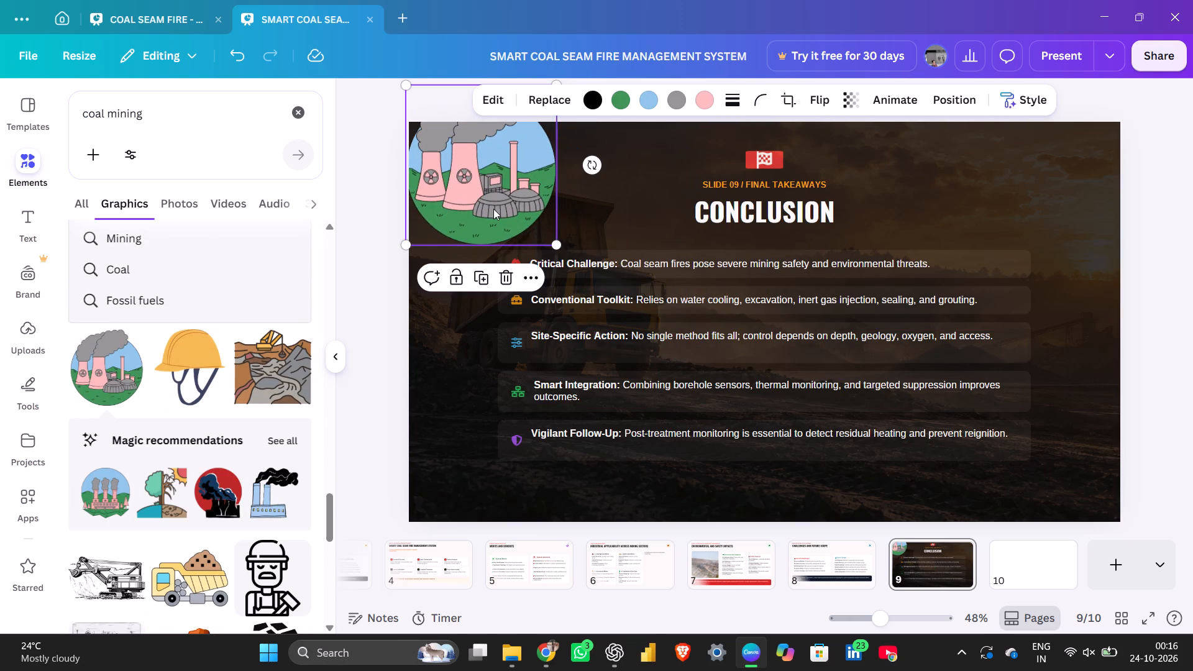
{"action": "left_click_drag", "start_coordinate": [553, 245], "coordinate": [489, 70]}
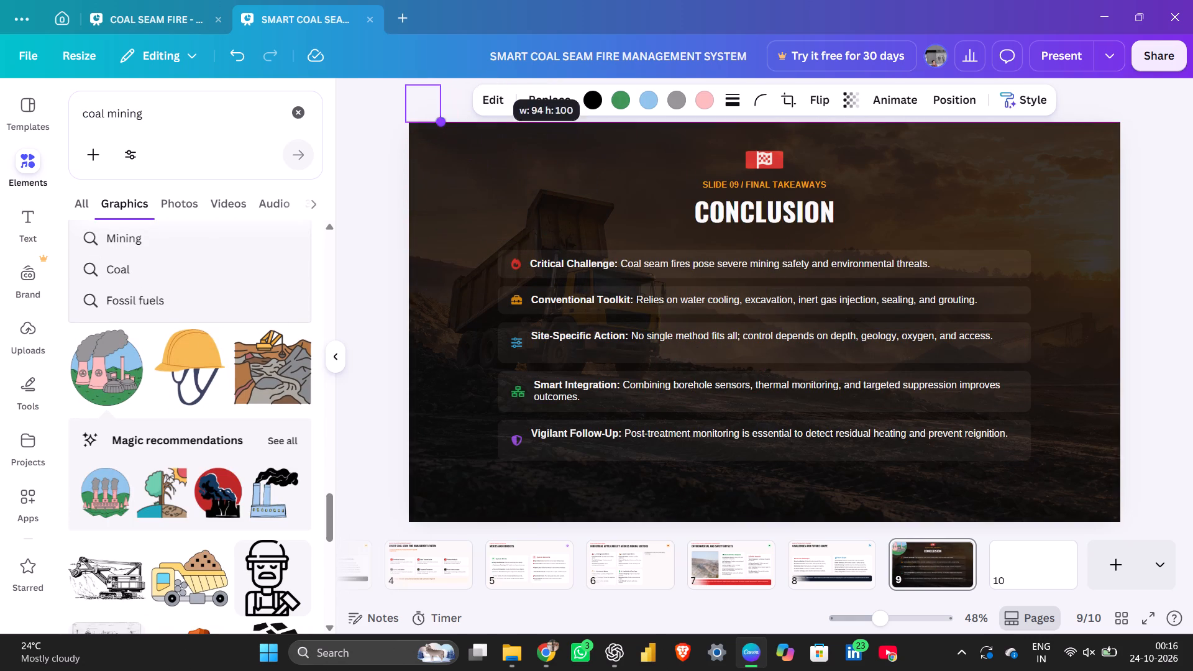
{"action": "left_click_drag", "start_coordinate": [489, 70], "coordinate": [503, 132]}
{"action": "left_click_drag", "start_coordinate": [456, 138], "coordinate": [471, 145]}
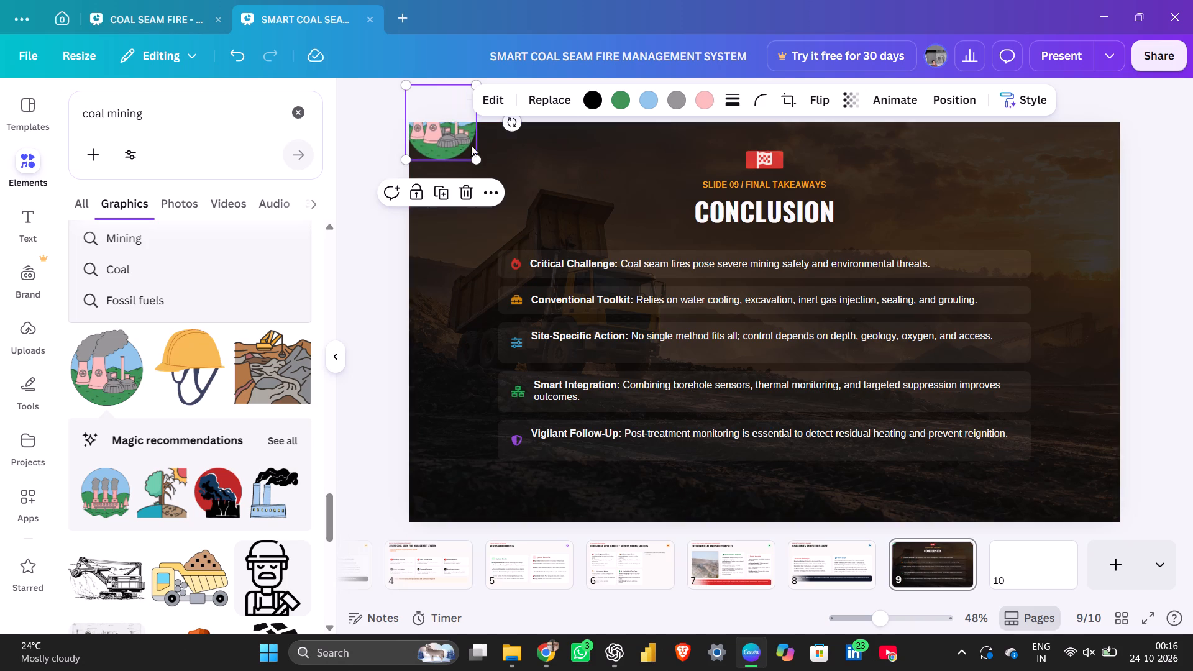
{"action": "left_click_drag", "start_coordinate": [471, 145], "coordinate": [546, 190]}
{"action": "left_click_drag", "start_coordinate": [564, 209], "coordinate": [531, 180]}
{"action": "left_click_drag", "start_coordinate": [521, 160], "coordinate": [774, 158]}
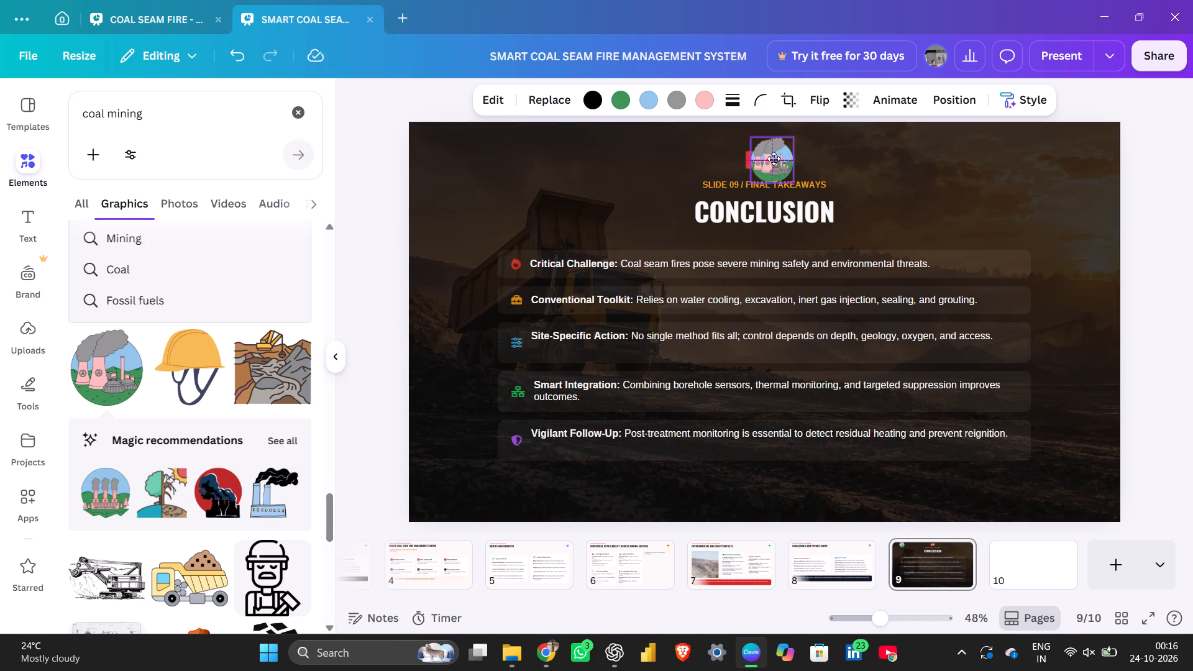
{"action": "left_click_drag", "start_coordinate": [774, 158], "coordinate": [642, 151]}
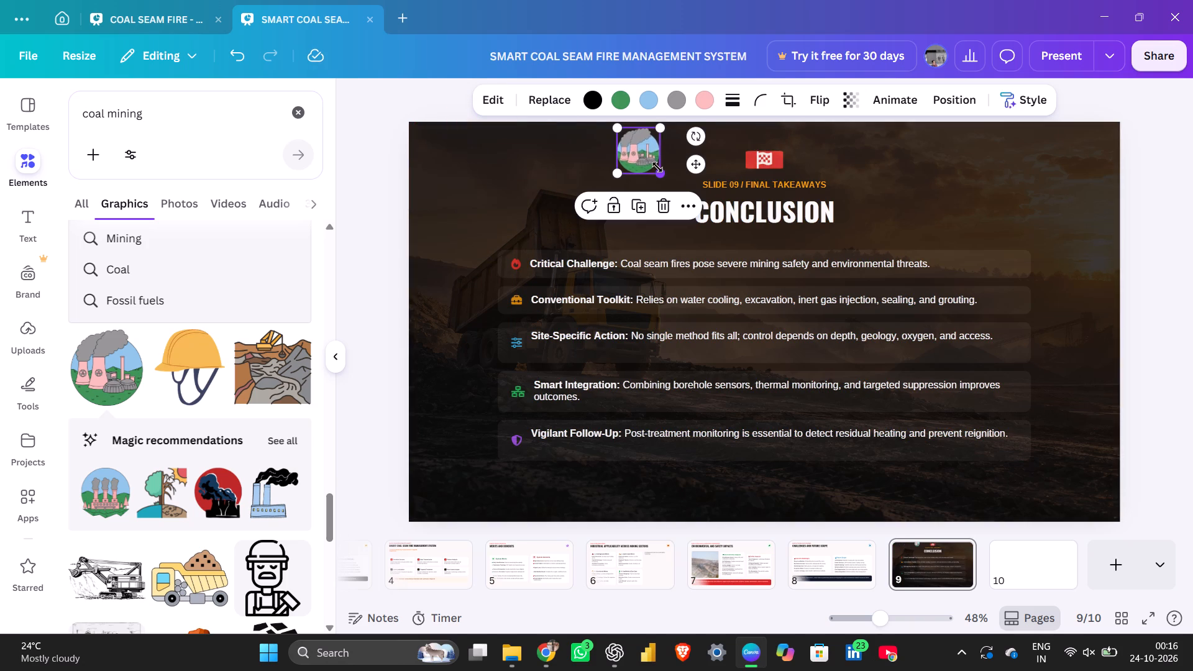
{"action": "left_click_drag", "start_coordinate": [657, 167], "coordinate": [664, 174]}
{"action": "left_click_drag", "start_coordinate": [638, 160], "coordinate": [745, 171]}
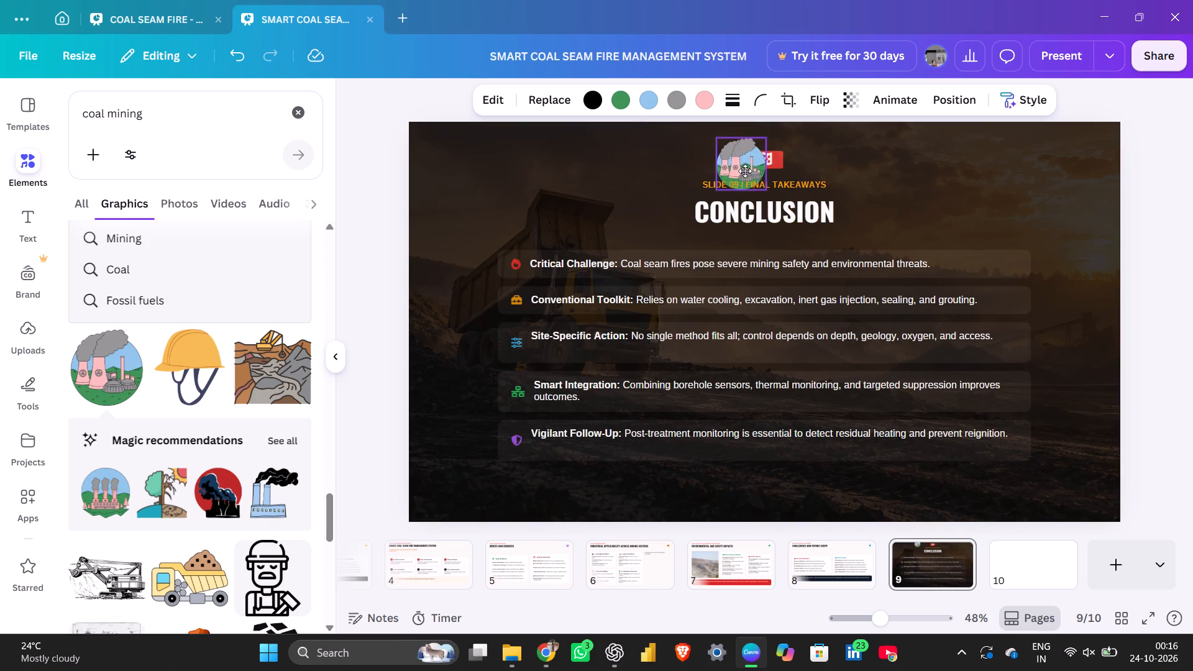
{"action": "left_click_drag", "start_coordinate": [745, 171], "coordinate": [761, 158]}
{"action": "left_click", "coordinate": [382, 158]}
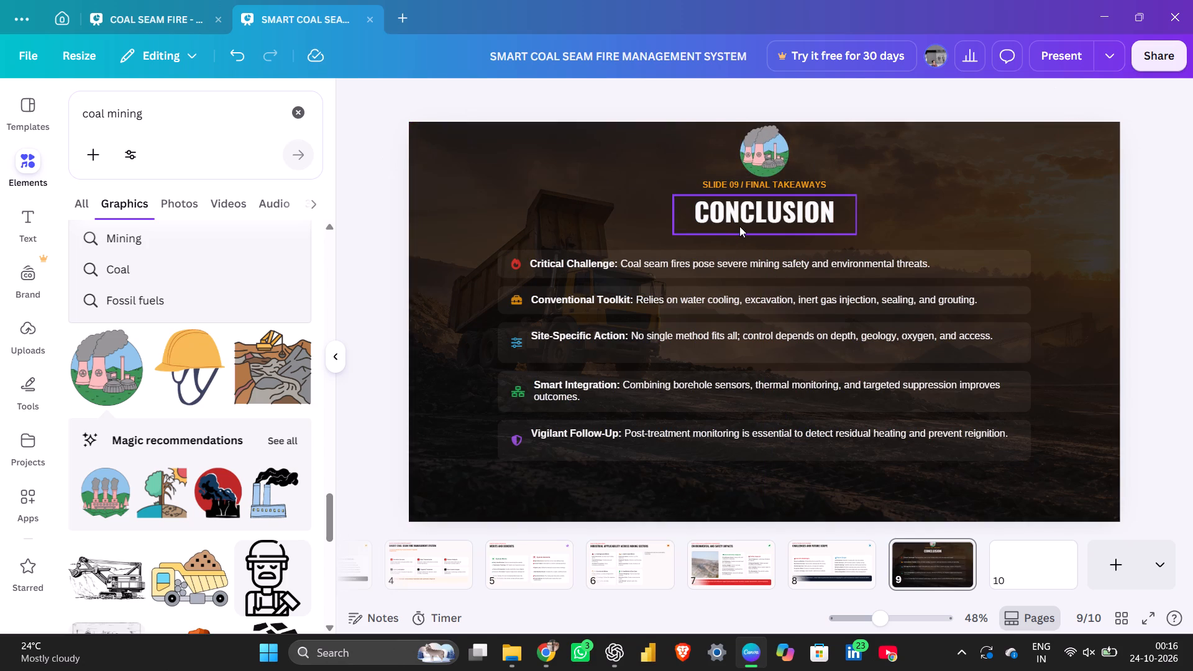
Move the CONCLUSION heading and the SLIDE 09 / FINAL TAKEAWAYS label slightly down to give the icon above more room.
{"action": "left_click_drag", "start_coordinate": [740, 226], "coordinate": [741, 237]}
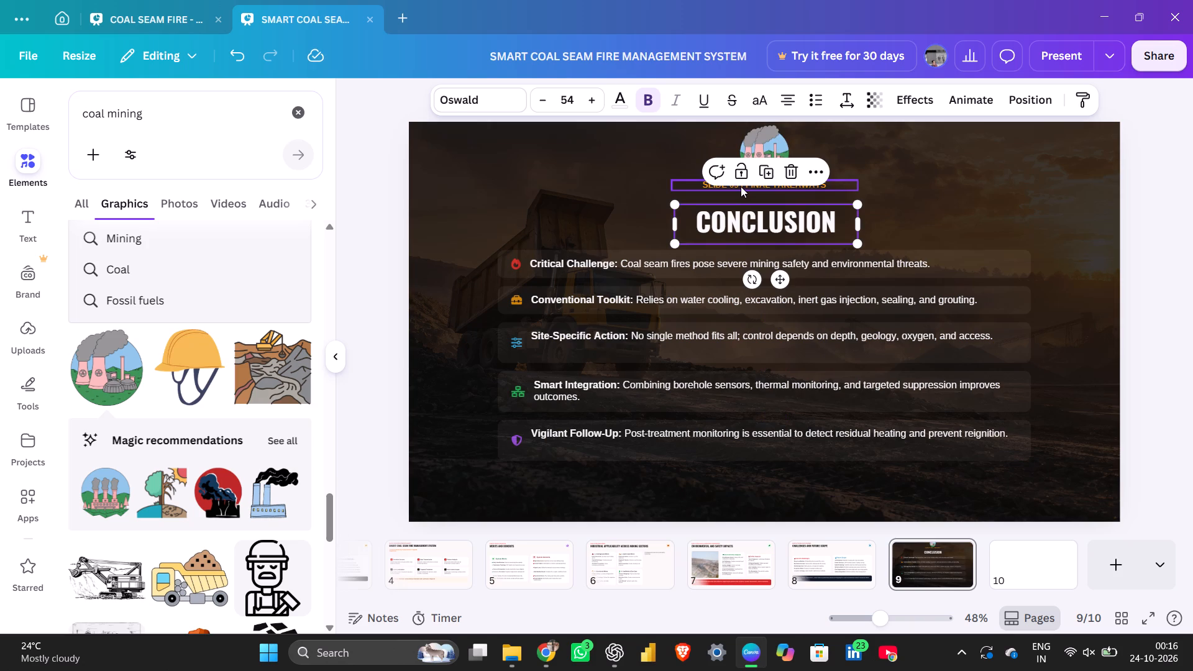
{"action": "left_click", "coordinate": [741, 186]}
{"action": "left_click_drag", "start_coordinate": [741, 186], "coordinate": [740, 194]}
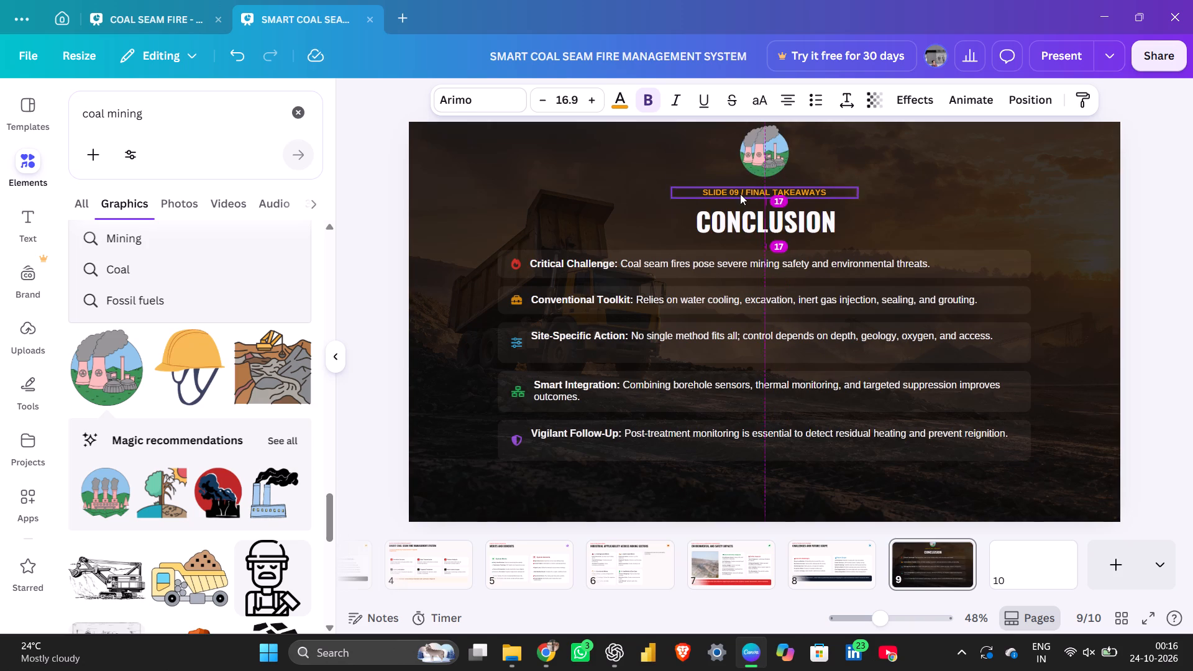
{"action": "left_click", "coordinate": [756, 169]}
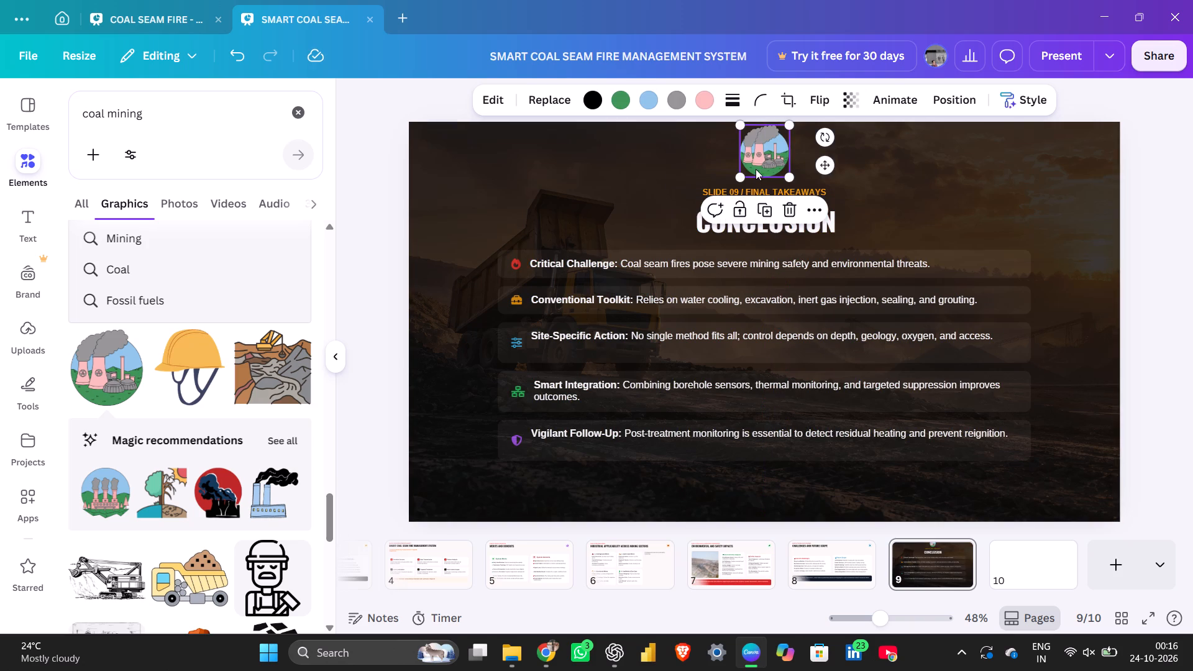
{"action": "left_click", "coordinate": [359, 187]}
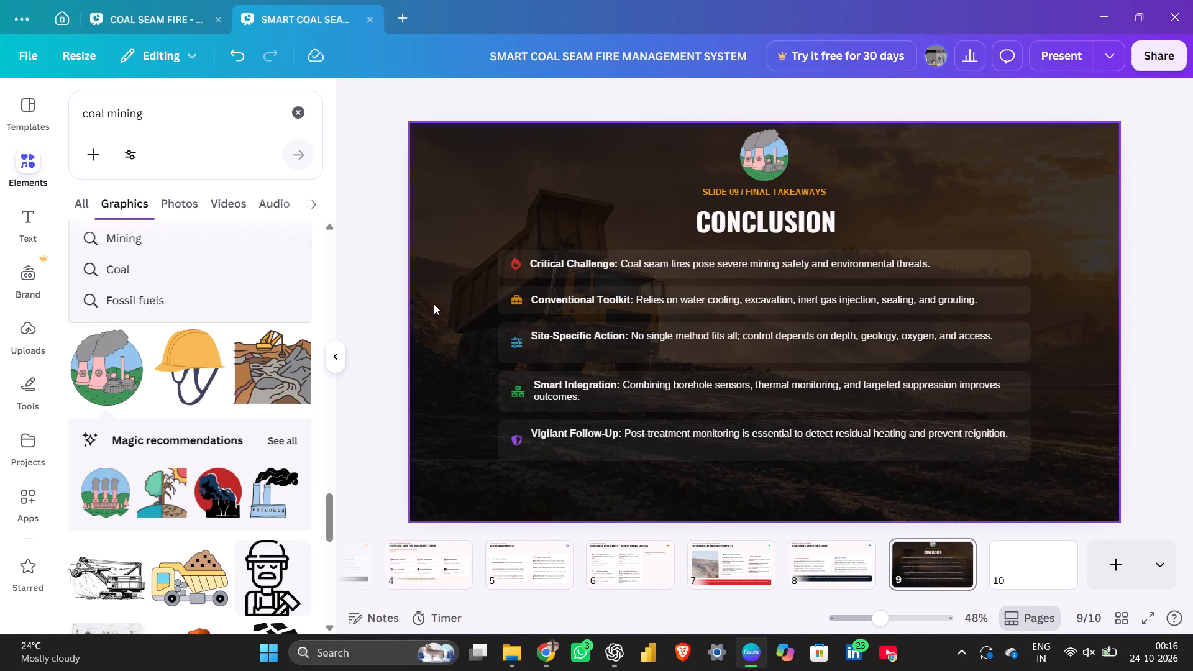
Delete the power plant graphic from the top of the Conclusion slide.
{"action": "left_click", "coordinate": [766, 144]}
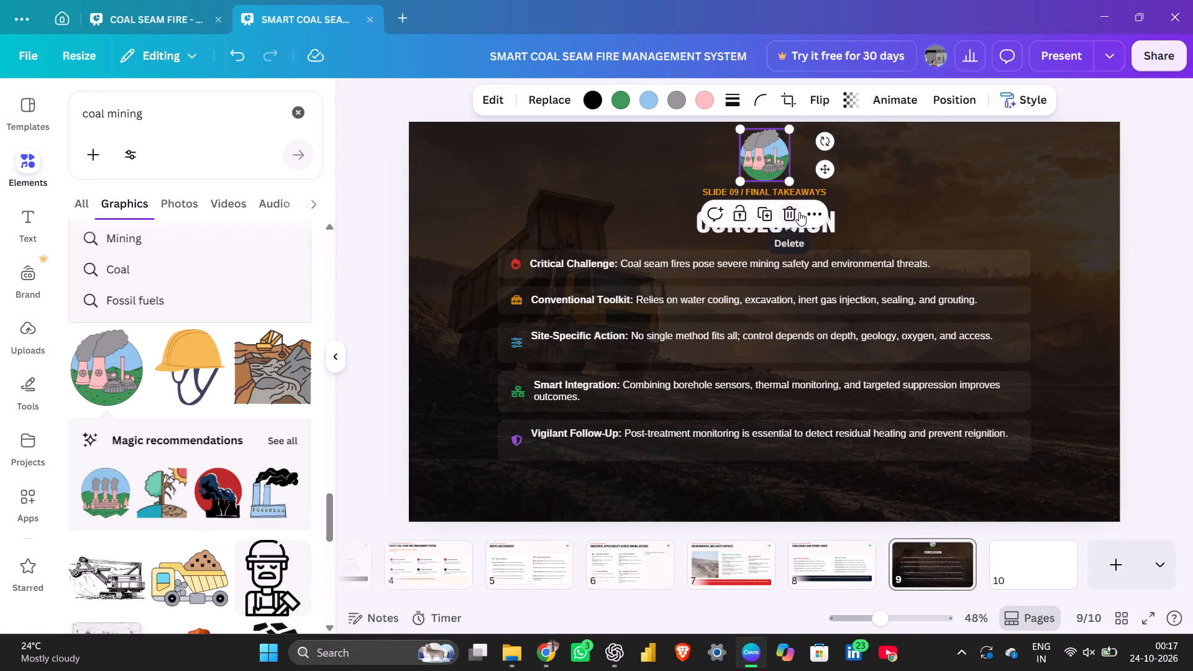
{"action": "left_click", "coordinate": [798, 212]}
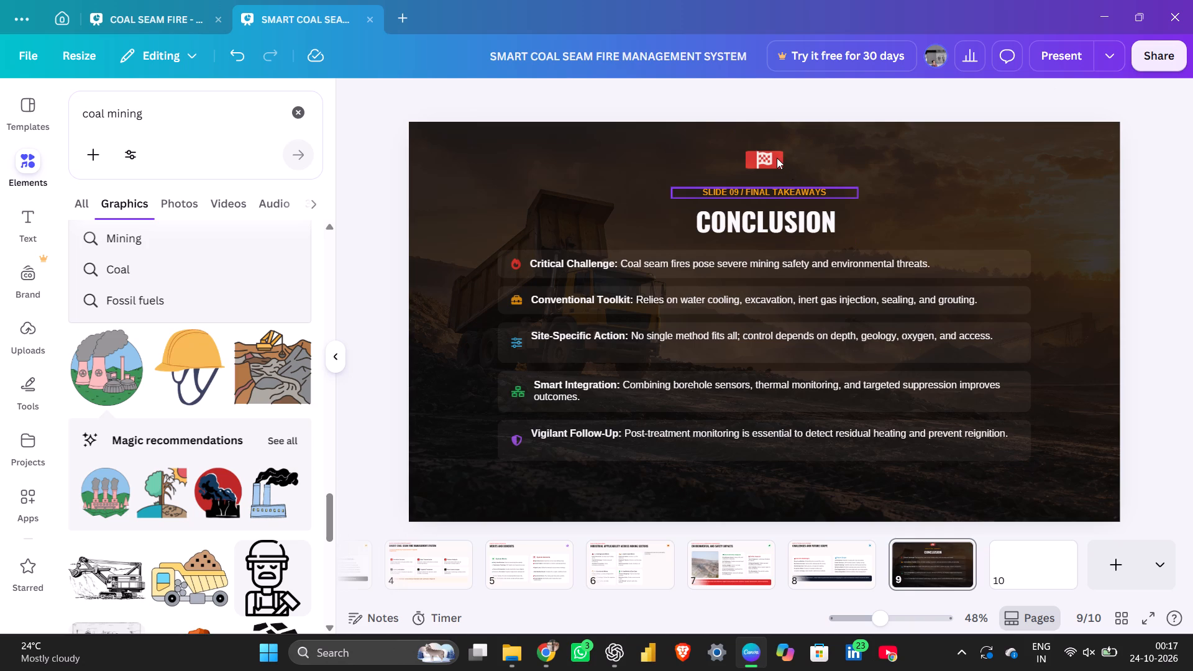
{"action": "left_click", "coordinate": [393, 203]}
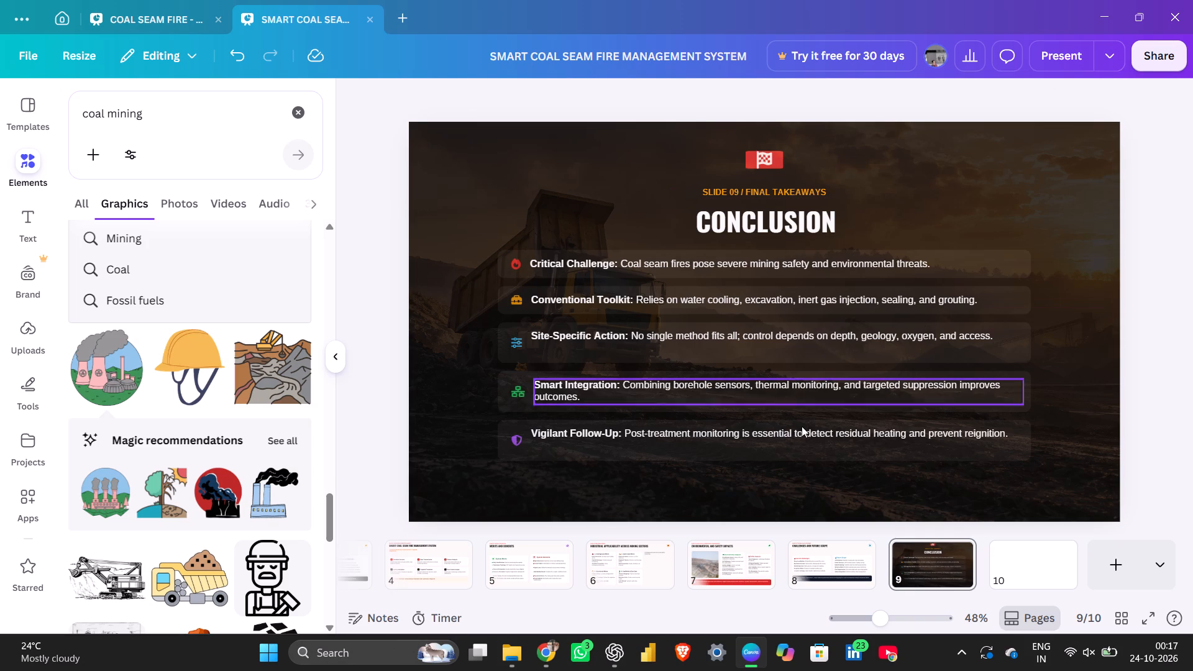
Review slides 8, 7, 6 and 5, the title slide and slide 2 to check their layout and icons.
{"action": "left_click", "coordinate": [816, 550]}
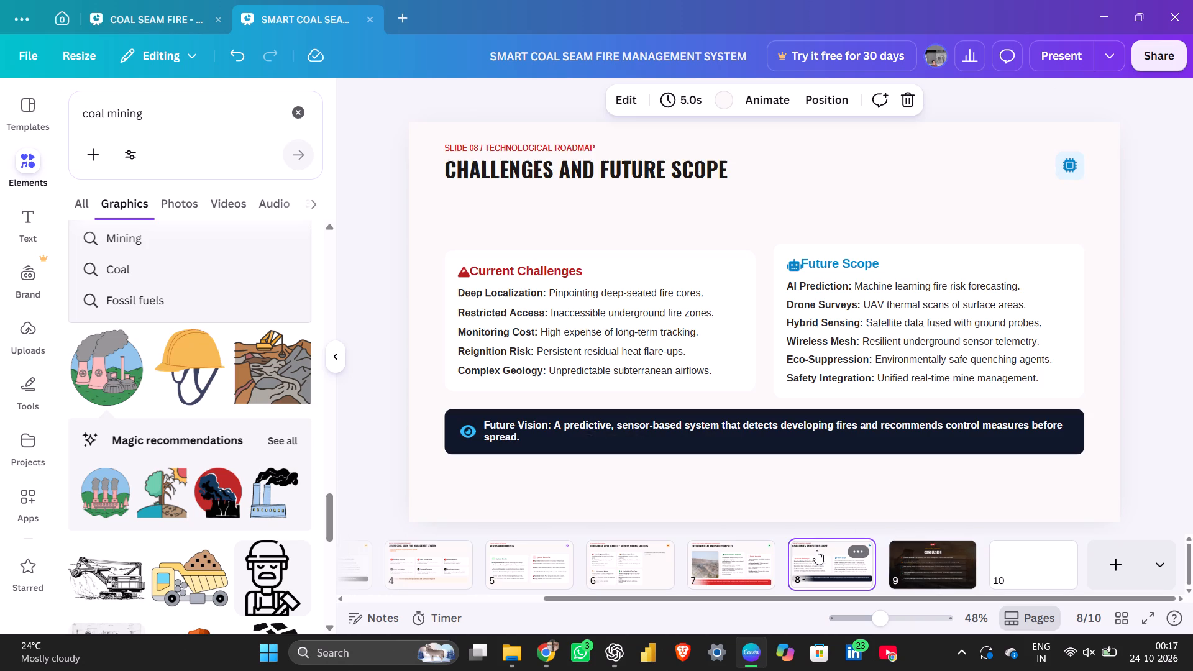
{"action": "left_click", "coordinate": [743, 559]}
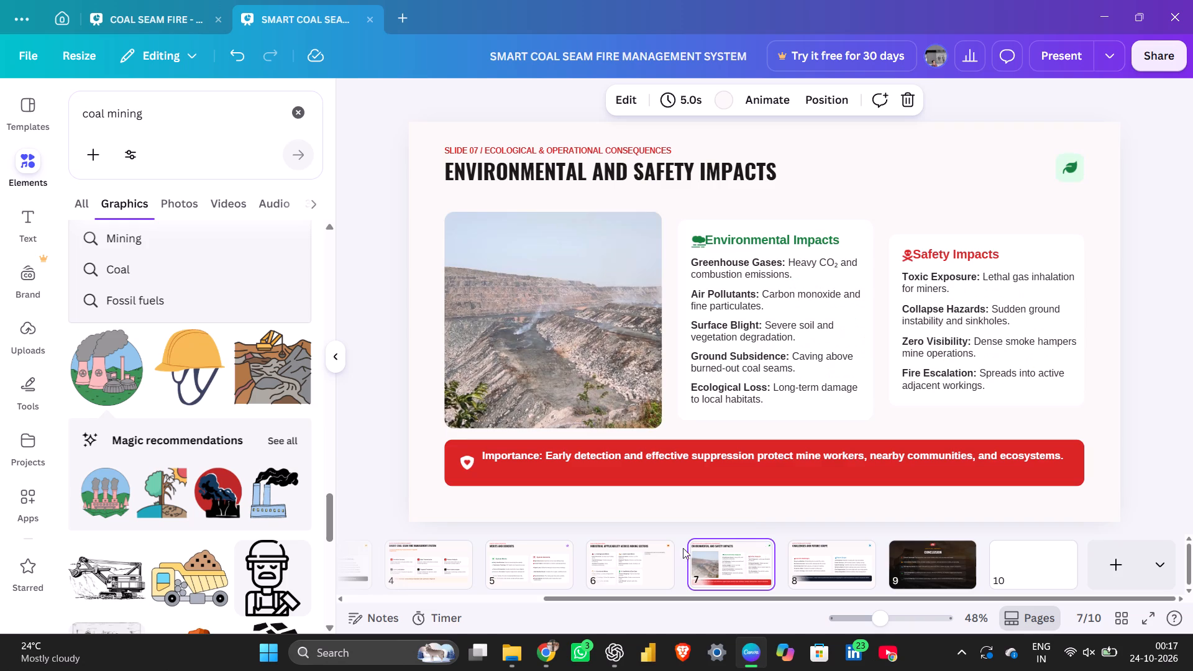
{"action": "left_click", "coordinate": [656, 550]}
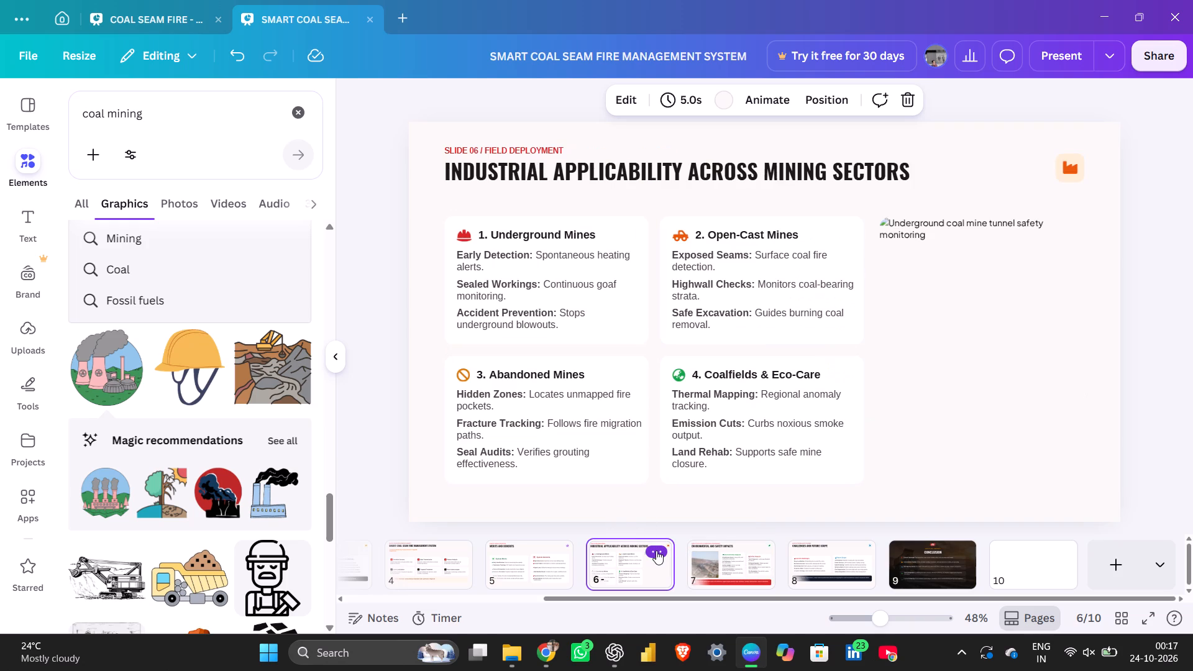
{"action": "left_click", "coordinate": [539, 559]}
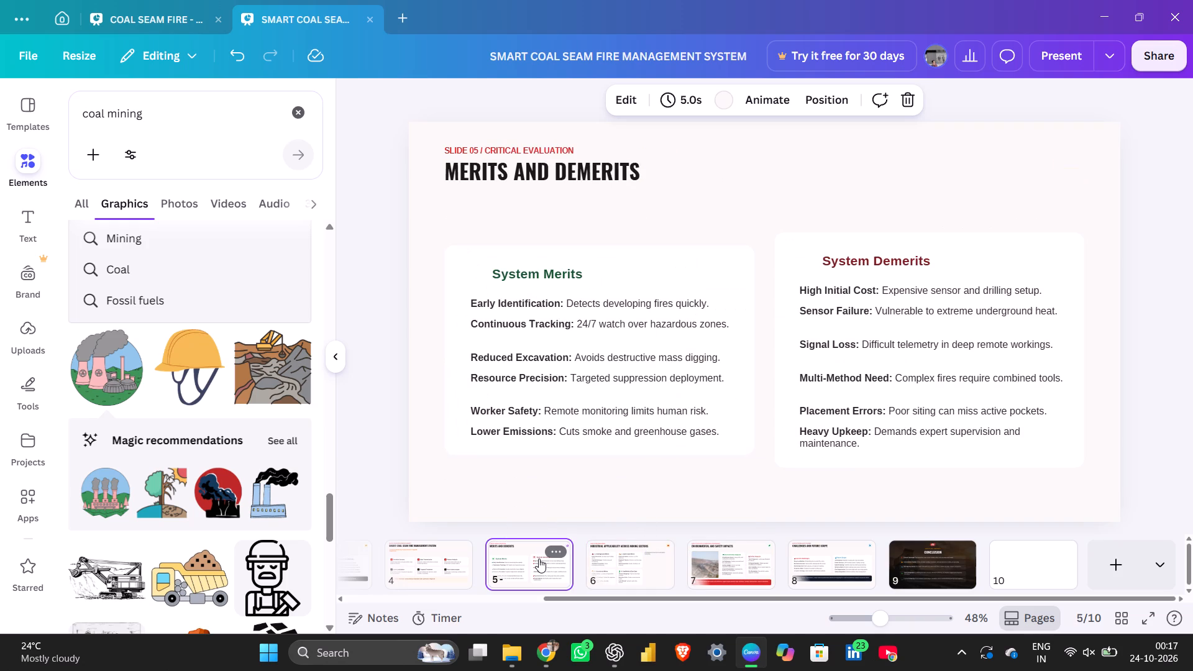
{"action": "scroll", "coordinate": [539, 559], "scroll_direction": "right", "scroll_amount": 8}
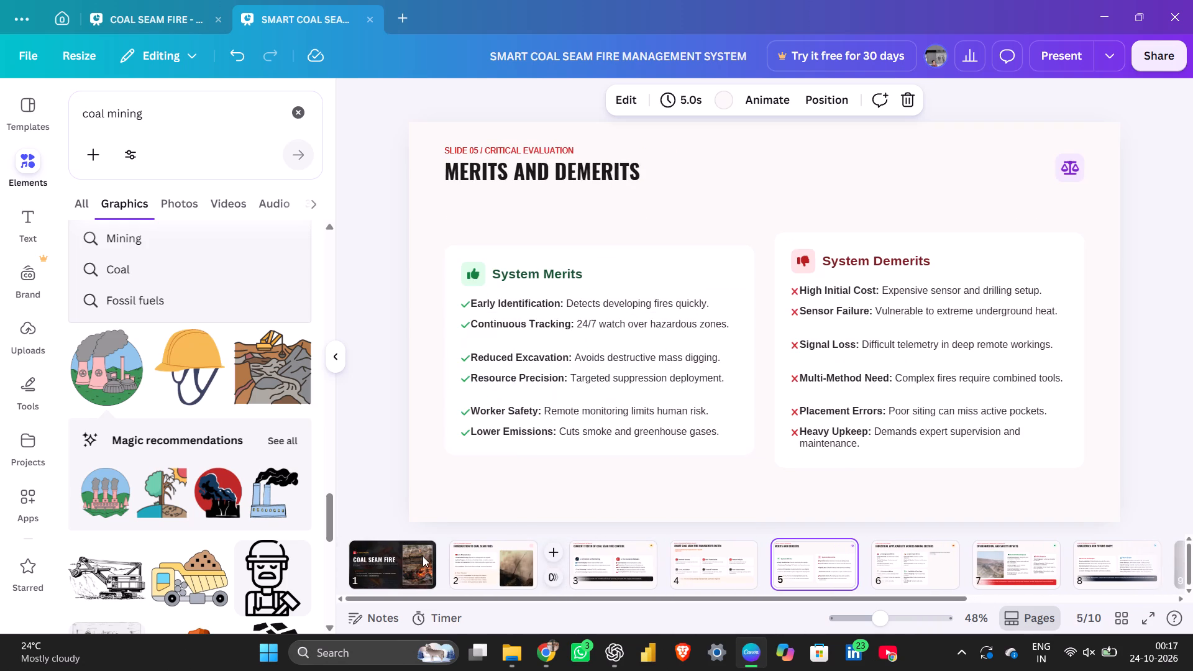
{"action": "left_click", "coordinate": [416, 559]}
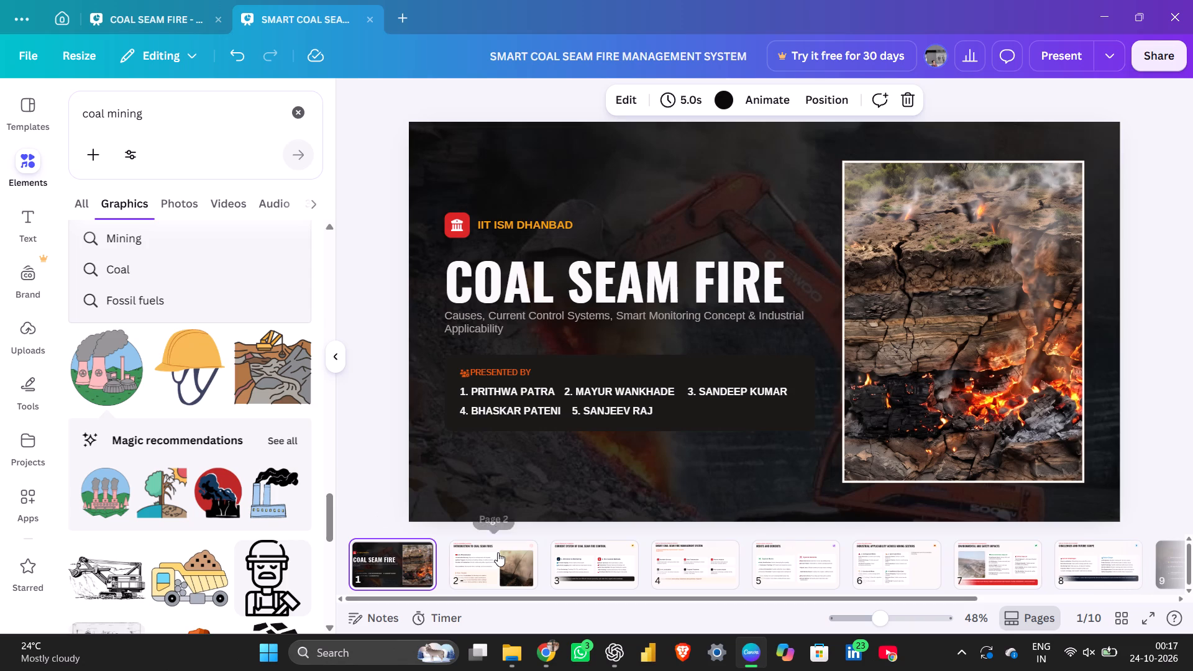
{"action": "left_click", "coordinate": [498, 552]}
{"action": "left_click", "coordinate": [396, 552]}
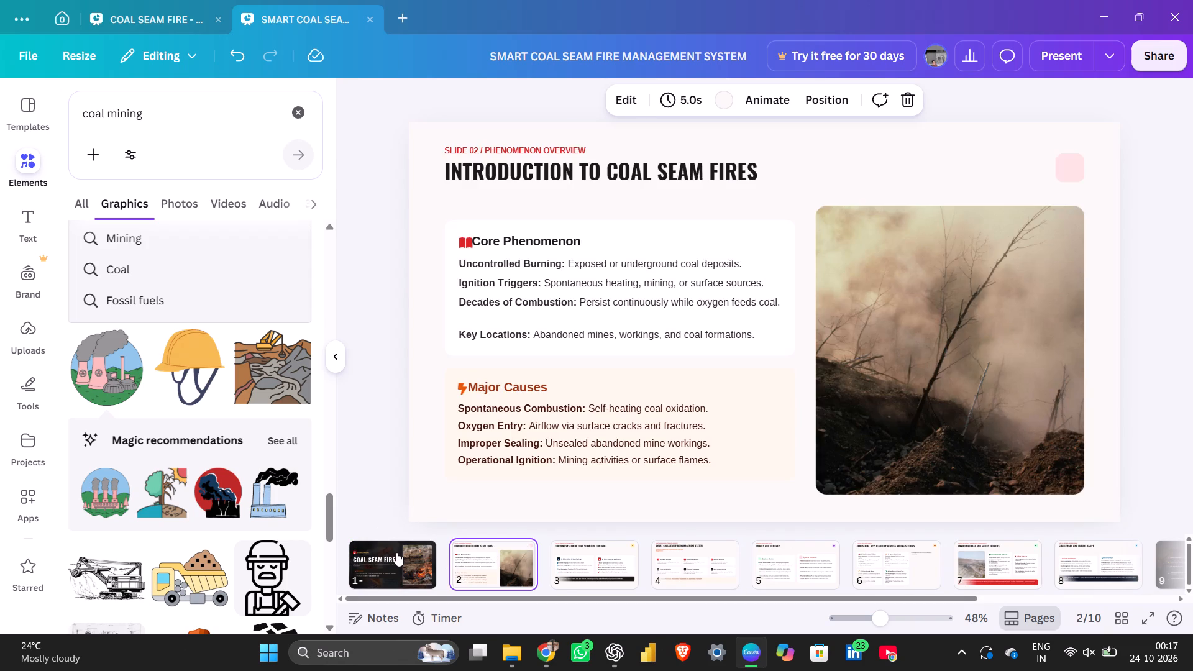
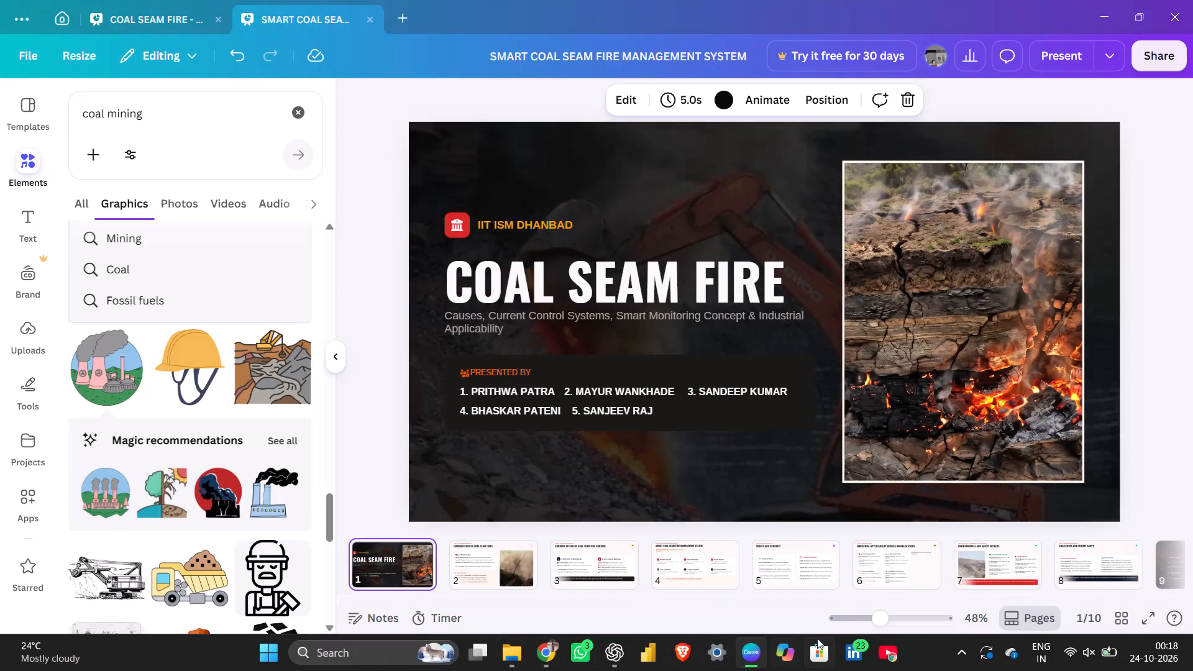
Fill blank slide 10 with the Thank You page from the Brown Black Modern Industrial Coal Mining template.
{"action": "scroll", "coordinate": [884, 551], "scroll_direction": "left", "scroll_amount": 7}
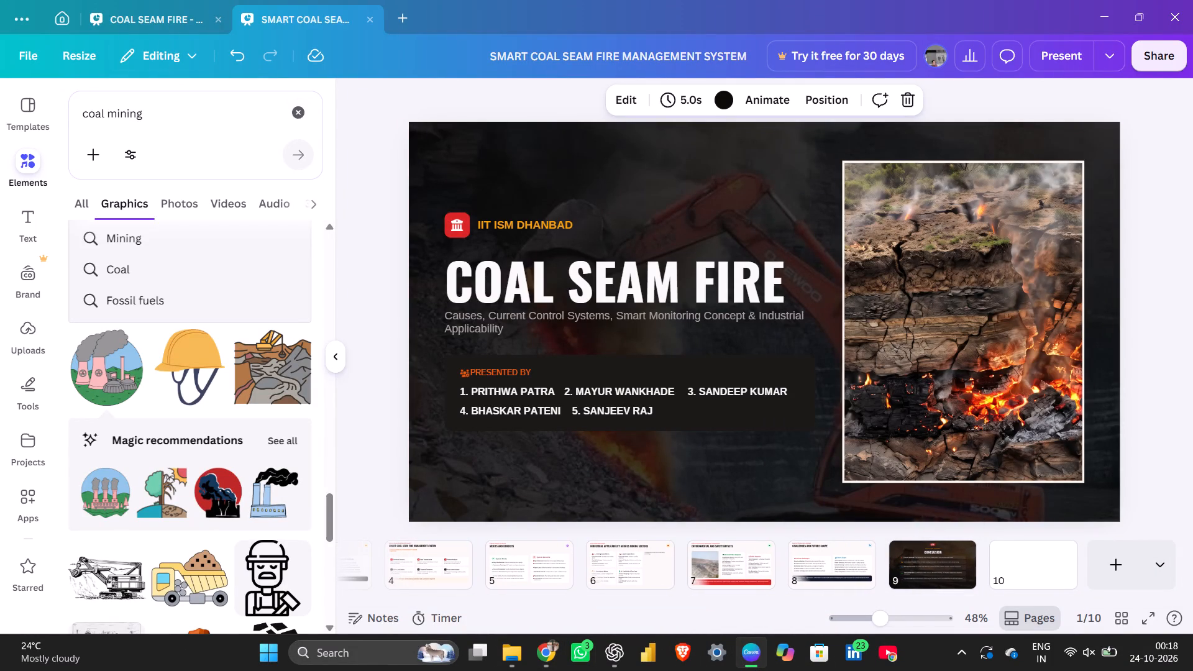
{"action": "left_click", "coordinate": [36, 100]}
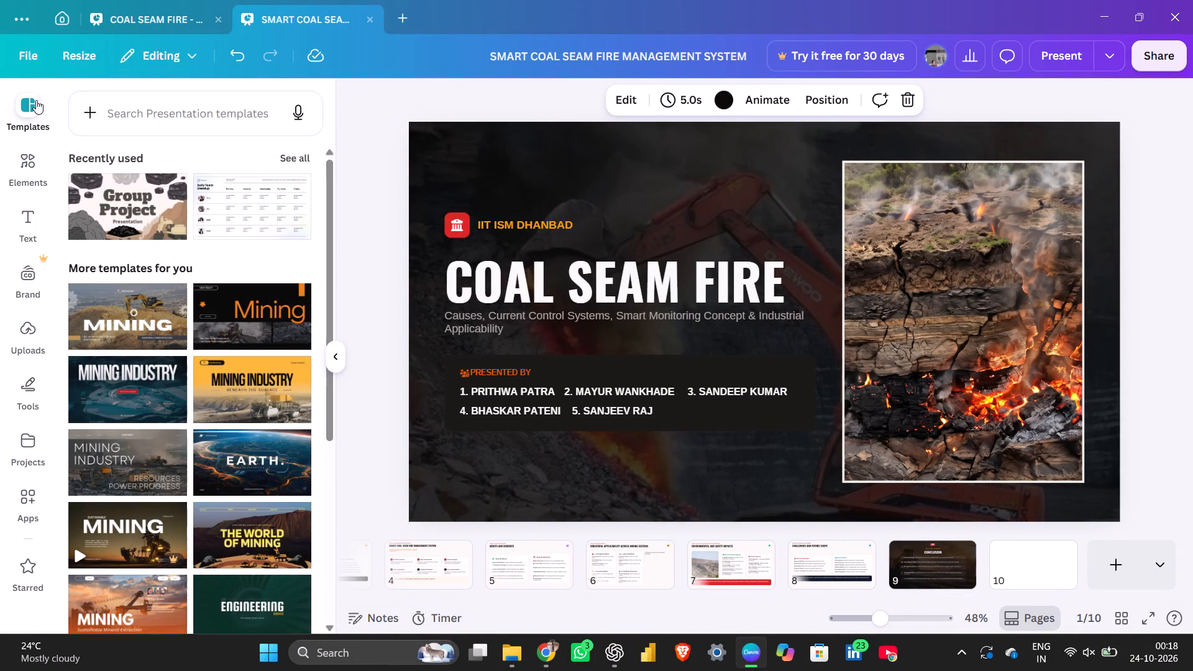
{"action": "left_click", "coordinate": [134, 186]}
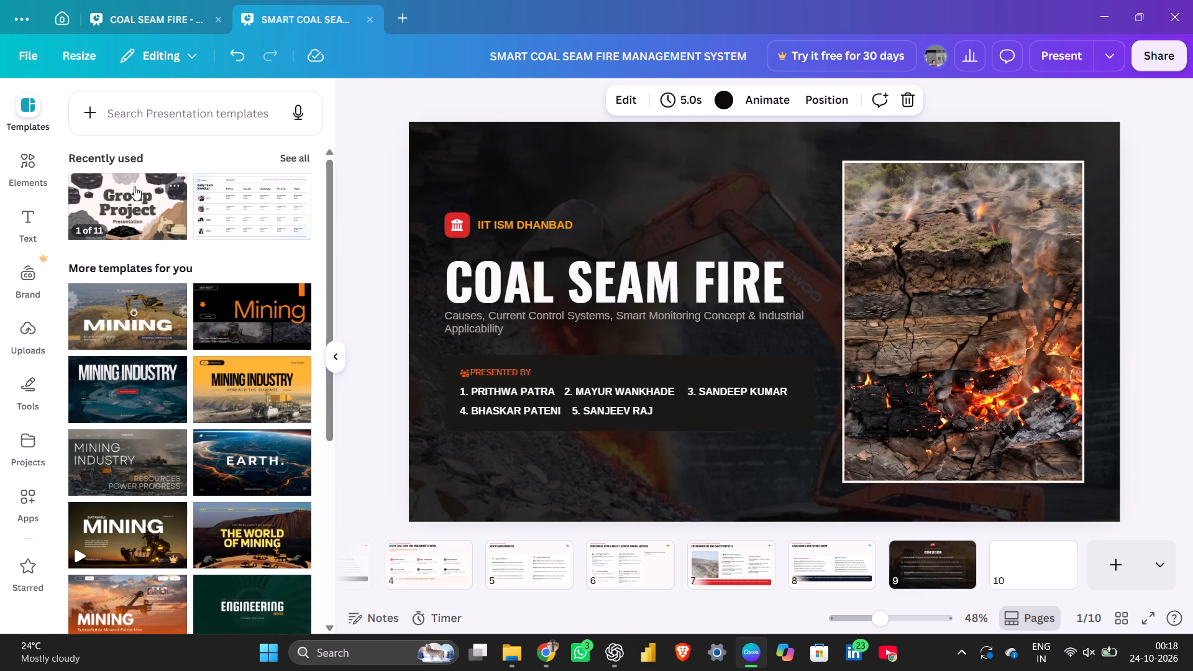
{"action": "scroll", "coordinate": [208, 393], "scroll_direction": "down", "scroll_amount": 4}
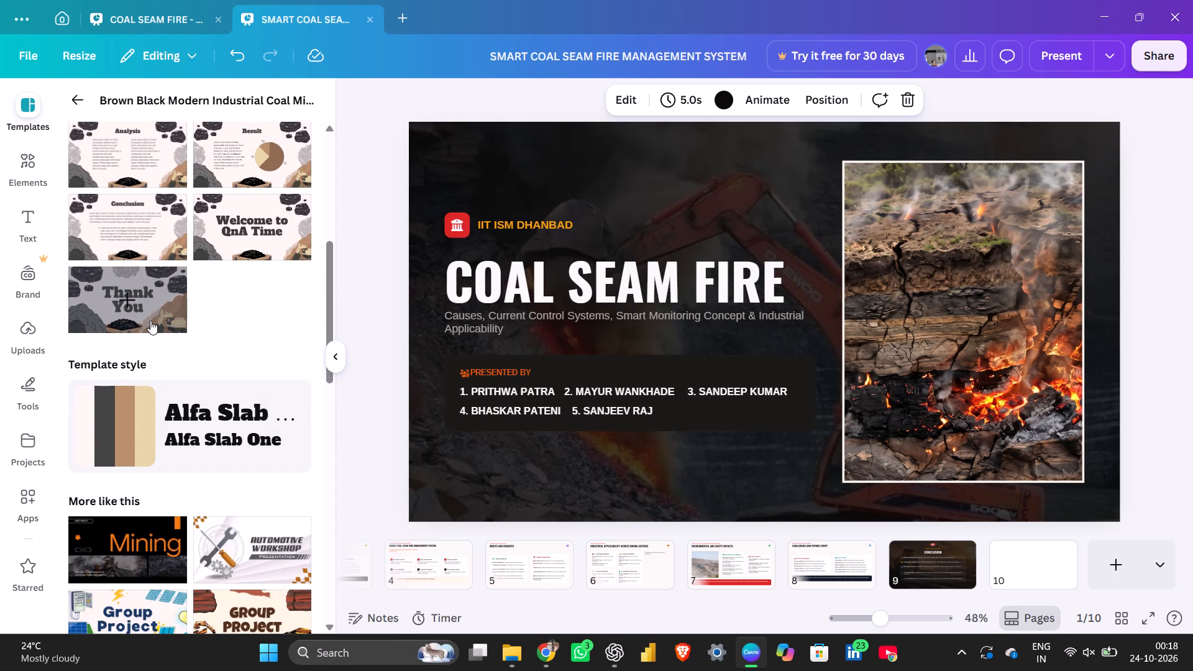
{"action": "left_click_drag", "start_coordinate": [150, 321], "coordinate": [1028, 554]}
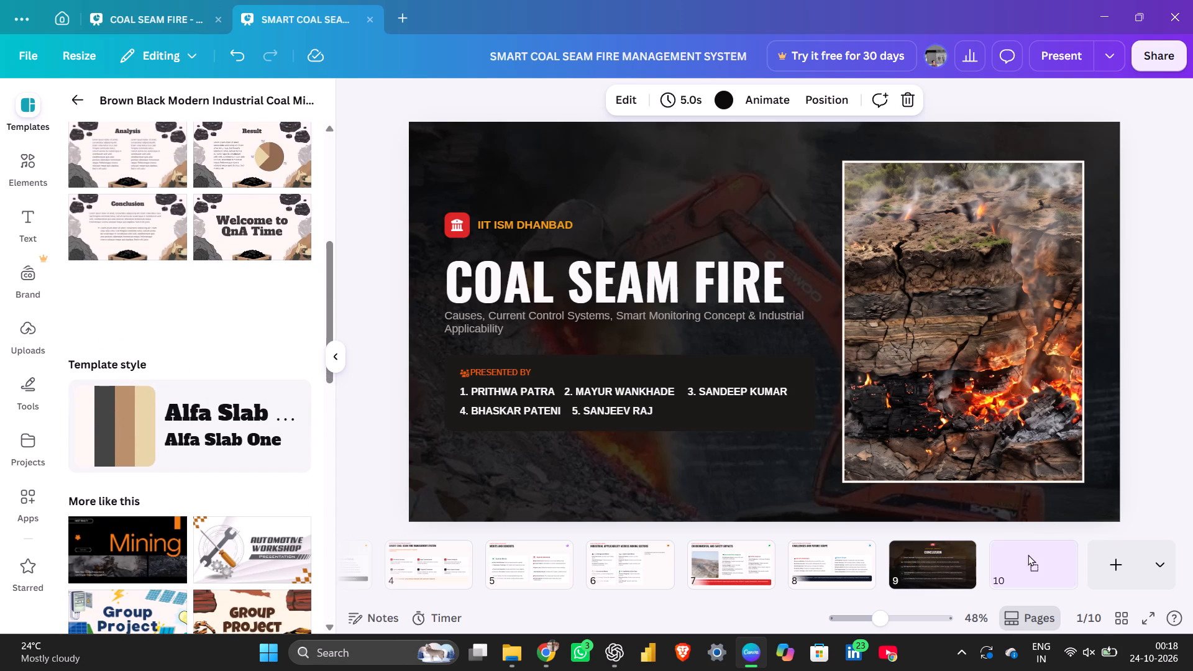
{"action": "left_click_drag", "start_coordinate": [1028, 554], "coordinate": [1020, 564]}
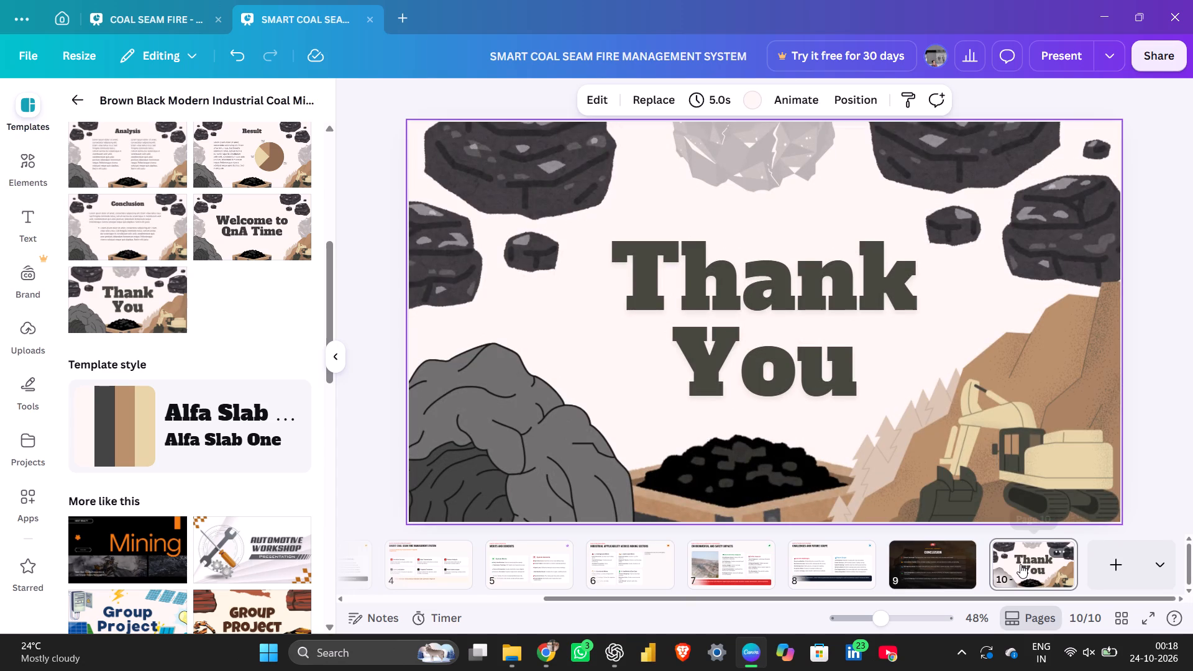
Review the Conclusion slide, the Thank You slide, the title slide and slide 2 for a consistent look.
{"action": "left_click", "coordinate": [944, 564]}
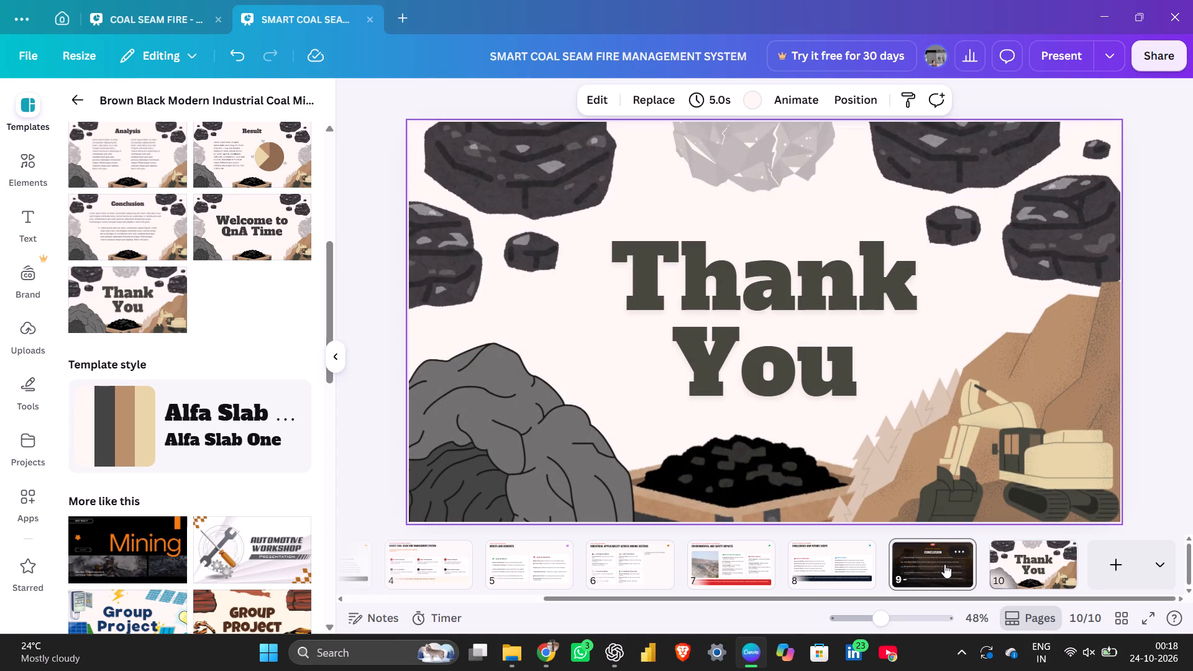
{"action": "left_click", "coordinate": [1018, 573]}
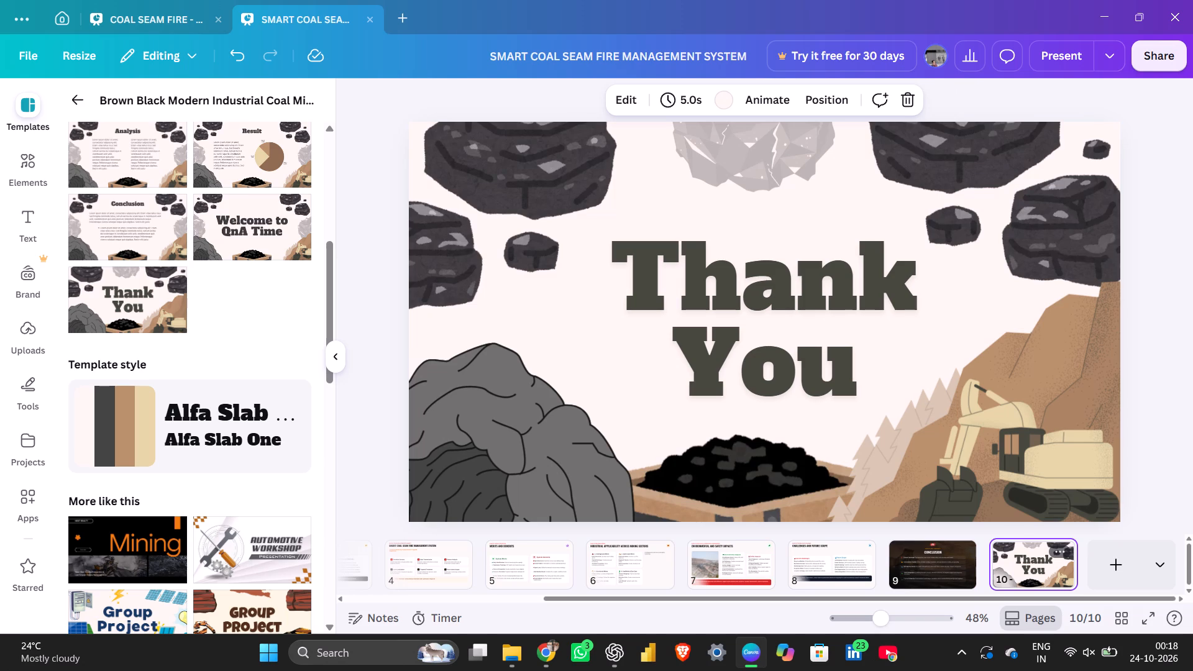
{"action": "scroll", "coordinate": [667, 565], "scroll_direction": "right", "scroll_amount": 8}
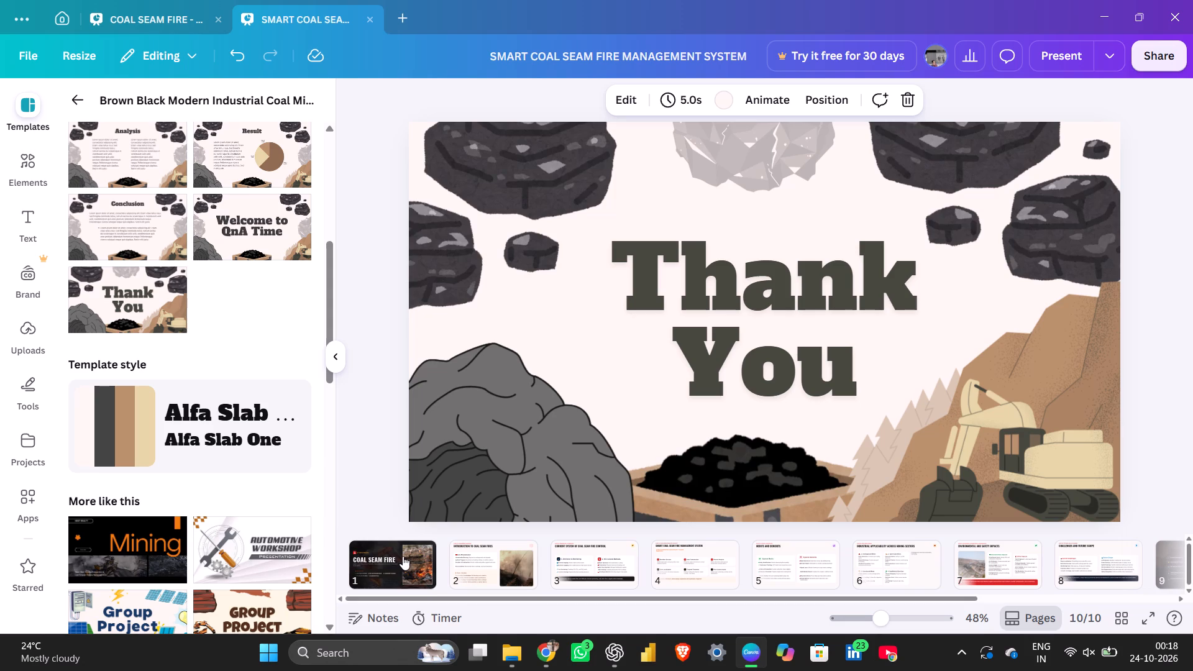
{"action": "left_click", "coordinate": [398, 557]}
{"action": "left_click", "coordinate": [469, 573]}
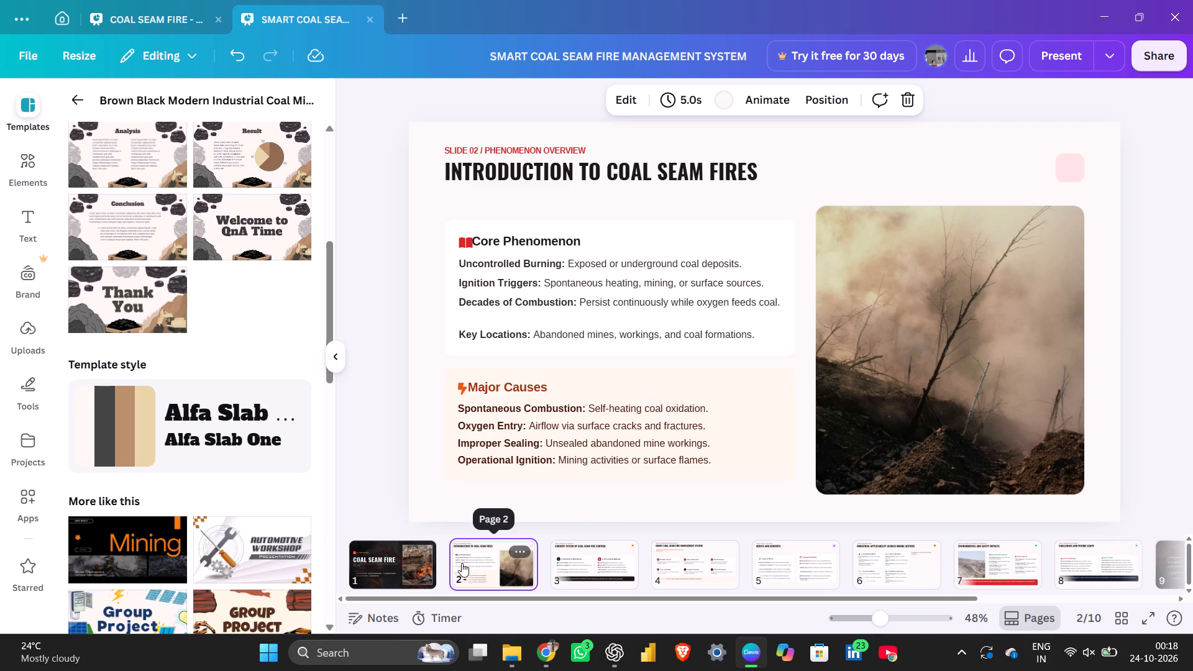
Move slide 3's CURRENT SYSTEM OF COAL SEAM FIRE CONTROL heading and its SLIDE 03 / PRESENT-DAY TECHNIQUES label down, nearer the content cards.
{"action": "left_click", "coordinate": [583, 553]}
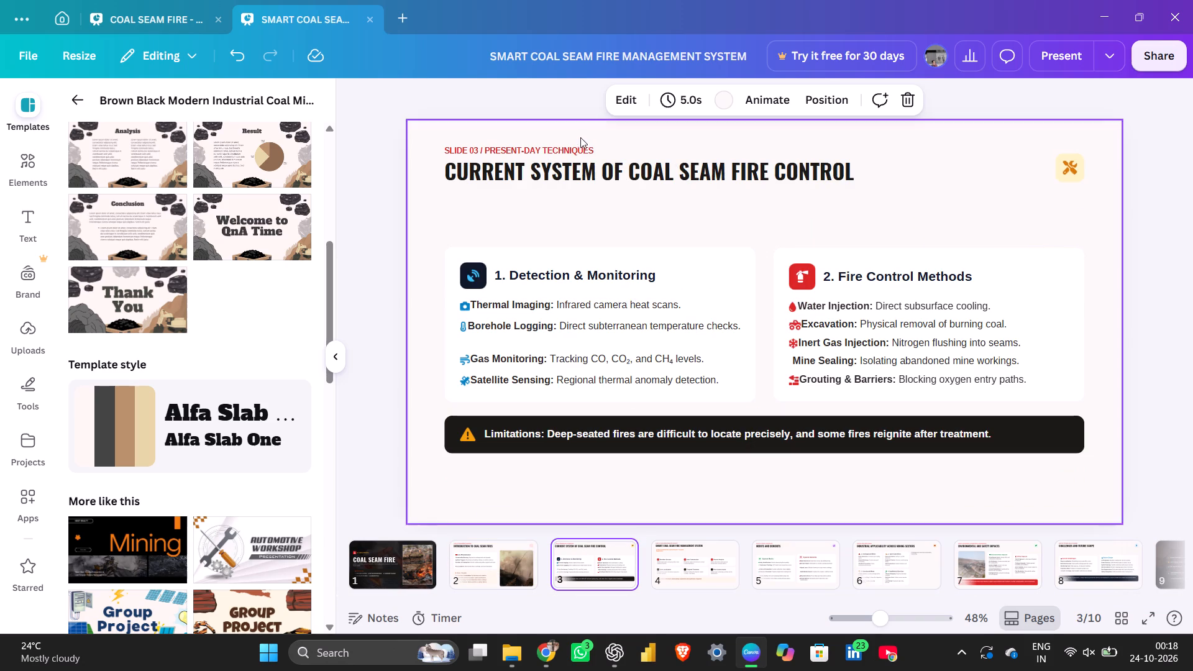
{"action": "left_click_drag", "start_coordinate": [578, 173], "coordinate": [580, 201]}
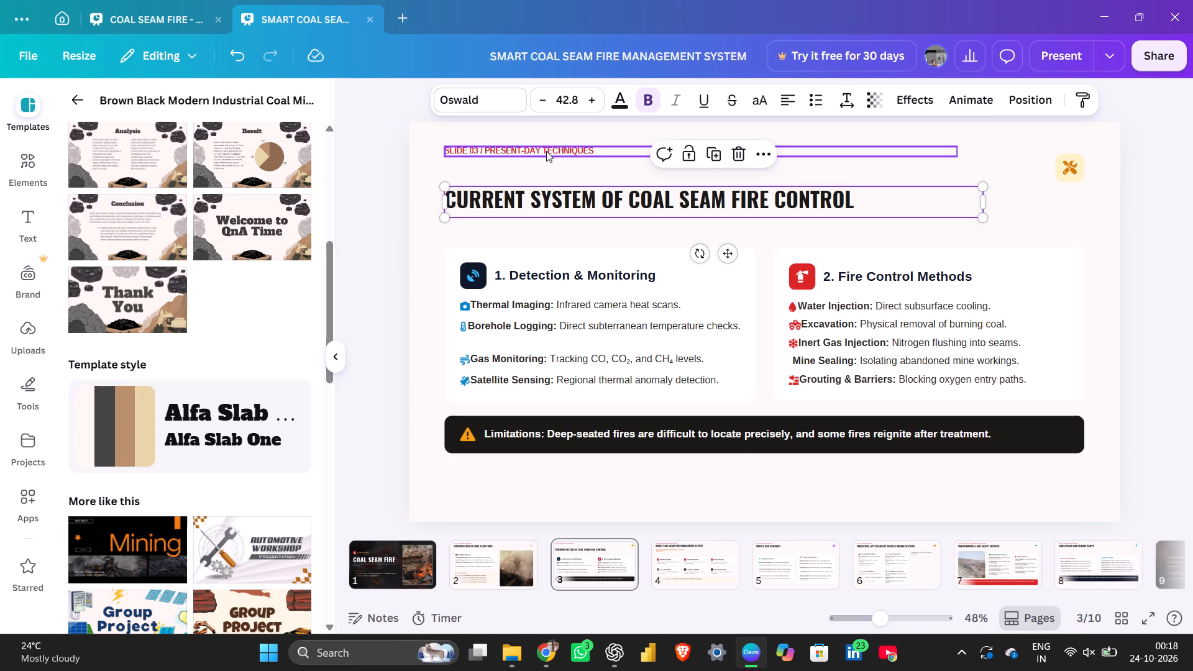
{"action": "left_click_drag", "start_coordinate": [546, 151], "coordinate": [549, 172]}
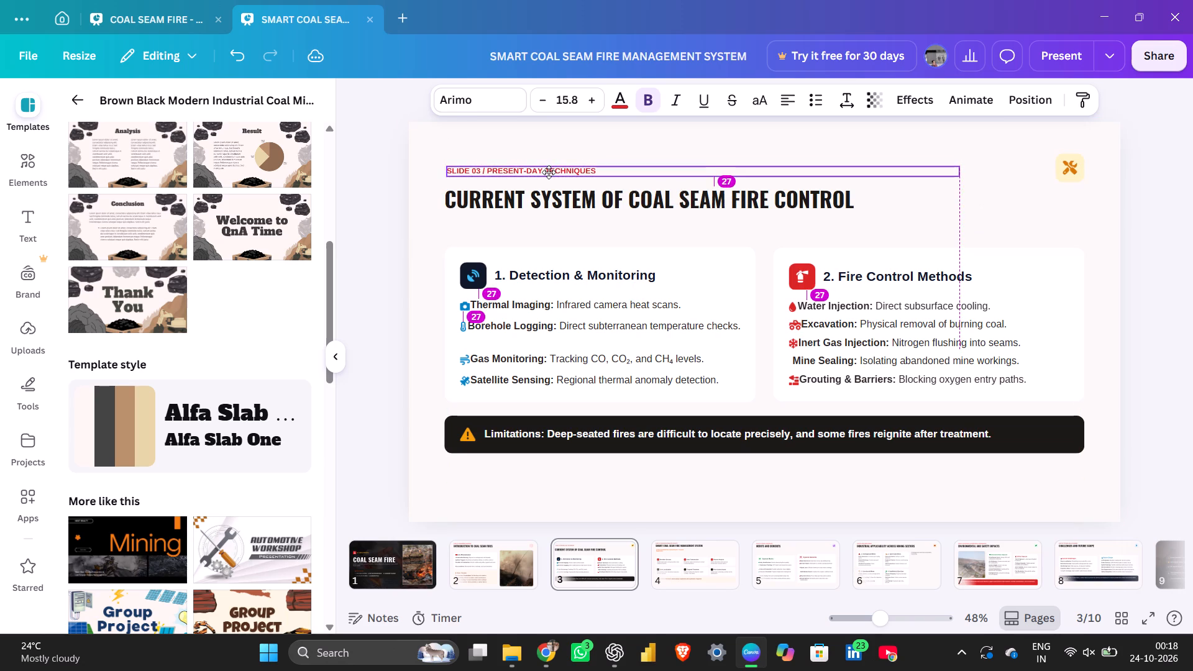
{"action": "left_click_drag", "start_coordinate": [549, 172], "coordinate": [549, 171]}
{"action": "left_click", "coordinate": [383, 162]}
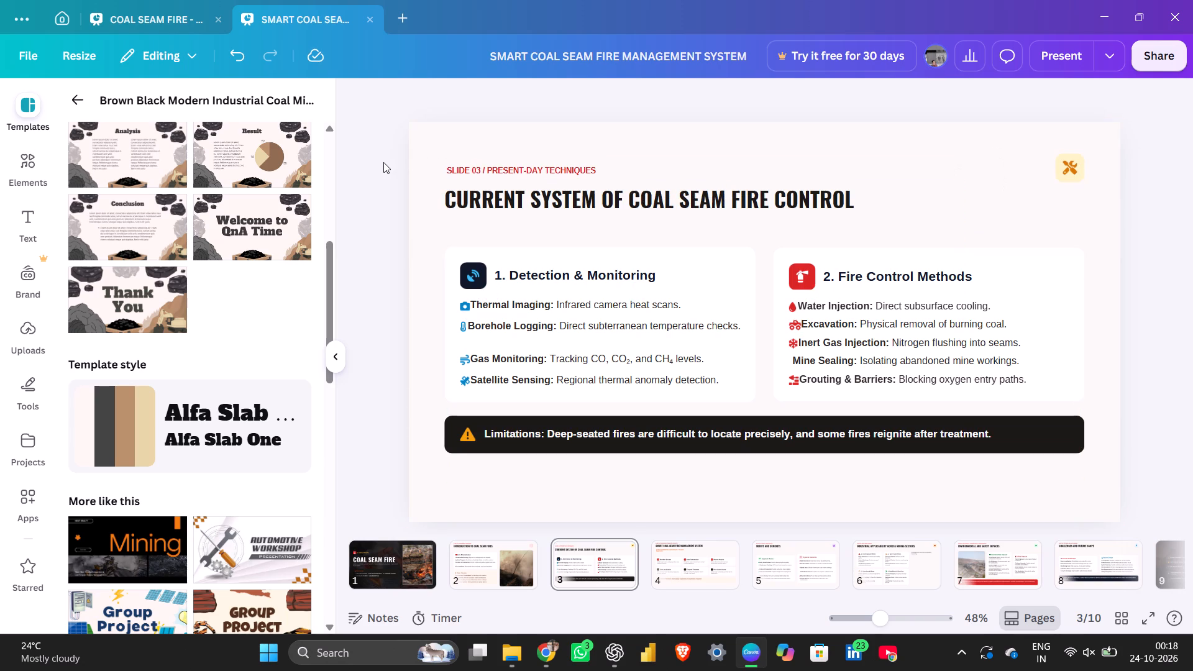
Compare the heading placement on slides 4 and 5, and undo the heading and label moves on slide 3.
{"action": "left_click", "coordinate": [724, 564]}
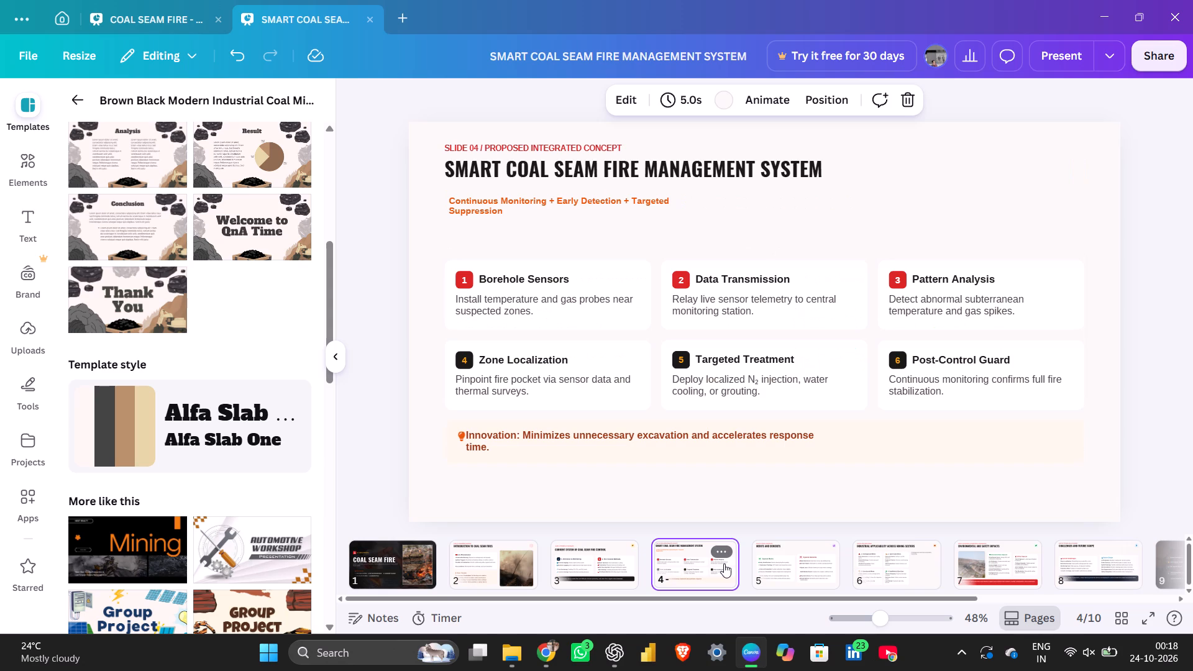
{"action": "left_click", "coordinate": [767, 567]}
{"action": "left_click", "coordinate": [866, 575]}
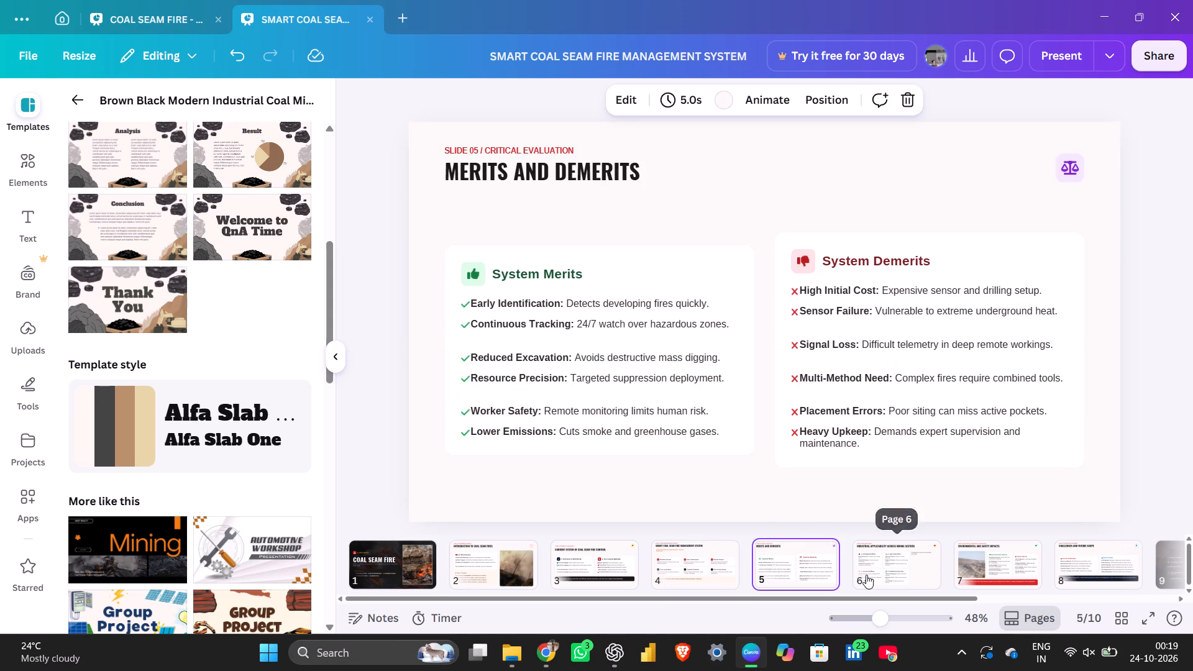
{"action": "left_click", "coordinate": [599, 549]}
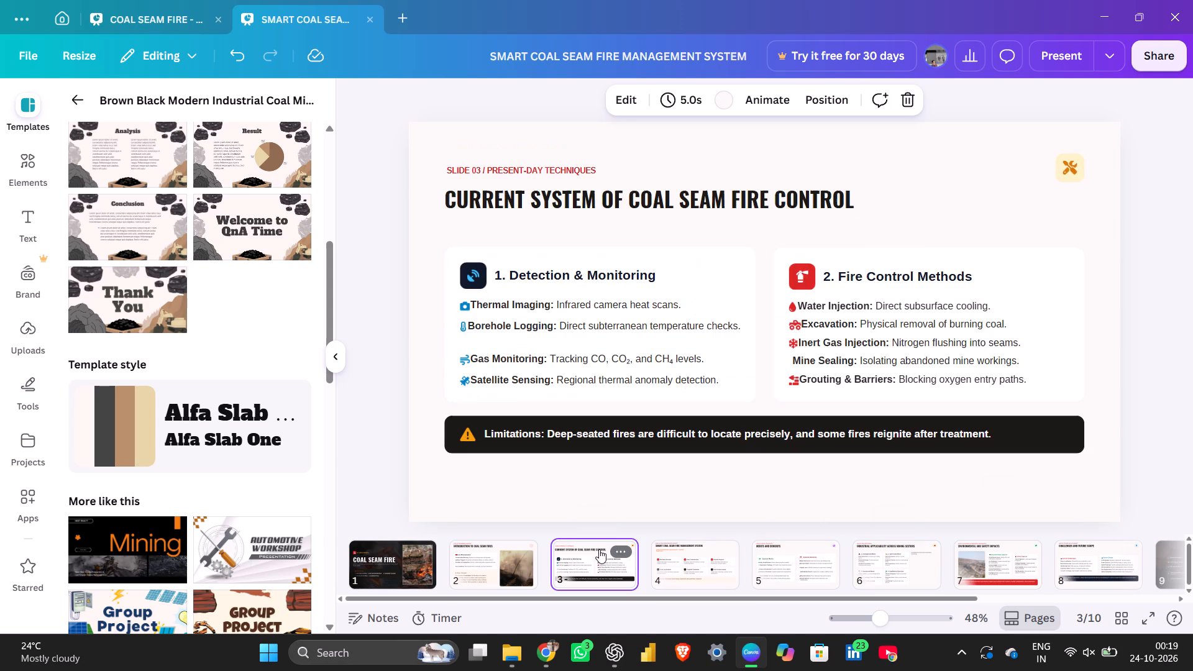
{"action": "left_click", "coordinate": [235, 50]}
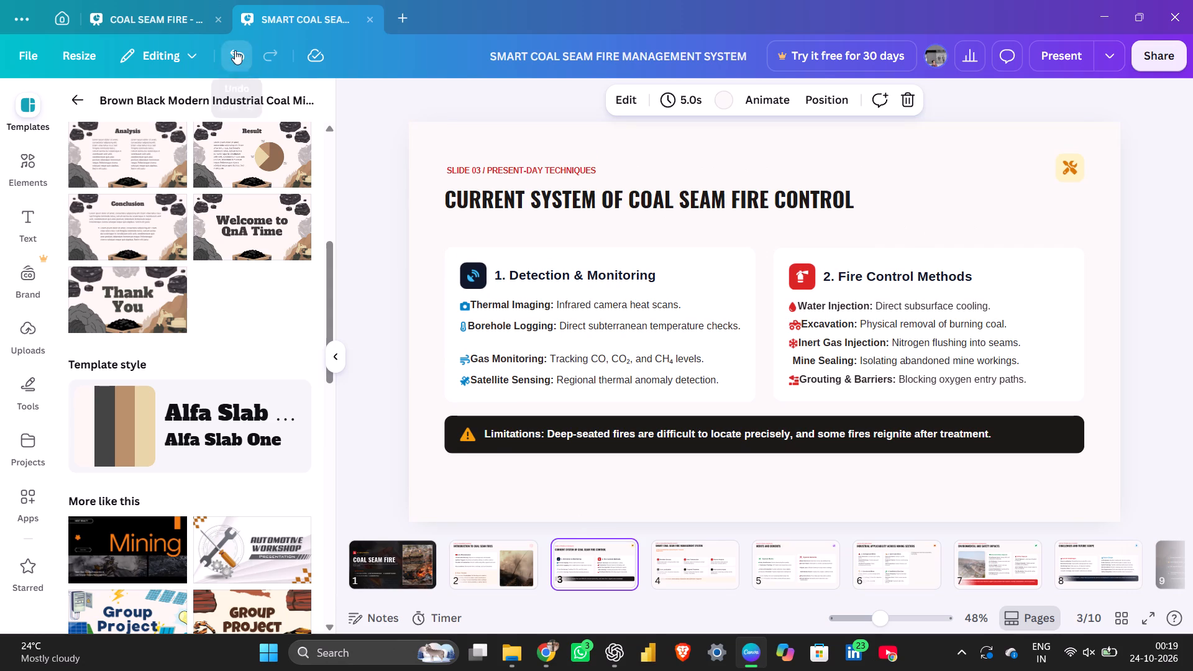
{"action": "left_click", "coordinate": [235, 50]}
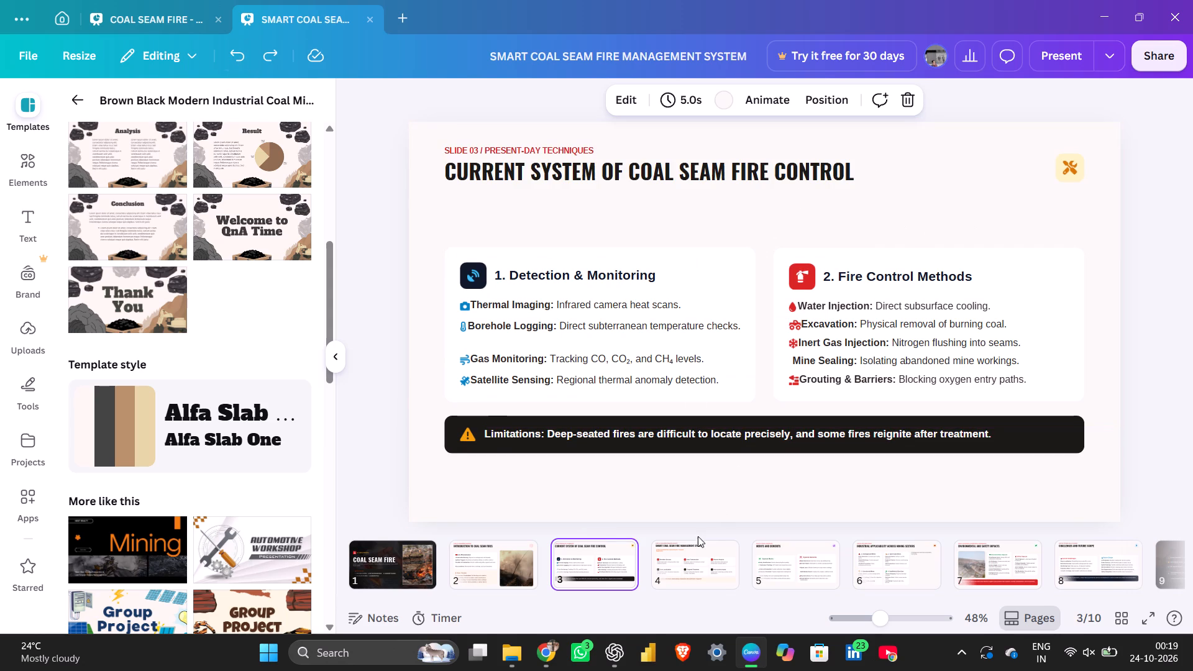
Review slides 4 to 9 and slide 3, and look over the coal mining template's pages for background ideas.
{"action": "left_click", "coordinate": [691, 550]}
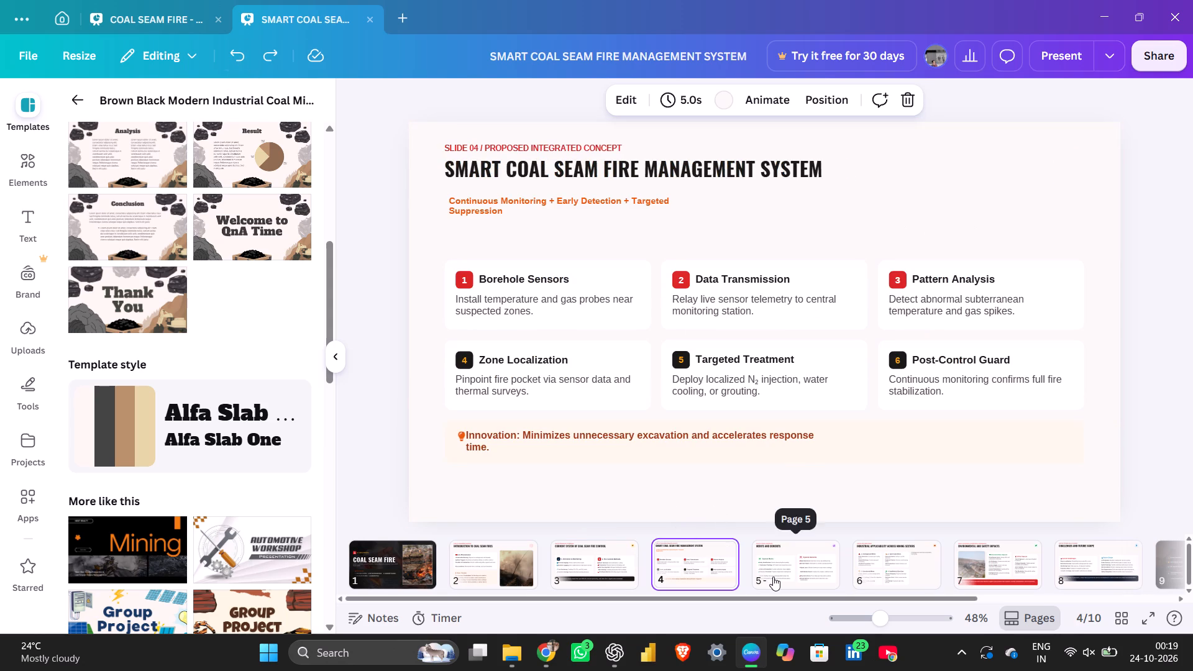
{"action": "left_click", "coordinate": [773, 577]}
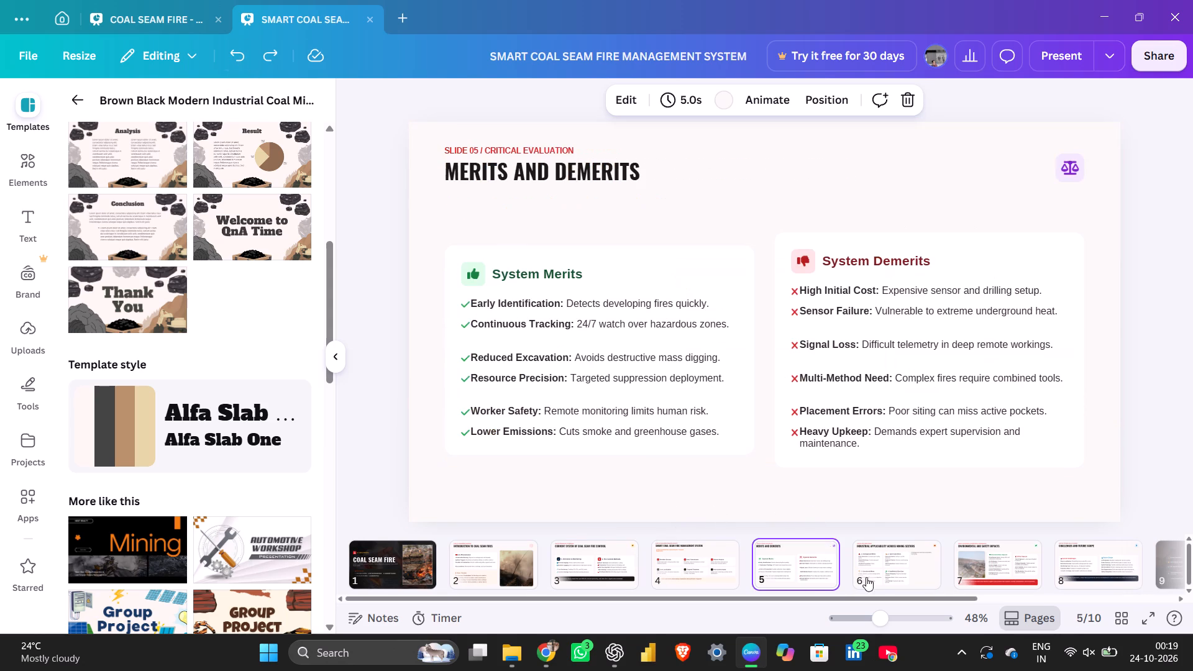
{"action": "left_click", "coordinate": [882, 576]}
{"action": "left_click", "coordinate": [967, 573]}
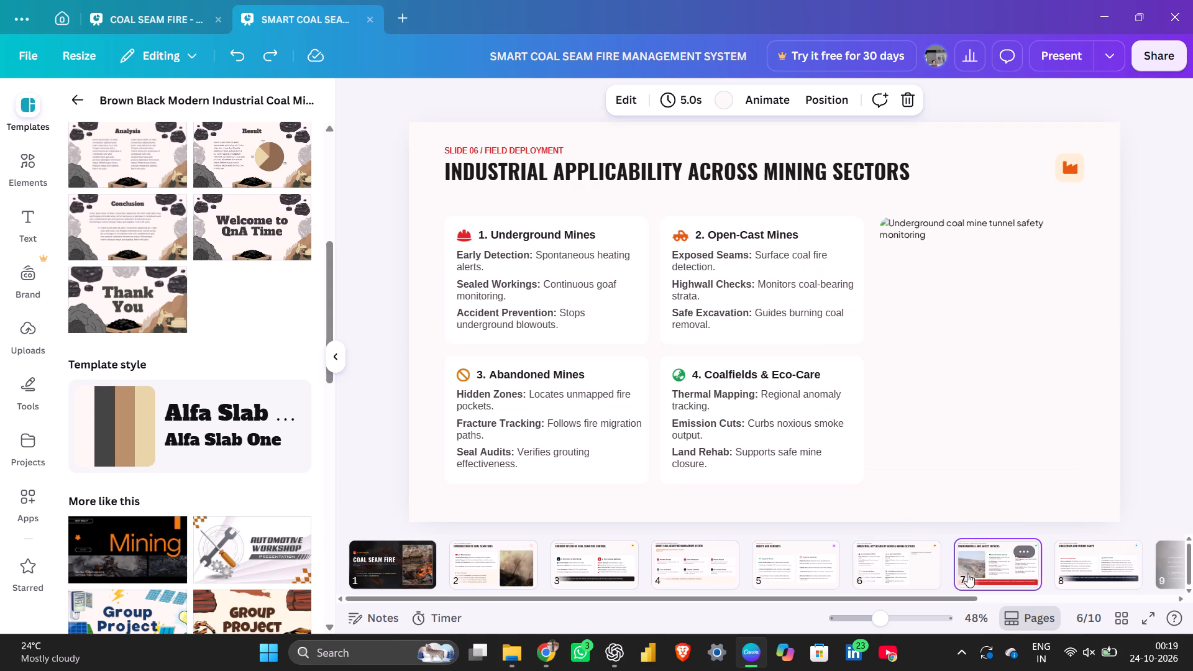
{"action": "left_click", "coordinate": [1075, 570]}
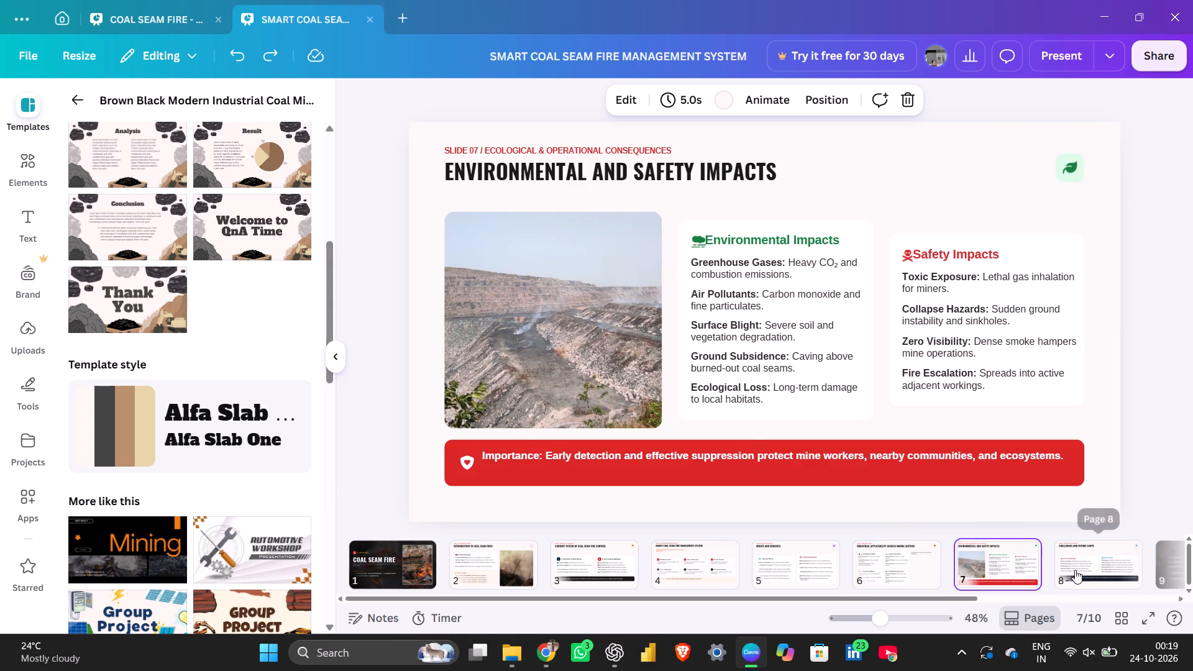
{"action": "scroll", "coordinate": [1103, 568], "scroll_direction": "left", "scroll_amount": 3}
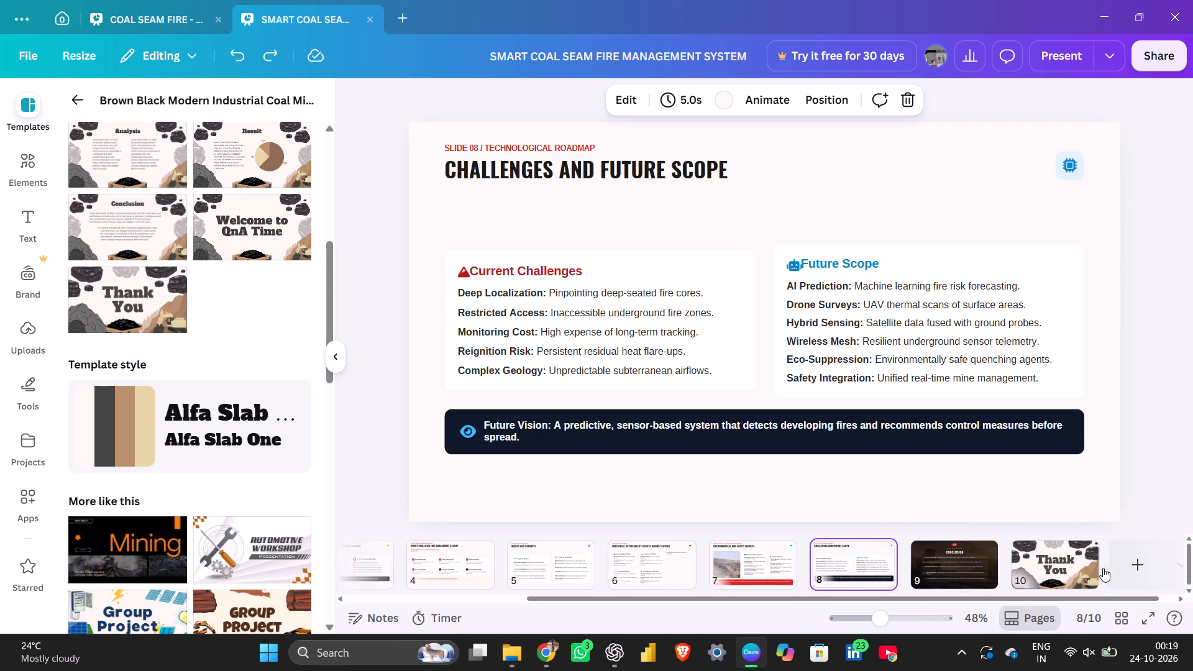
{"action": "left_click", "coordinate": [971, 570]}
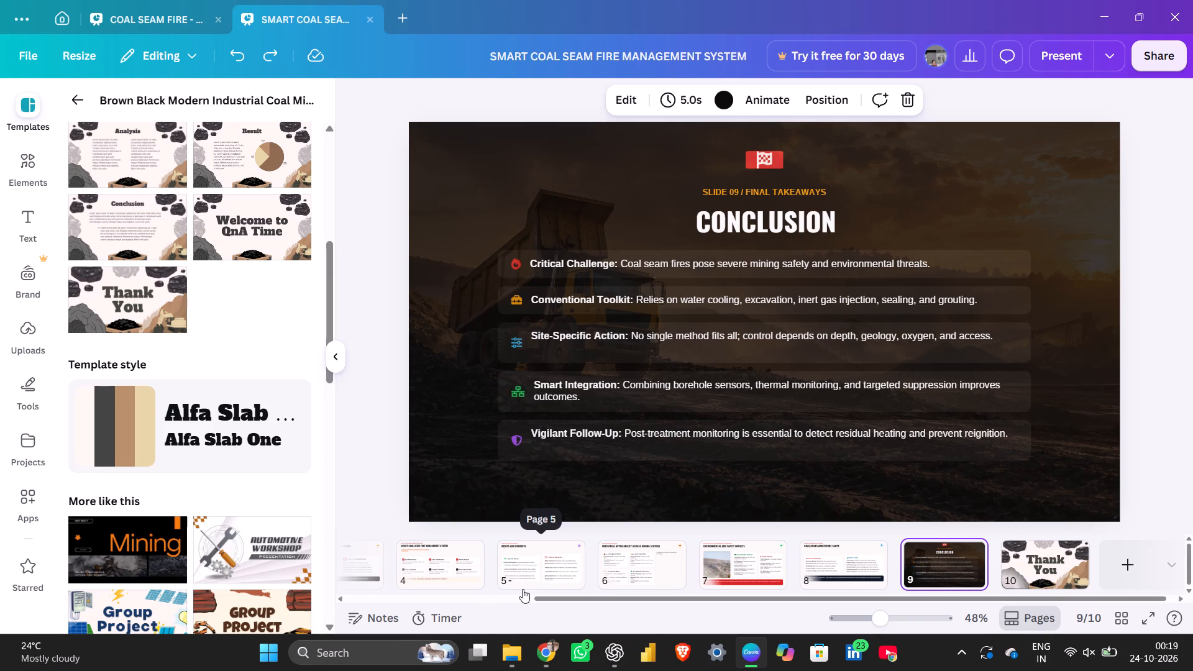
{"action": "scroll", "coordinate": [467, 565], "scroll_direction": "right", "scroll_amount": 6}
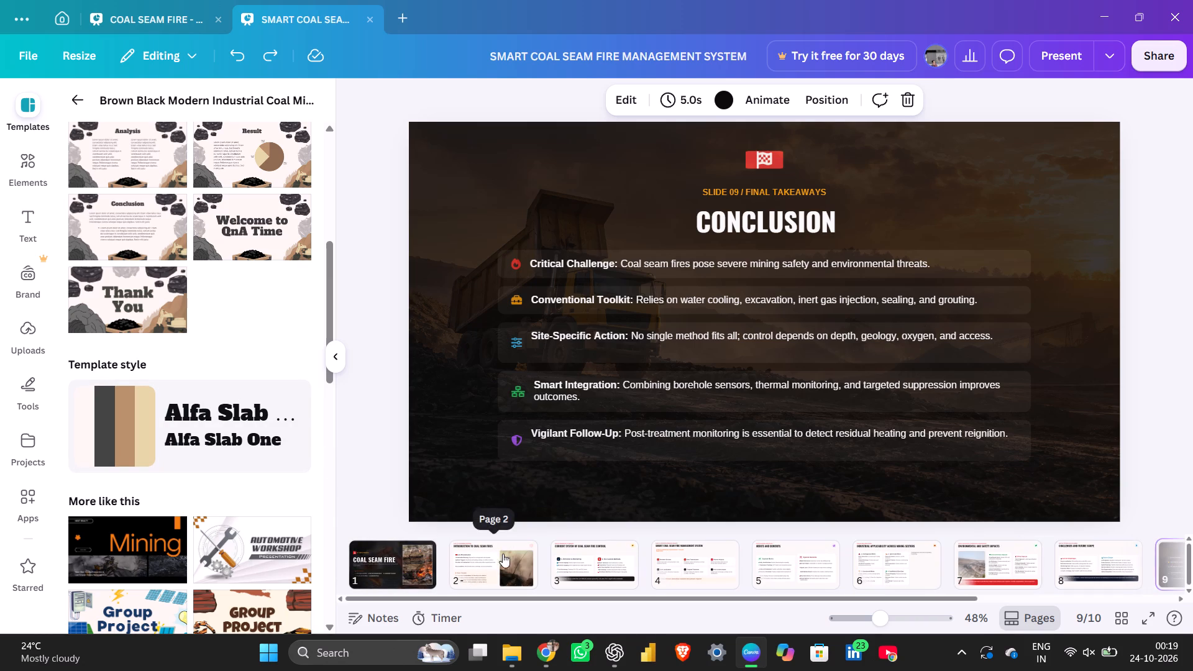
{"action": "left_click", "coordinate": [603, 560]}
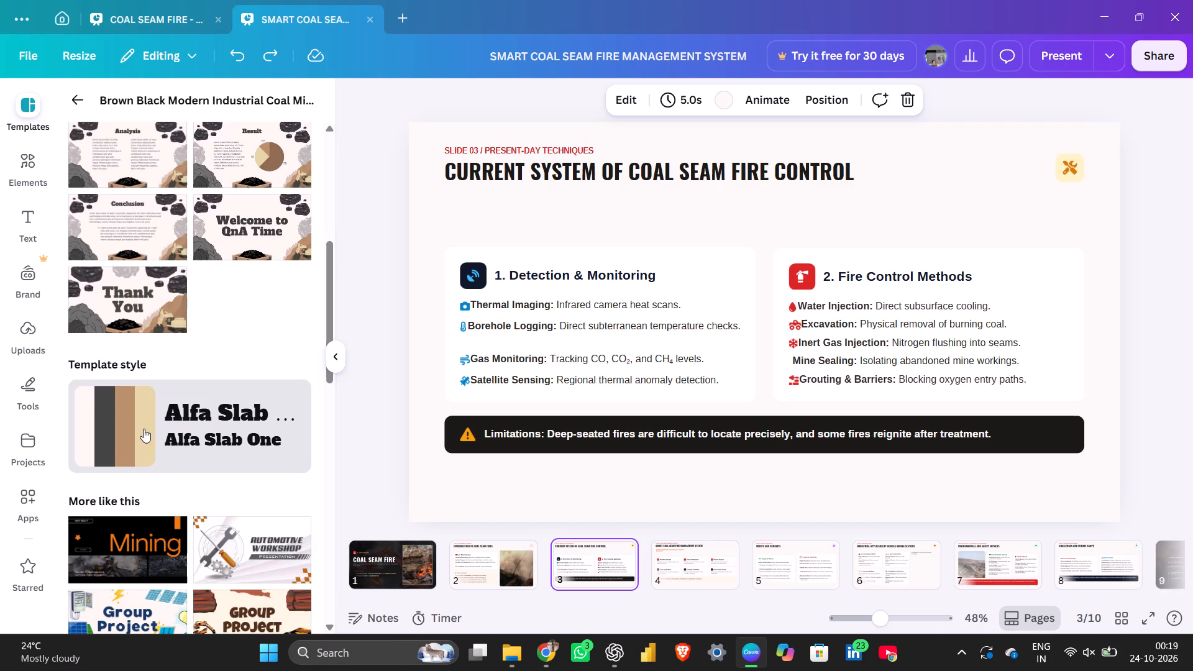
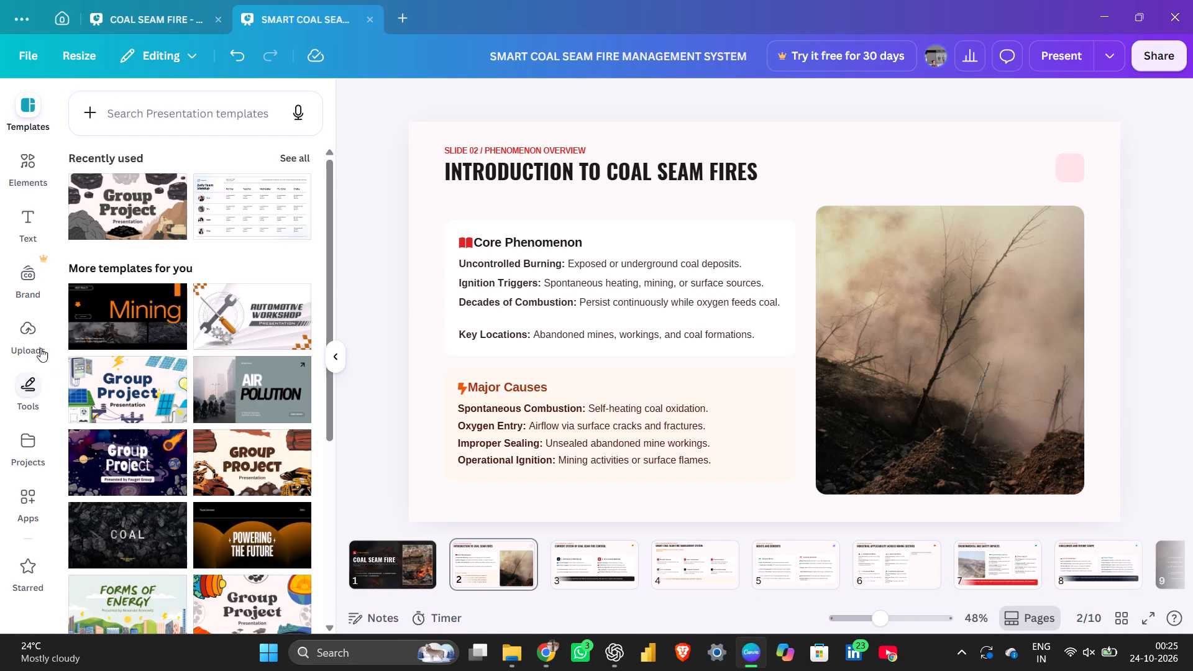
{"action": "left_click", "coordinate": [35, 334]}
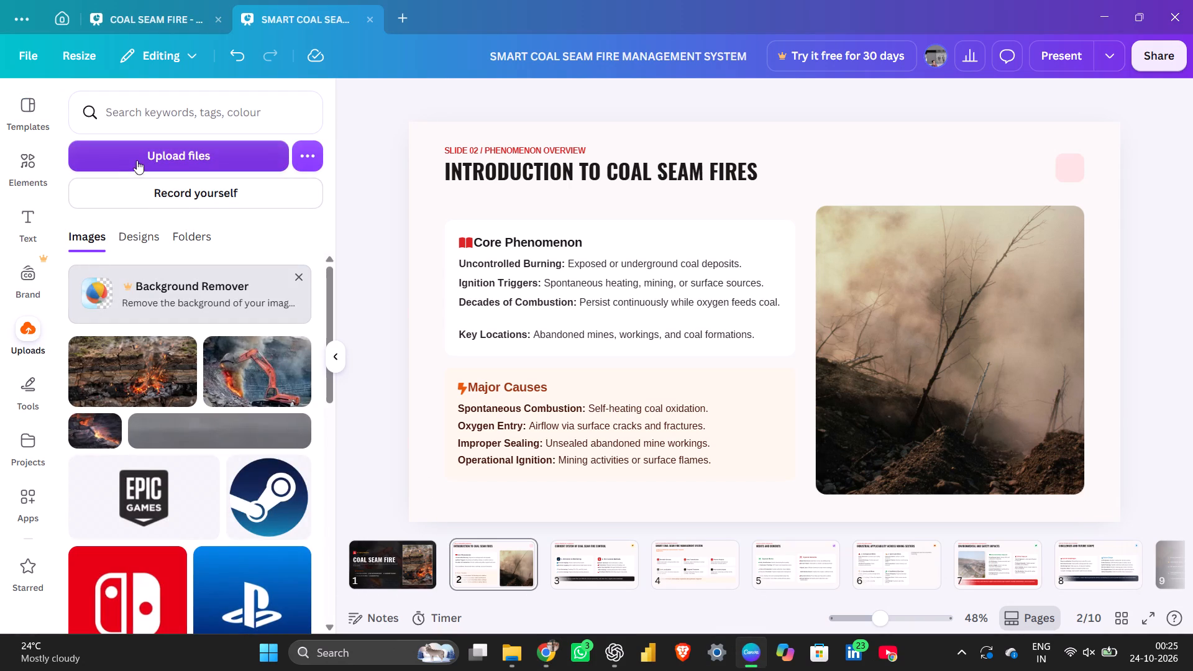
{"action": "left_click", "coordinate": [138, 158]}
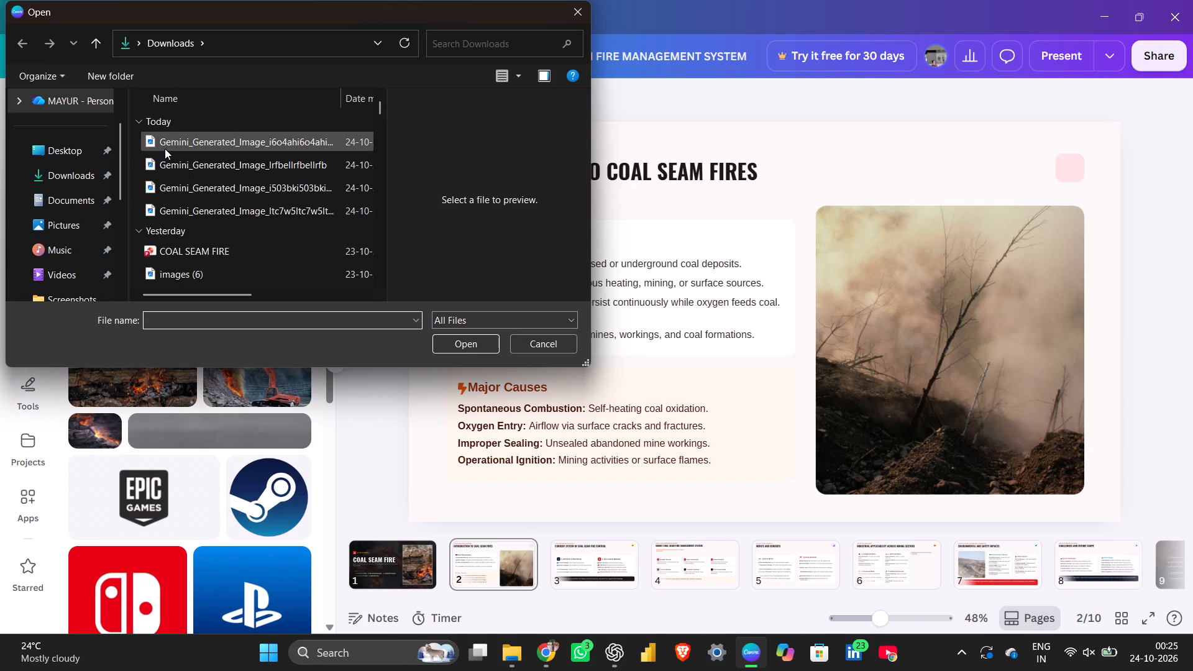
{"action": "left_click", "coordinate": [165, 148]}
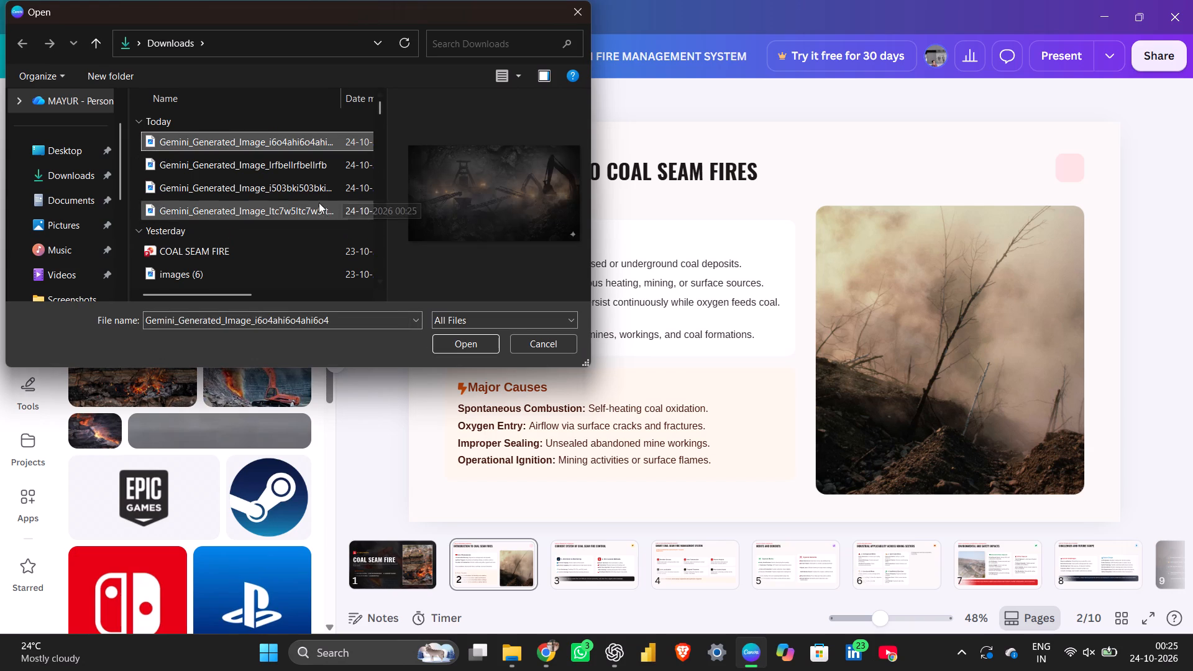
{"action": "left_click", "coordinate": [304, 168]}
{"action": "left_click", "coordinate": [303, 183]}
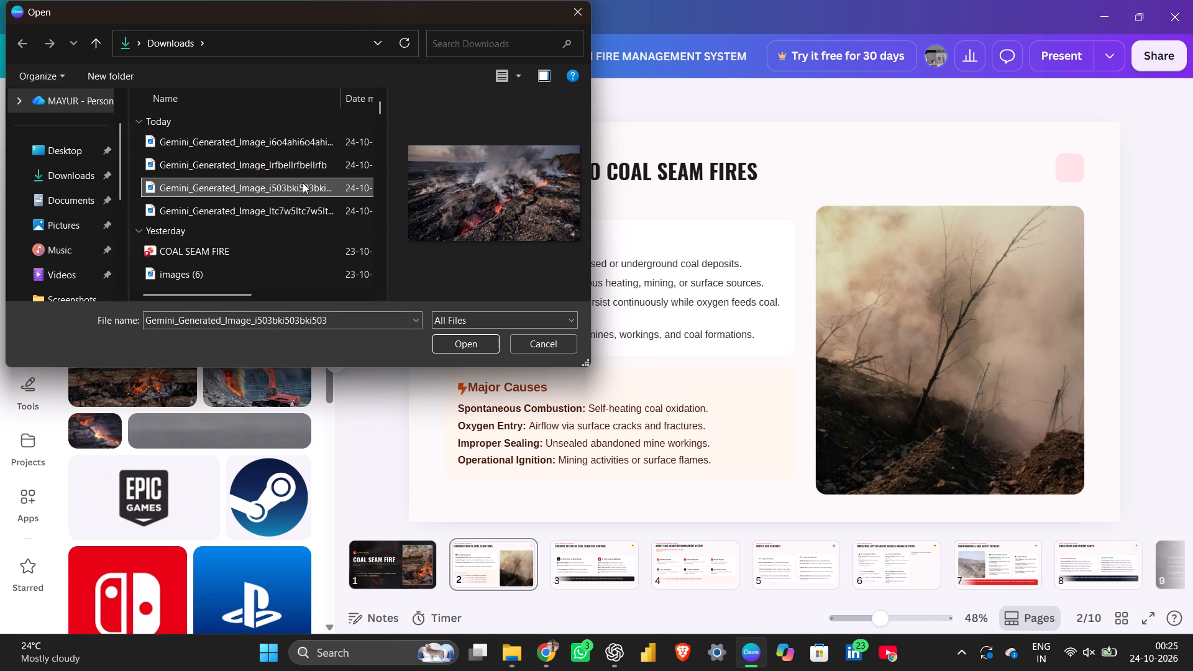
{"action": "left_click", "coordinate": [317, 201]}
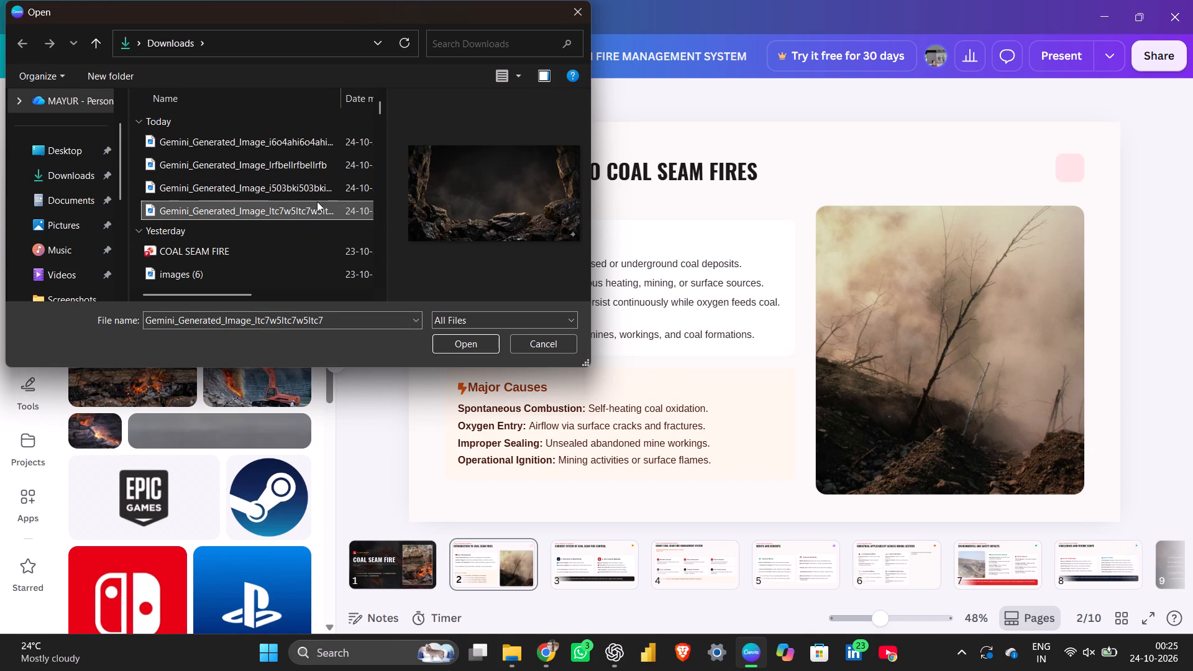
{"action": "left_click", "coordinate": [341, 189]}
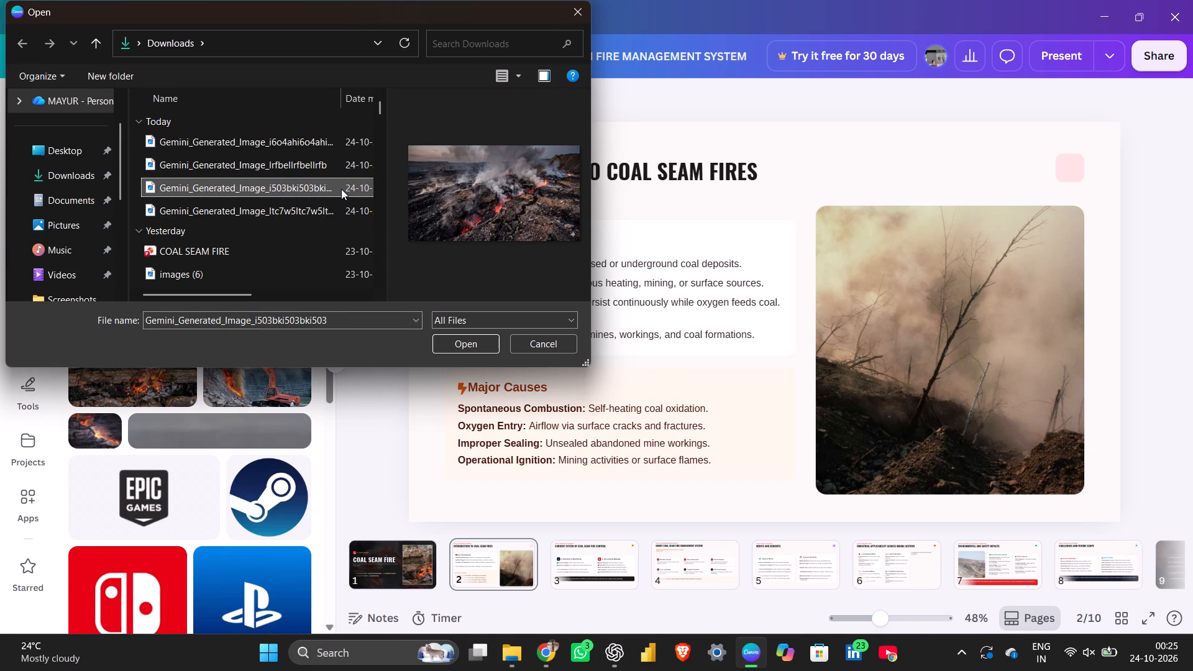
{"action": "left_click", "coordinate": [327, 216]}
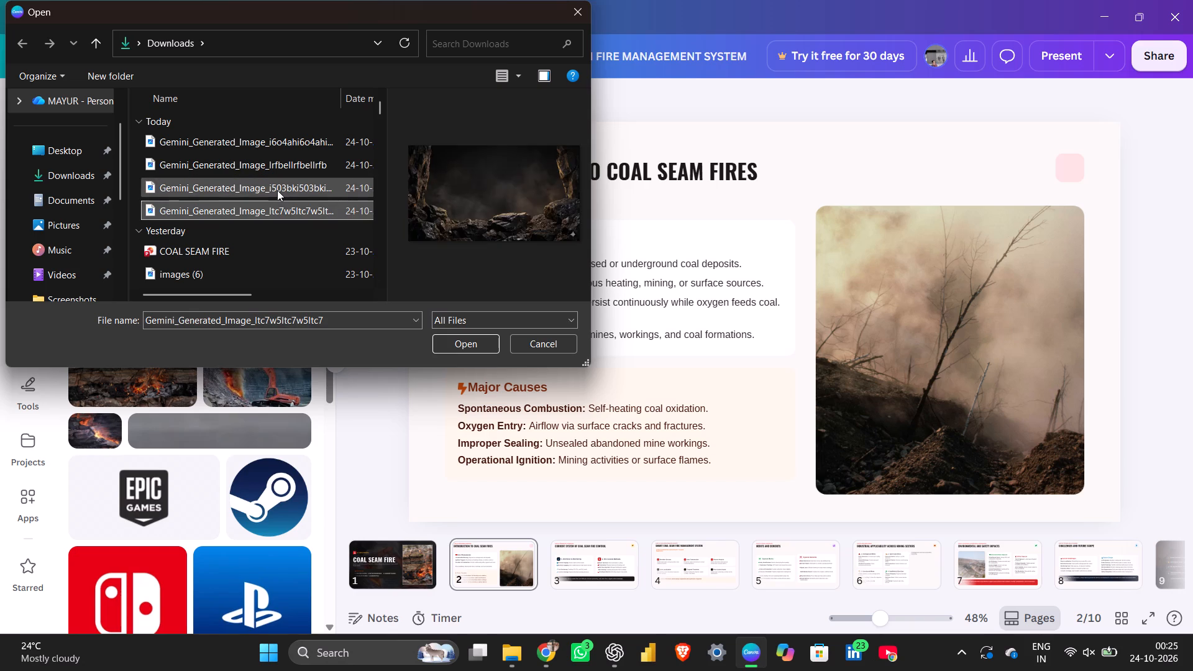
{"action": "left_click_drag", "start_coordinate": [277, 190], "coordinate": [295, 210]}
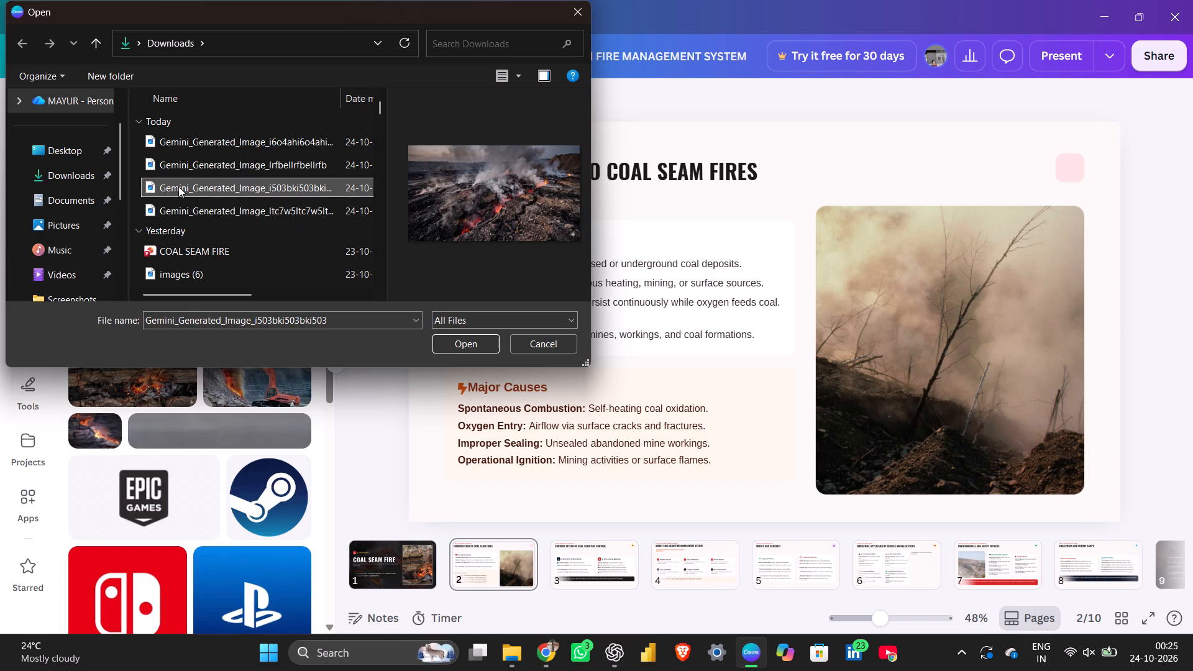
{"action": "left_click_drag", "start_coordinate": [143, 179], "coordinate": [218, 217]}
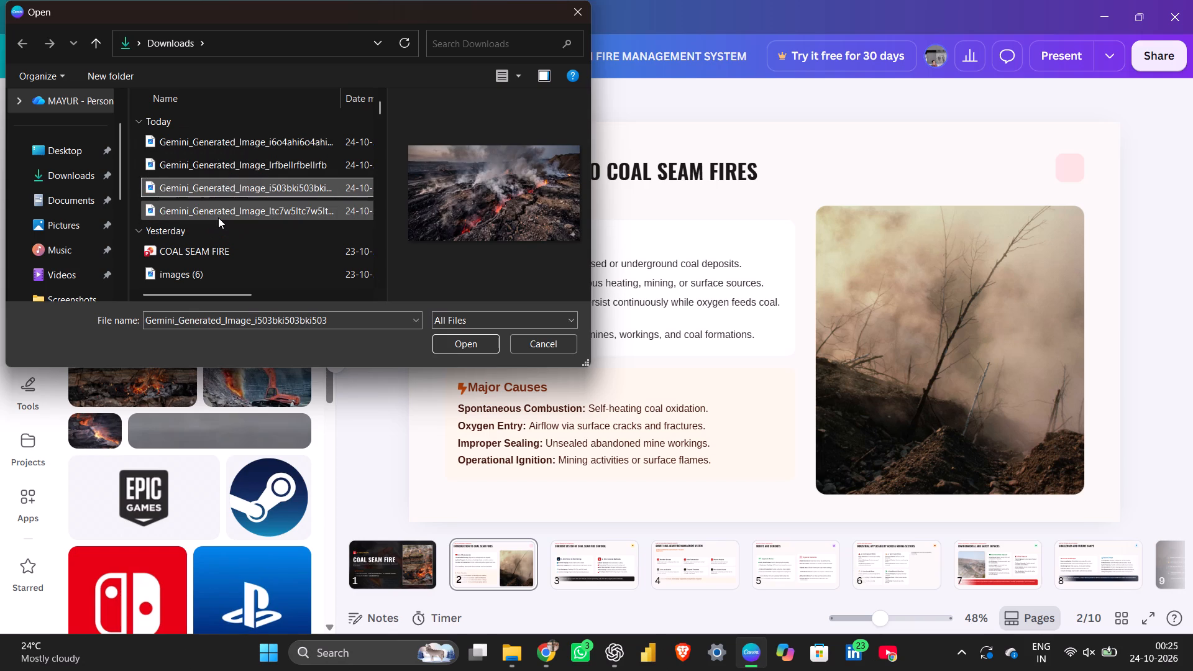
{"action": "left_click", "coordinate": [218, 217]}
{"action": "left_click", "coordinate": [456, 342]}
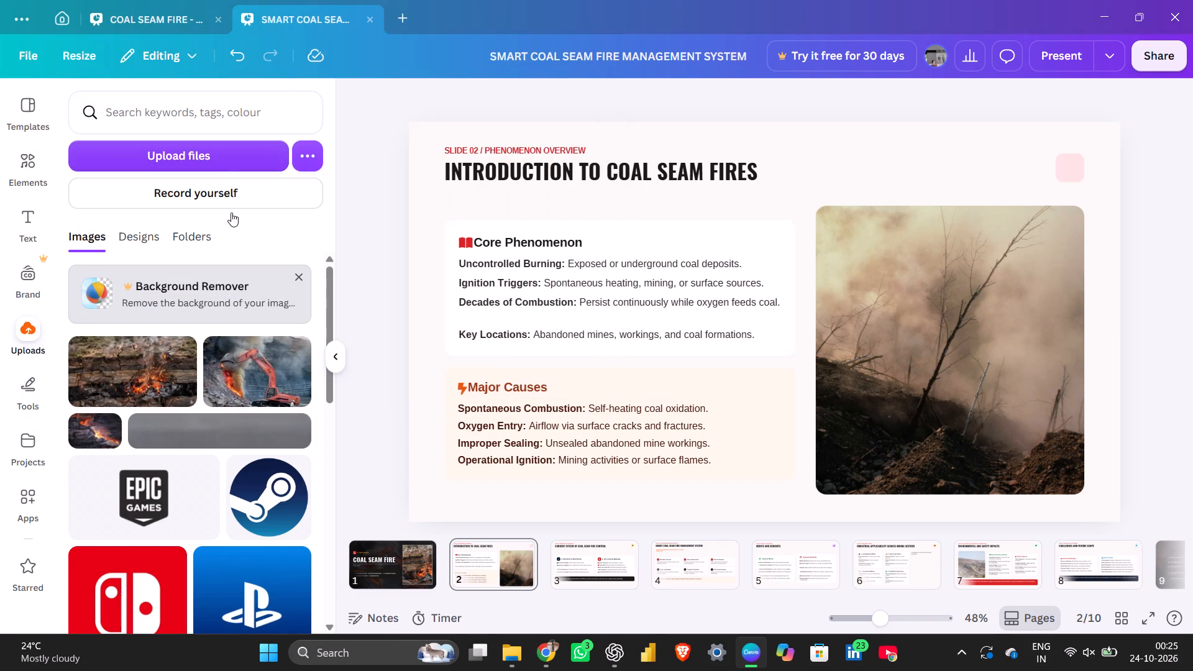
Upload the Gemini image of the smoking, glowing coalfield from the Downloads folder.
{"action": "left_click", "coordinate": [226, 151]}
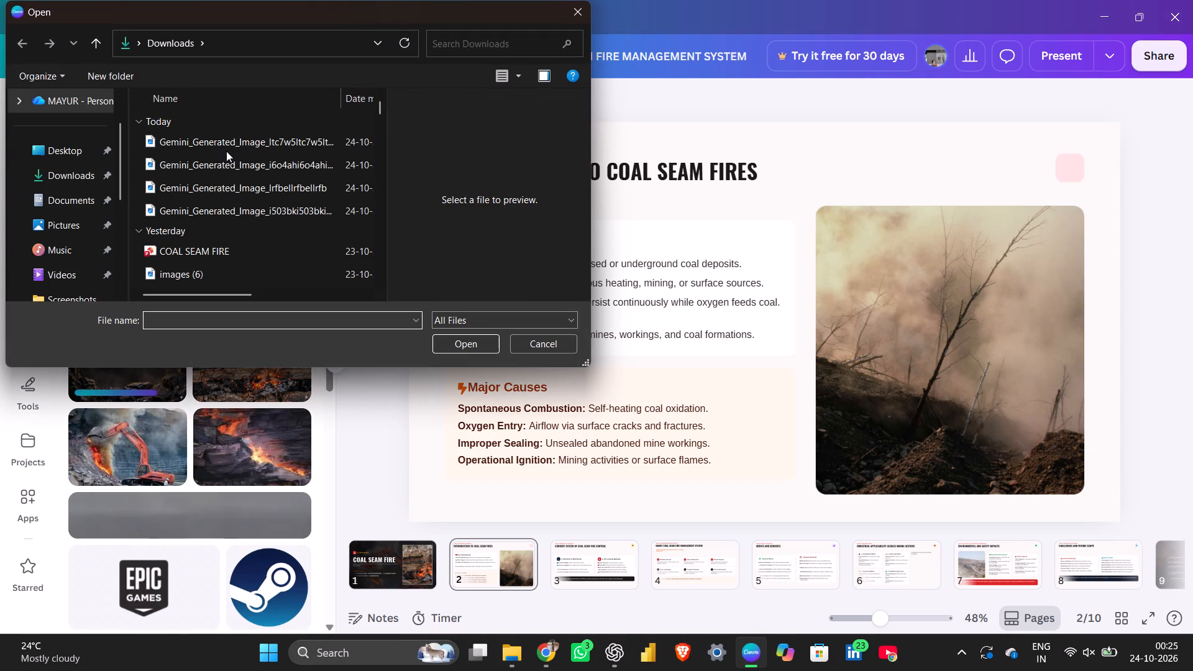
{"action": "left_click", "coordinate": [231, 194]}
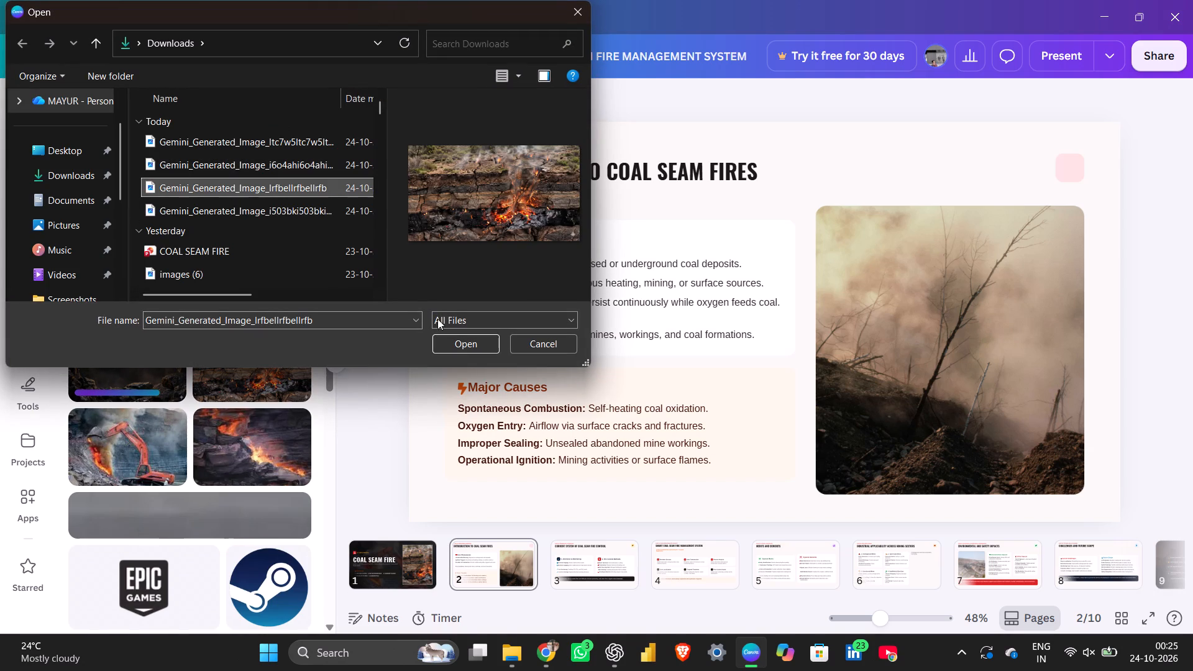
{"action": "left_click", "coordinate": [313, 217]}
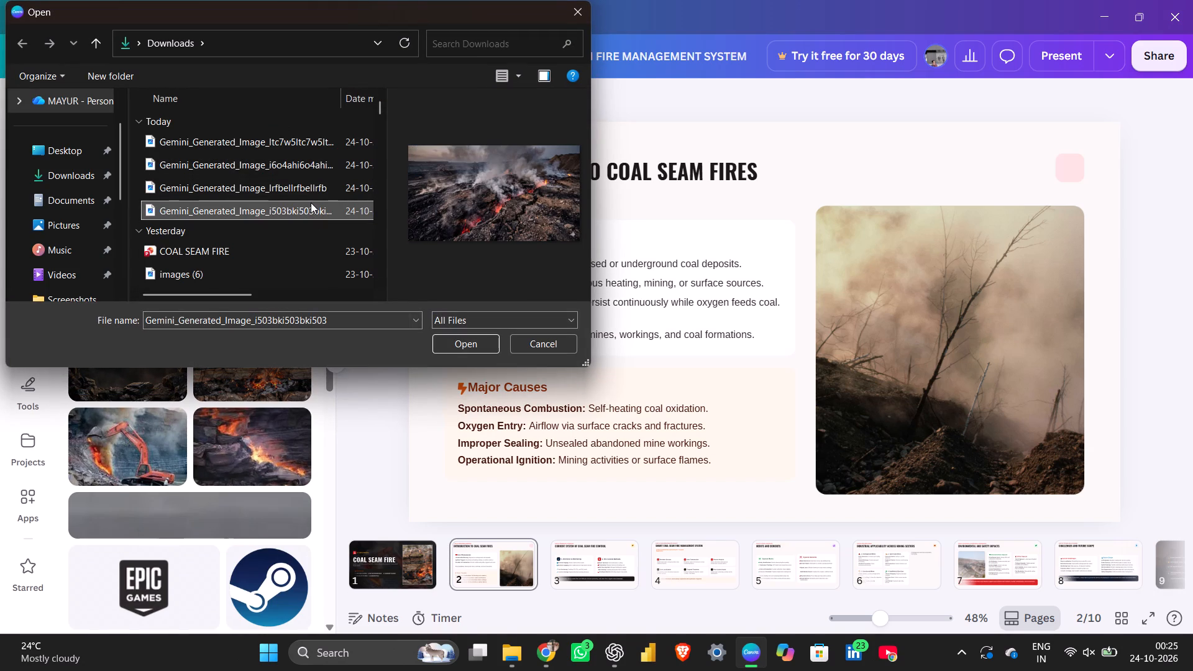
{"action": "left_click", "coordinate": [311, 203]}
{"action": "left_click", "coordinate": [463, 351]}
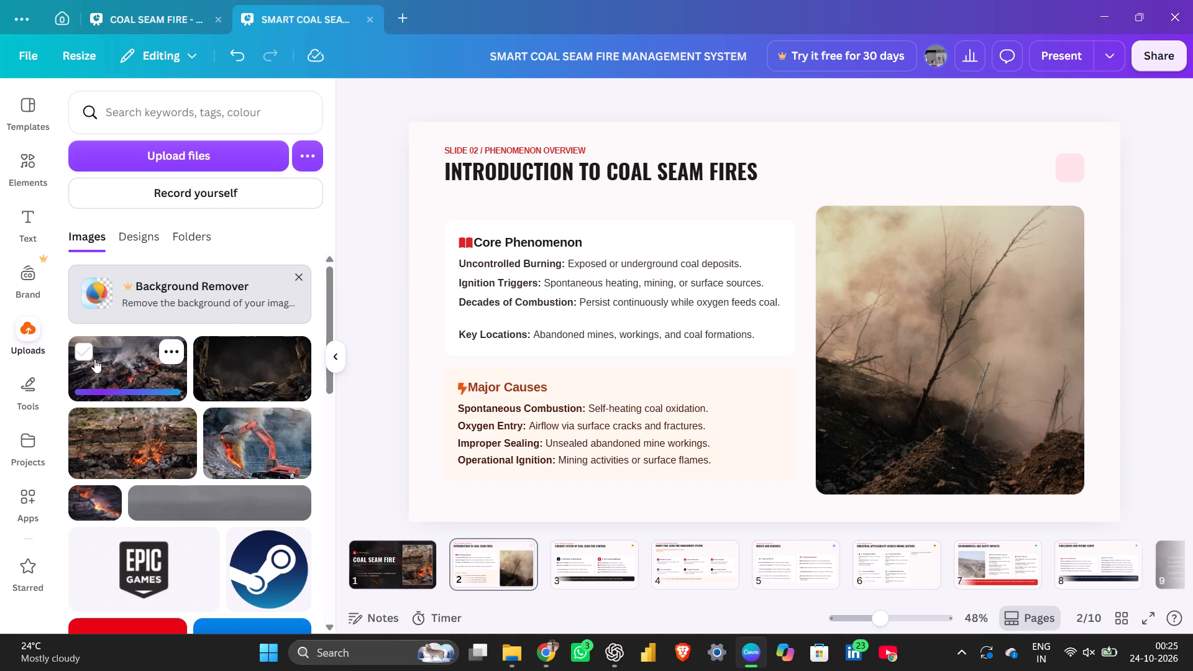
Add the smoking coalfield image to slide 2 as a background, enlarged to 1920 px wide and sent to the back.
{"action": "left_click", "coordinate": [135, 368]}
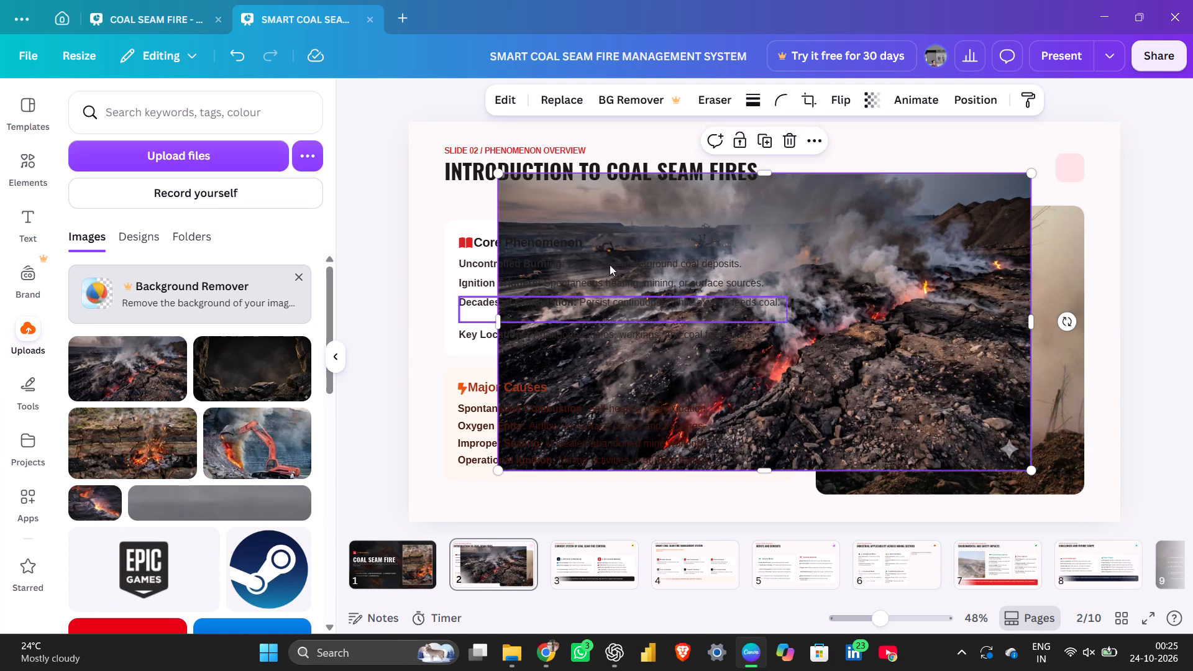
{"action": "left_click_drag", "start_coordinate": [501, 172], "coordinate": [428, 133]}
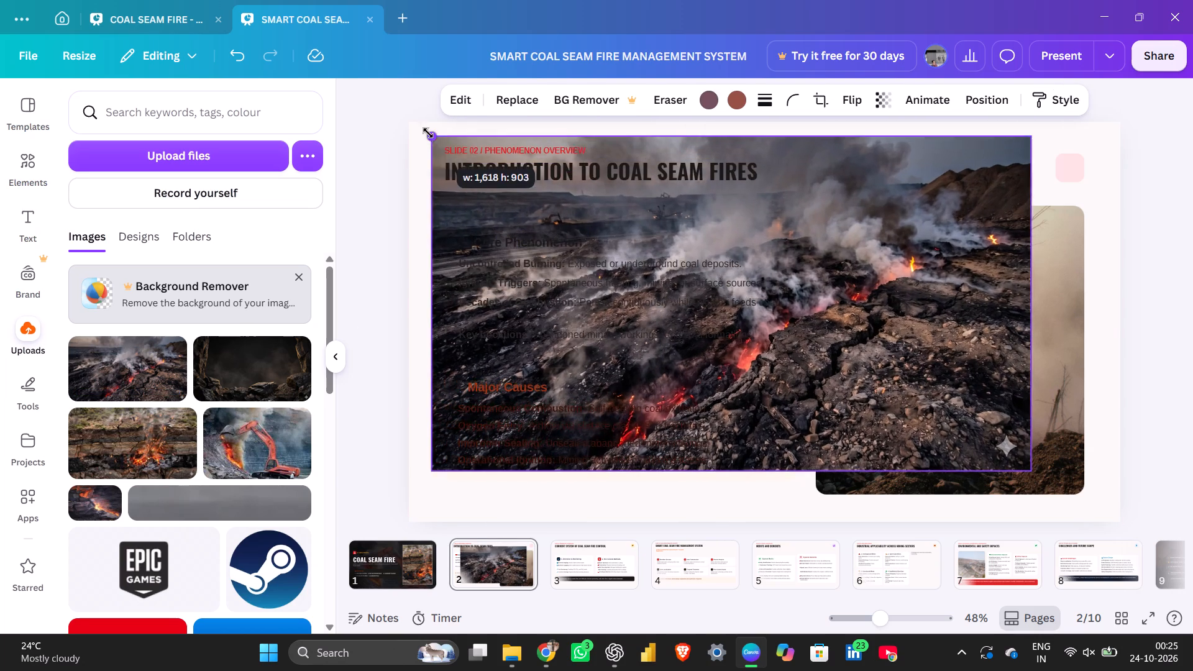
{"action": "left_click_drag", "start_coordinate": [428, 133], "coordinate": [411, 124]}
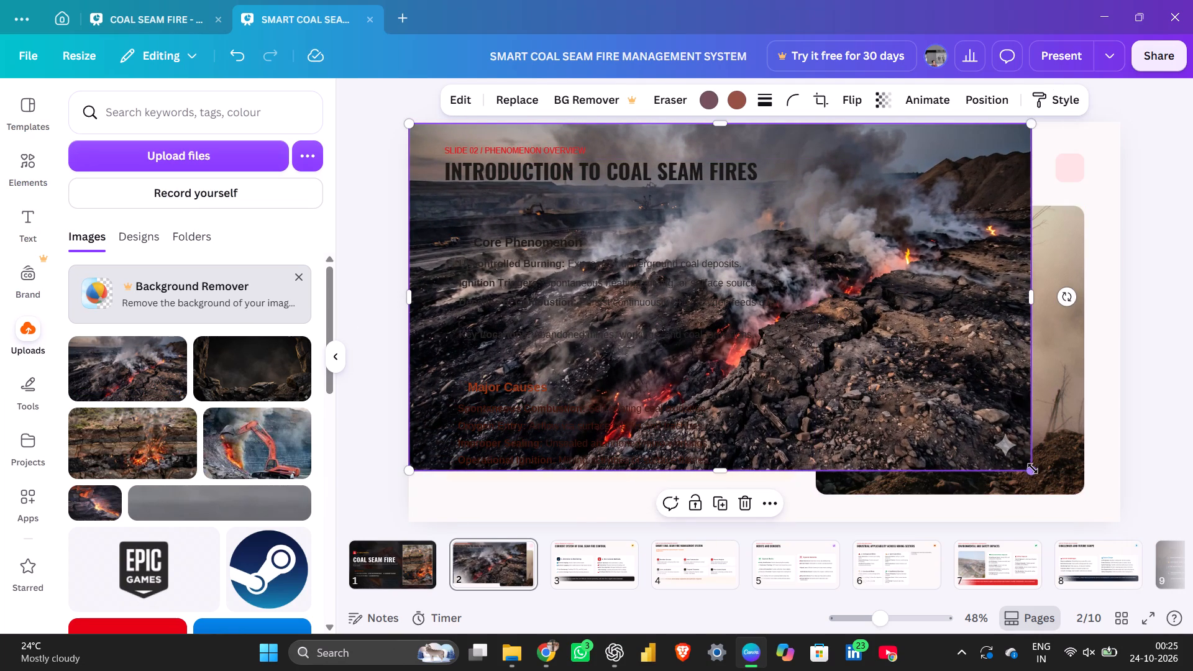
{"action": "left_click_drag", "start_coordinate": [1032, 468], "coordinate": [1099, 530]}
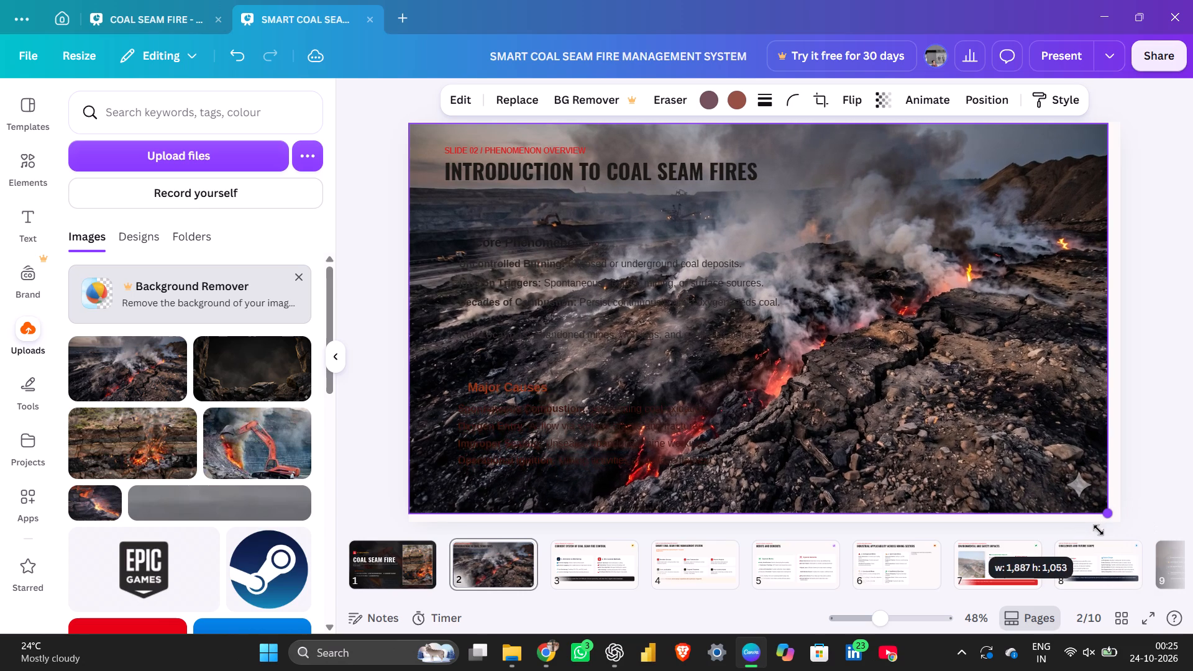
{"action": "left_click_drag", "start_coordinate": [1099, 530], "coordinate": [1109, 539]}
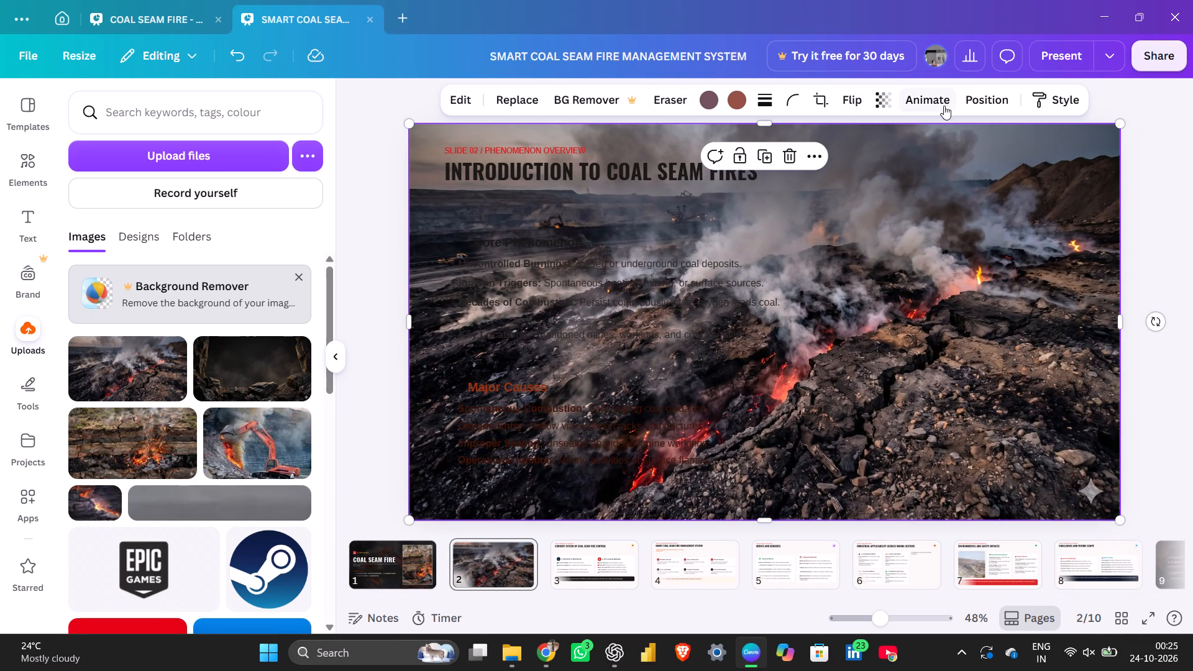
{"action": "left_click", "coordinate": [968, 99]}
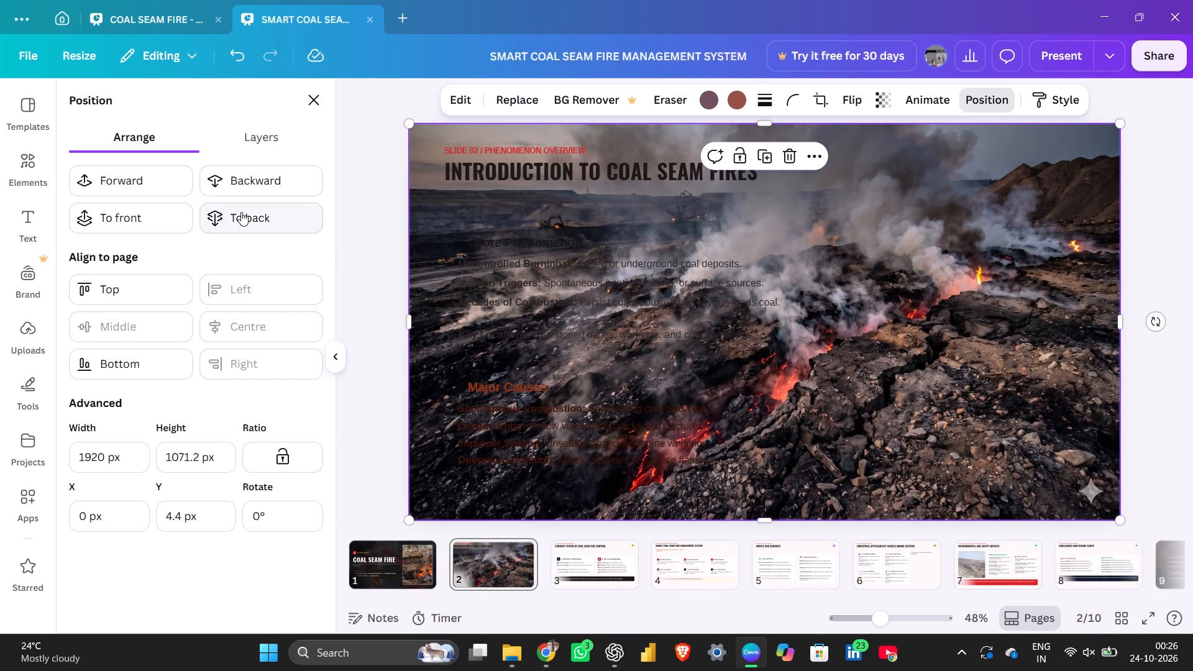
{"action": "left_click", "coordinate": [241, 212]}
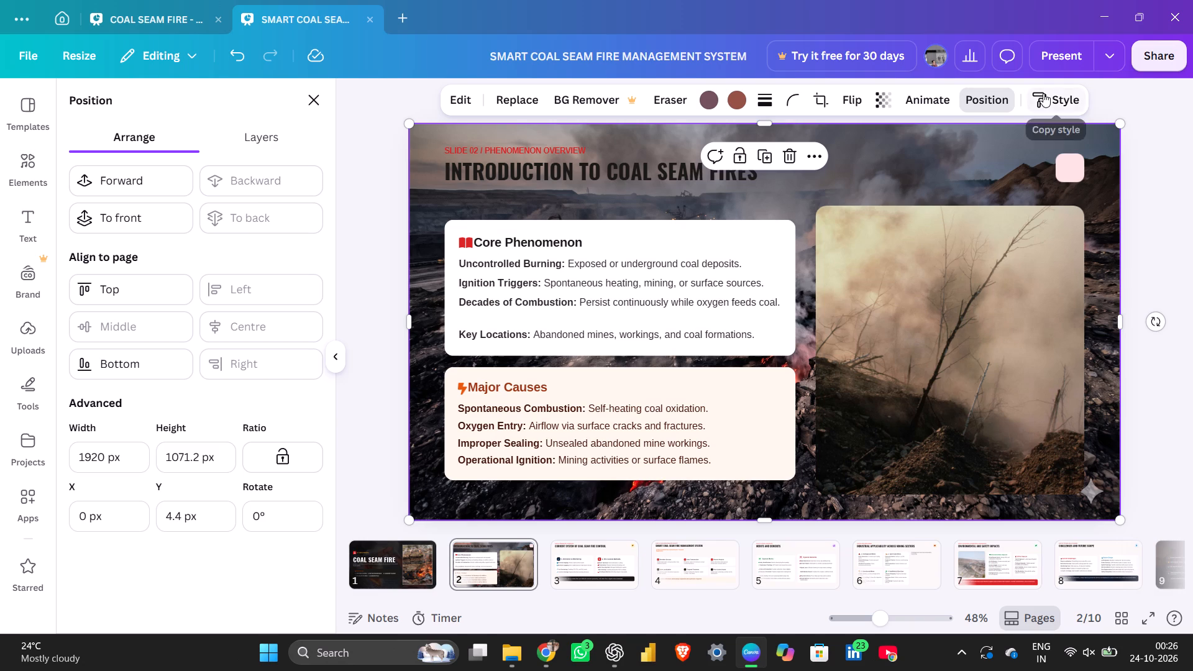
Set the transparency of slide 2's coalfield background image to 71.
{"action": "left_click", "coordinate": [895, 104]}
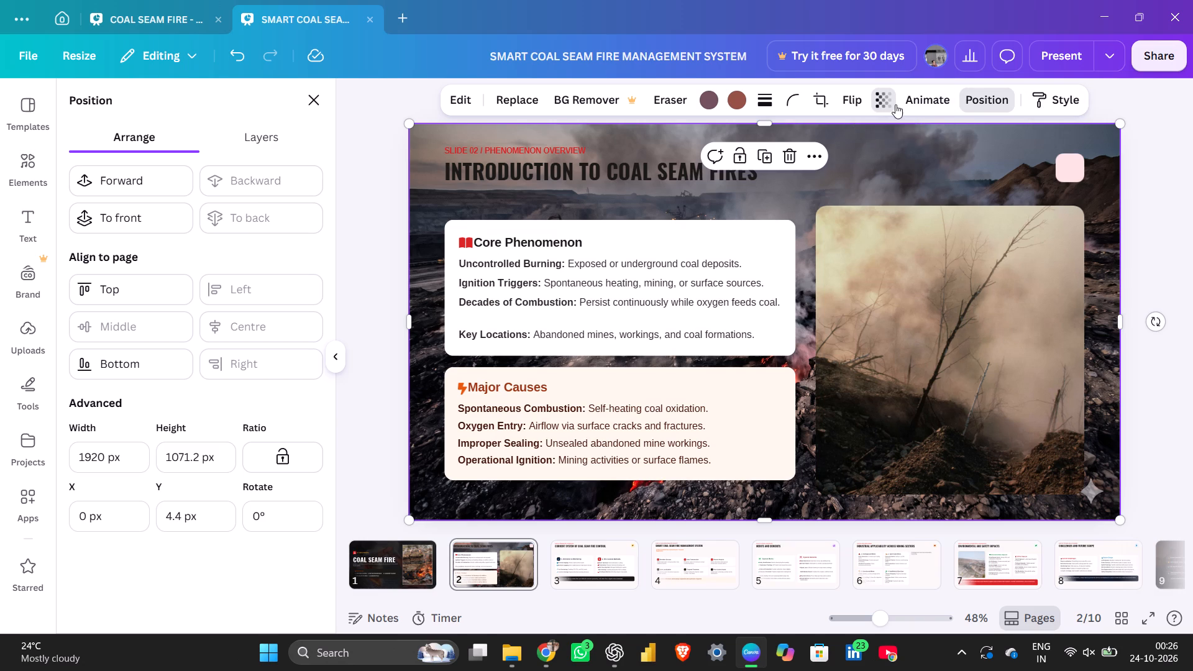
{"action": "left_click_drag", "start_coordinate": [920, 165], "coordinate": [864, 177]}
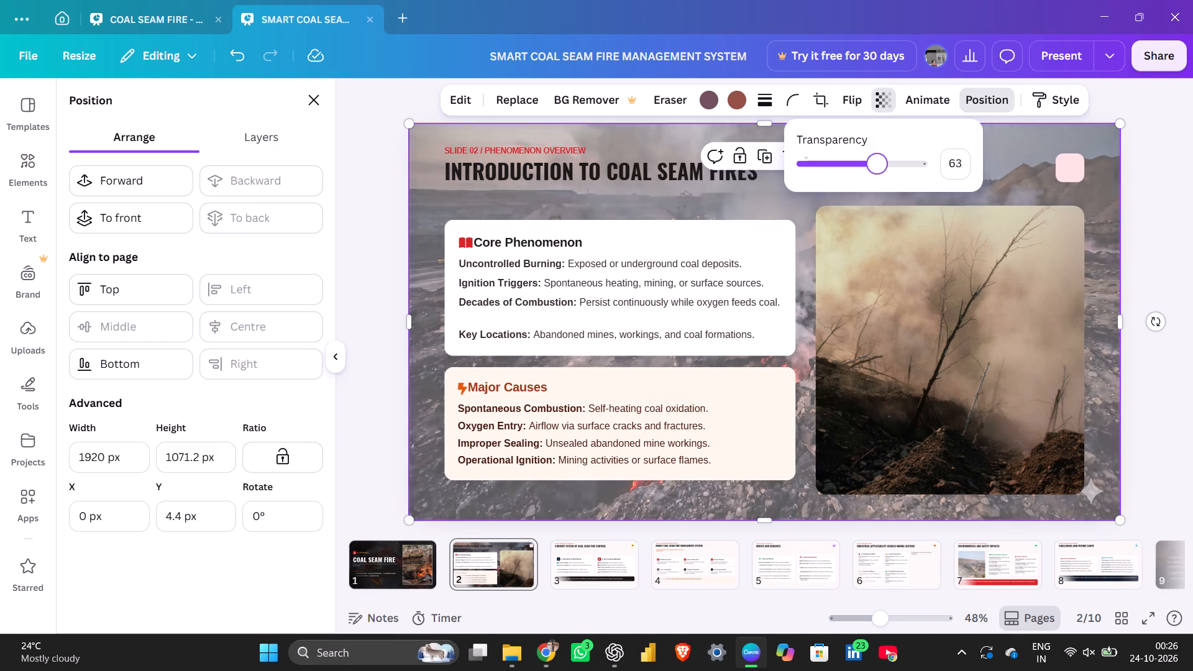
{"action": "left_click_drag", "start_coordinate": [864, 177], "coordinate": [882, 179]}
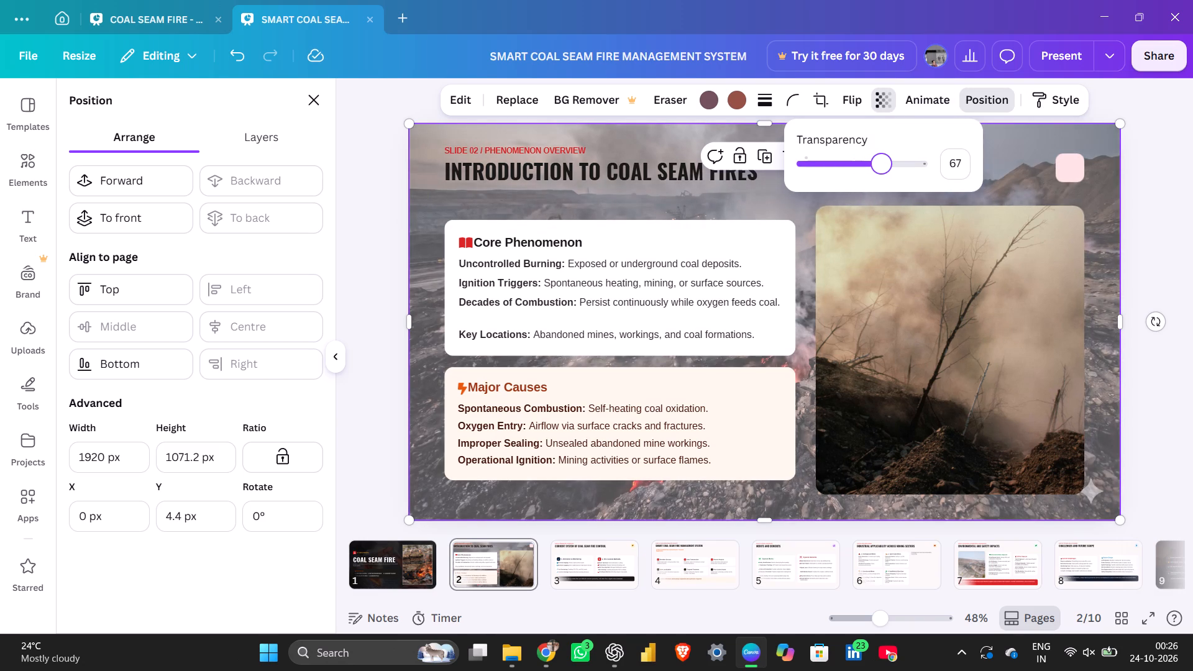
{"action": "left_click_drag", "start_coordinate": [882, 179], "coordinate": [887, 179]}
Fine-tune the transparency of slide 2's coalfield background image to 69.
{"action": "left_click_drag", "start_coordinate": [887, 179], "coordinate": [881, 181]}
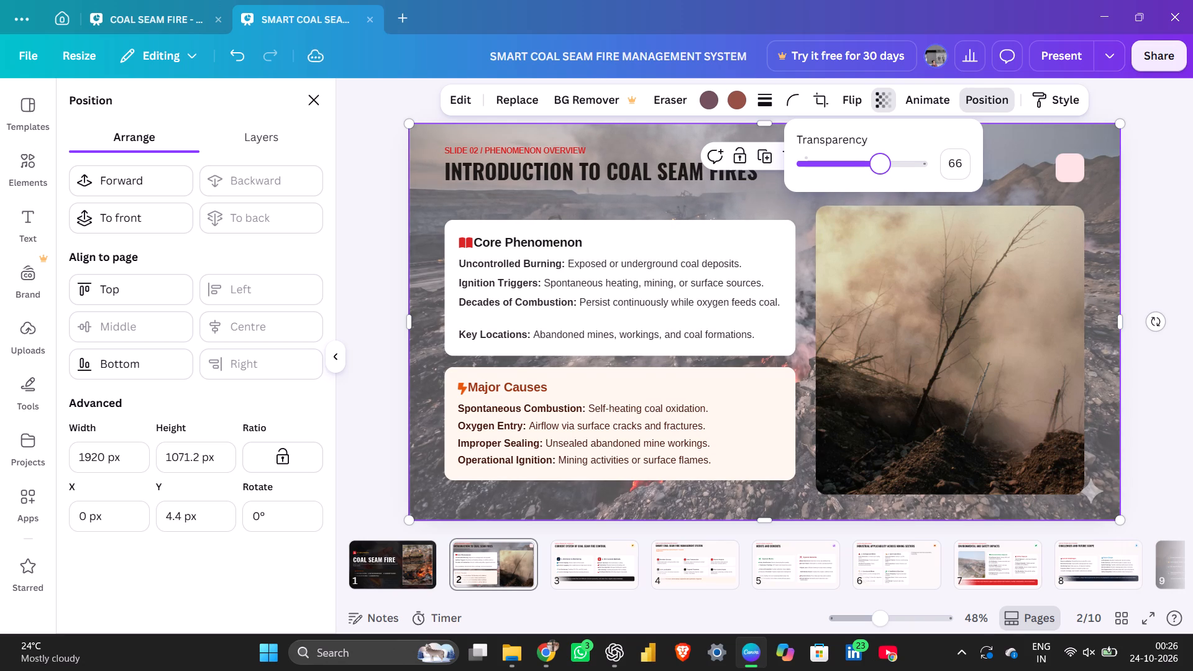
{"action": "left_click_drag", "start_coordinate": [881, 181], "coordinate": [884, 181]}
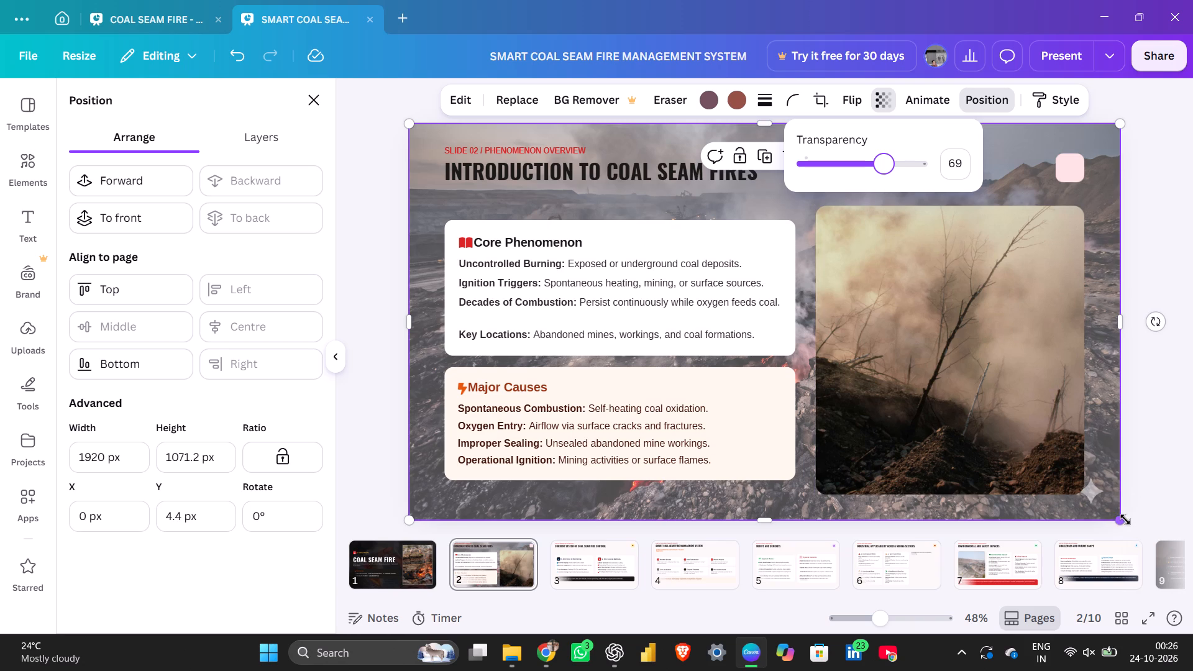
Enlarge slide 2's coalfield background image to about 2036 px wide so it extends past the slide's edges.
{"action": "left_click_drag", "start_coordinate": [1123, 519], "coordinate": [1103, 504]}
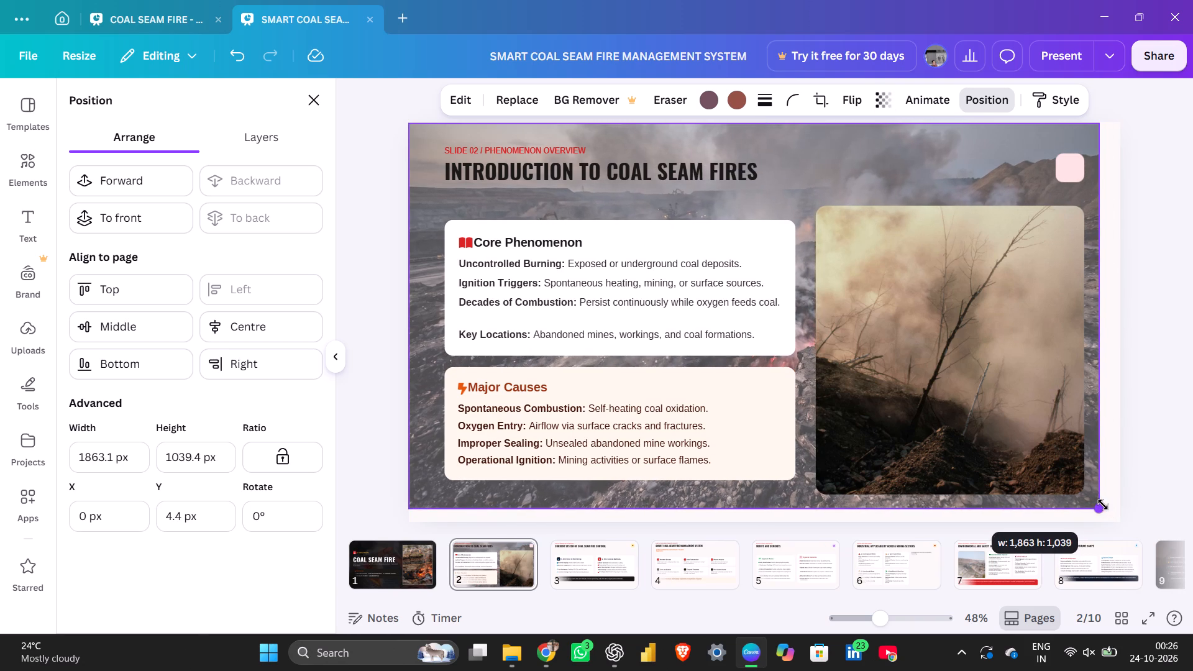
{"action": "left_click_drag", "start_coordinate": [1103, 504], "coordinate": [1158, 556]}
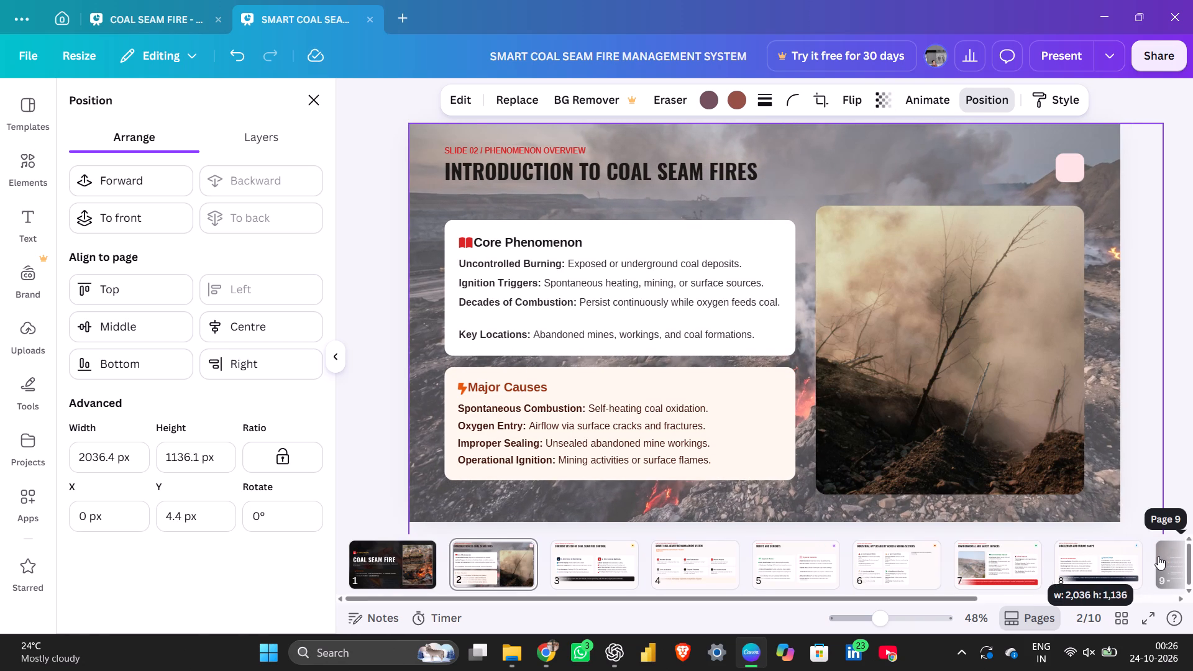
{"action": "left_click", "coordinate": [394, 240]}
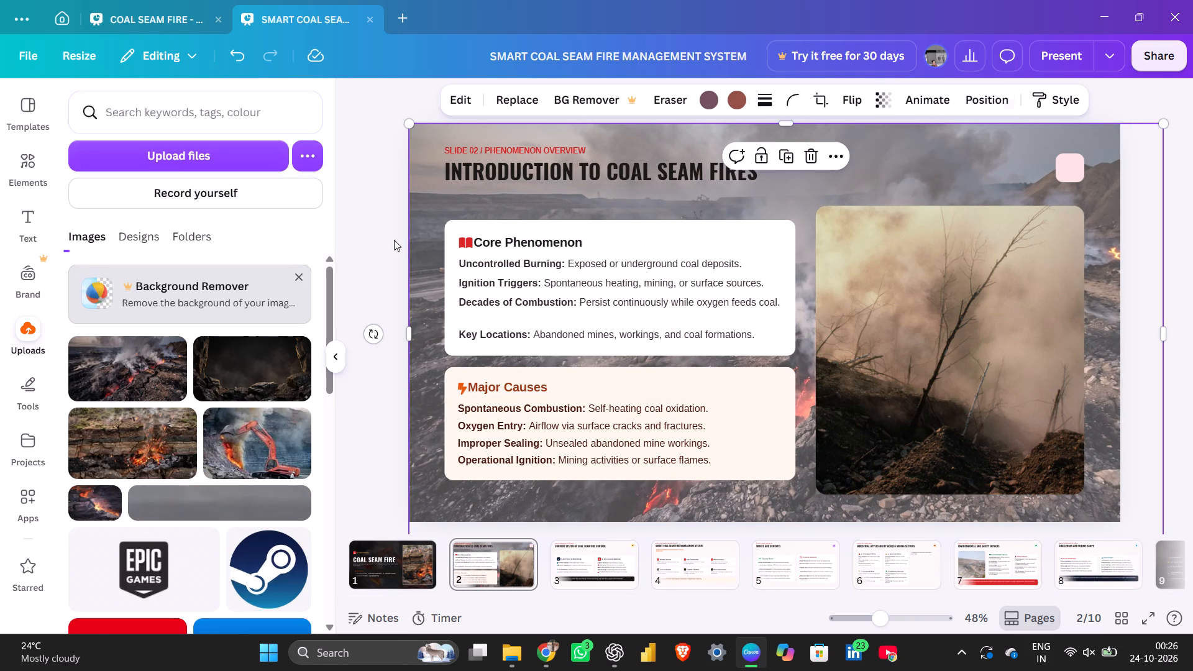
{"action": "left_click", "coordinate": [394, 240]}
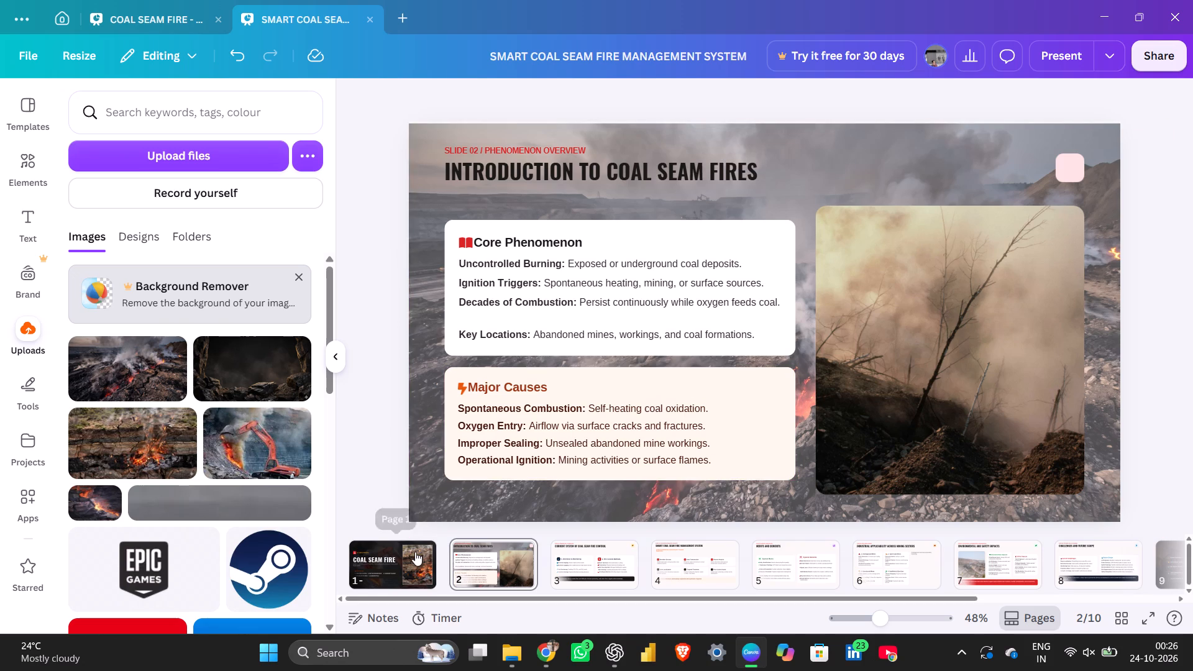
{"action": "left_click", "coordinate": [415, 552]}
{"action": "left_click", "coordinate": [482, 579]}
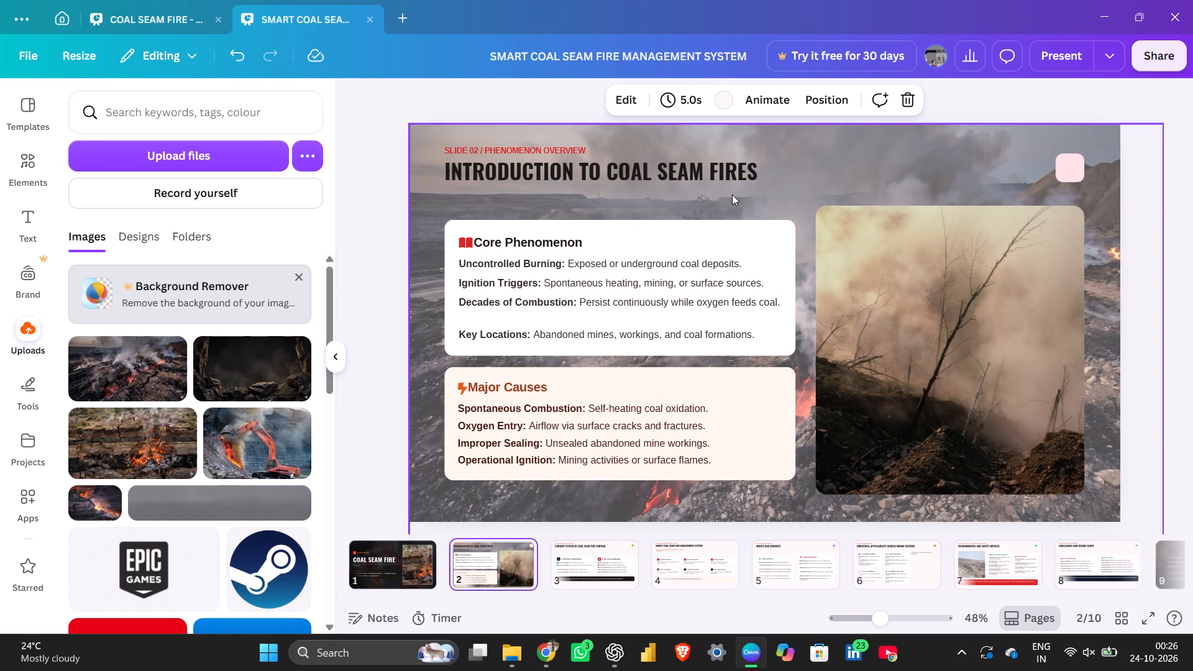
Enlarge slide 2's title "INTRODUCTION TO COAL SEAM FIRES" to a font size of about 54.
{"action": "left_click", "coordinate": [681, 168]}
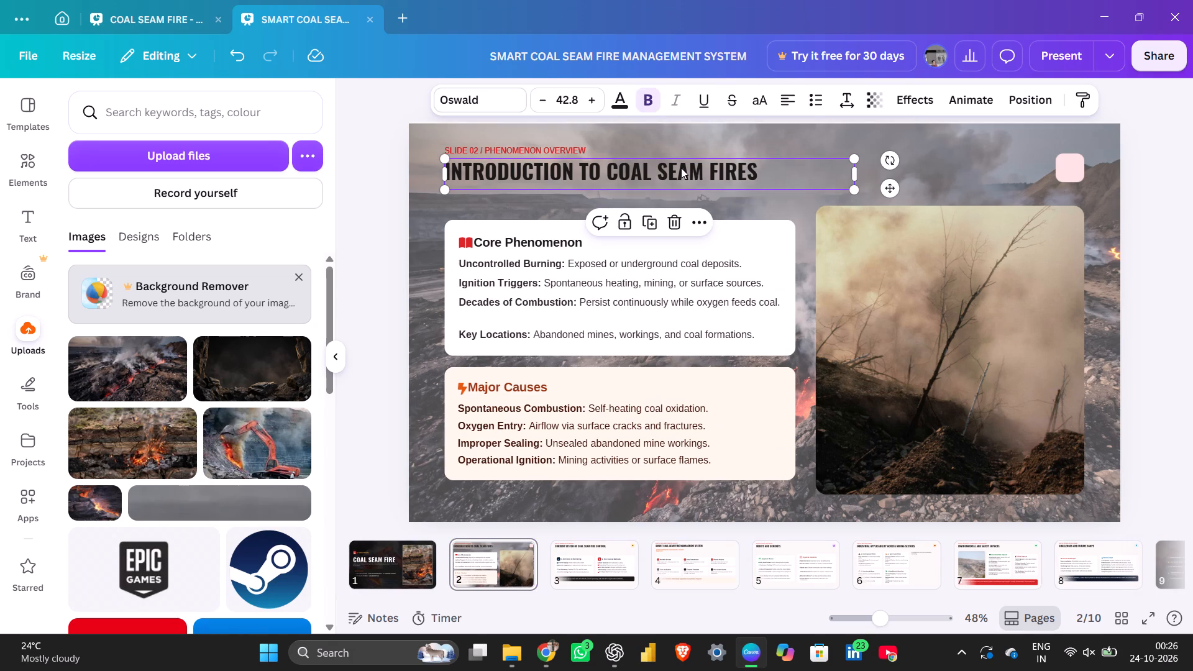
{"action": "left_click_drag", "start_coordinate": [859, 191], "coordinate": [997, 230]}
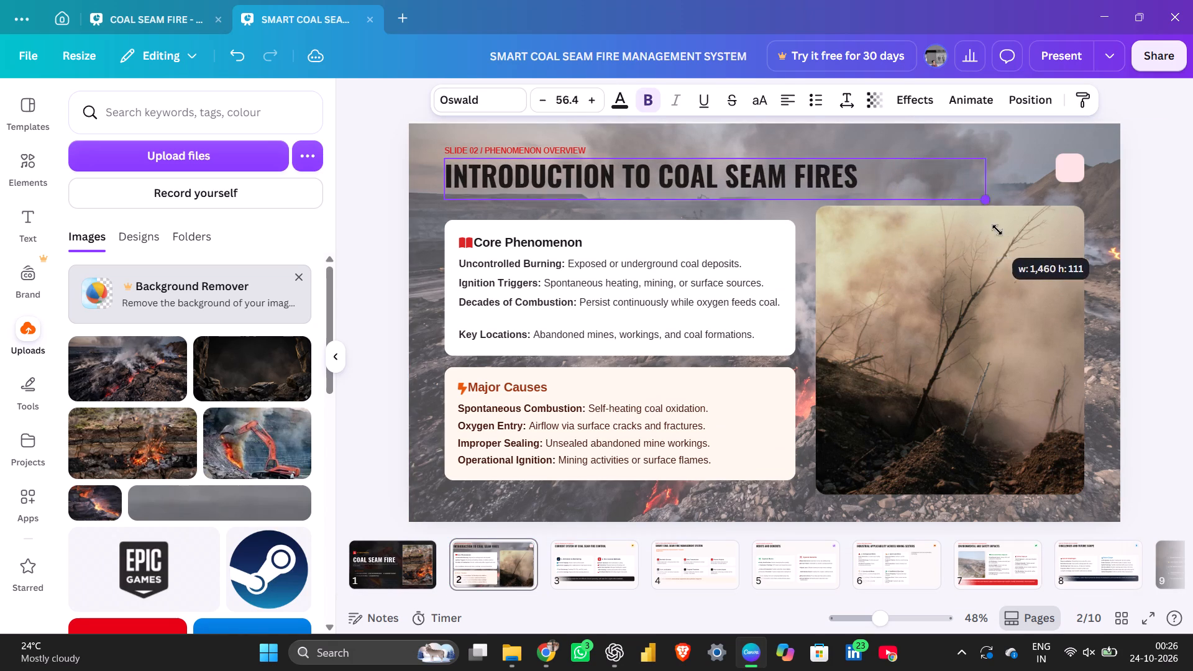
{"action": "left_click_drag", "start_coordinate": [997, 230], "coordinate": [1103, 221]}
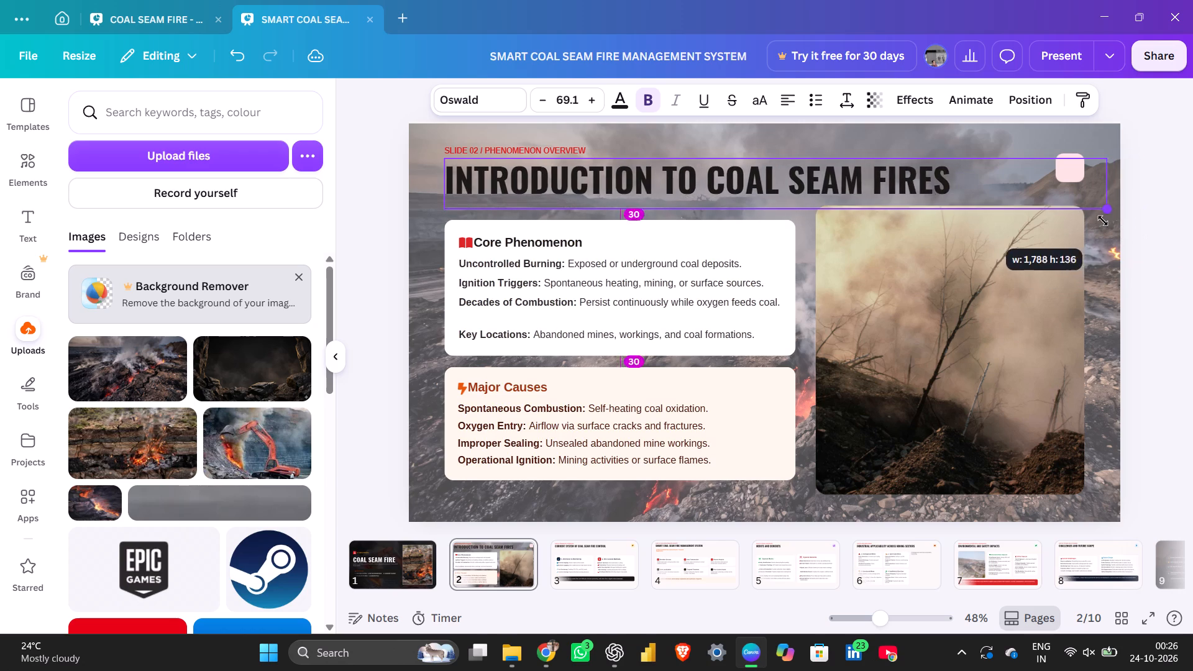
{"action": "left_click_drag", "start_coordinate": [1103, 221], "coordinate": [969, 218]}
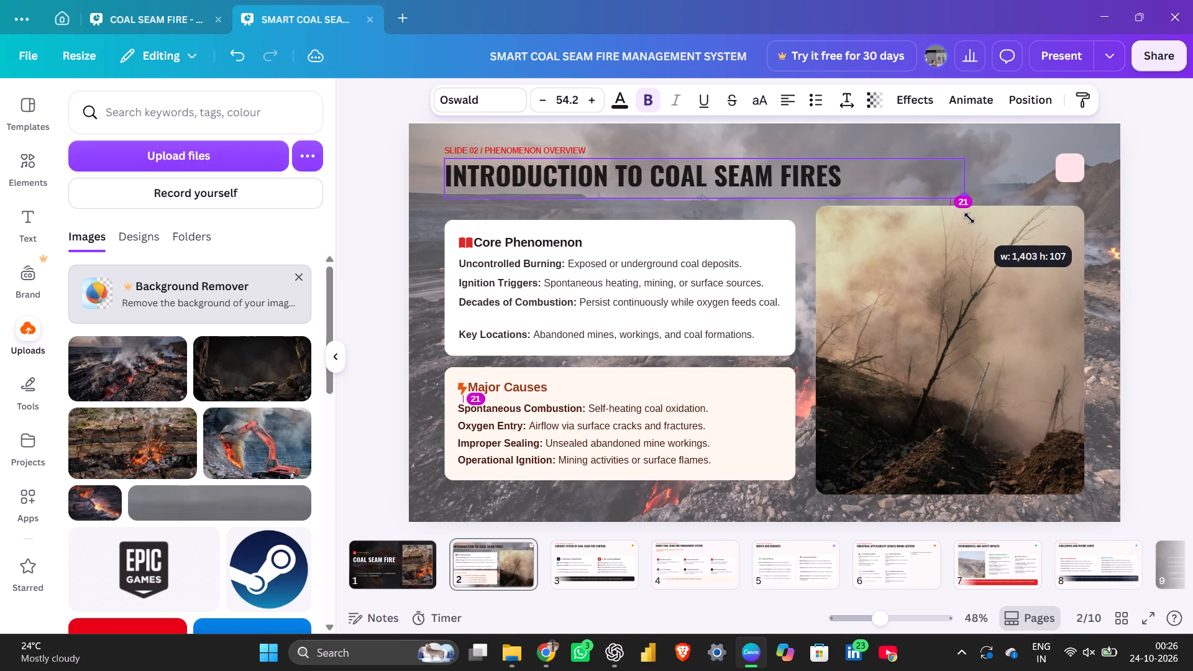
{"action": "left_click_drag", "start_coordinate": [969, 218], "coordinate": [970, 218]}
{"action": "left_click", "coordinate": [359, 260]}
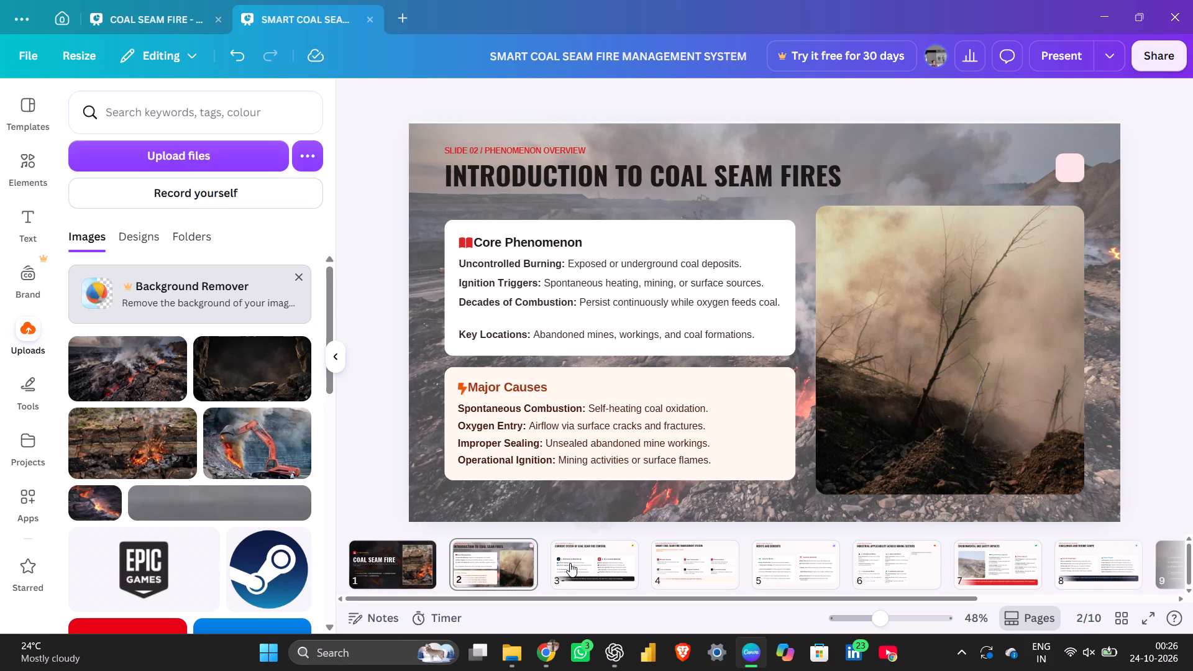
Delete the small pink square image and its empty frame from slide 2's upper corner.
{"action": "left_click", "coordinate": [1073, 170]}
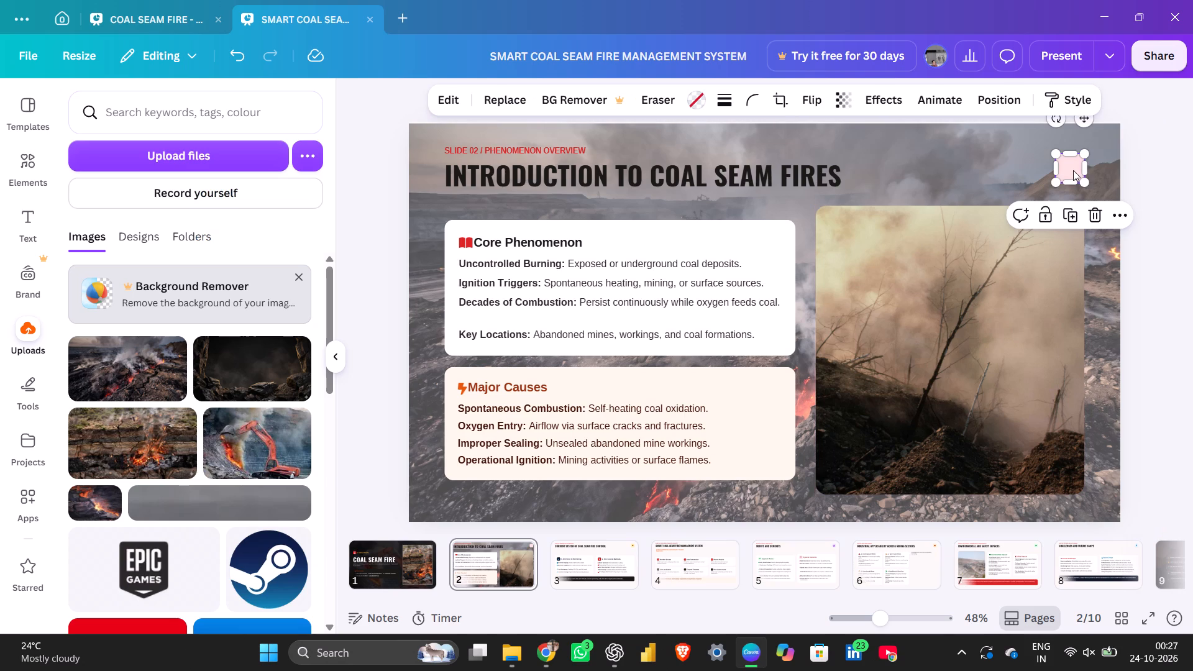
{"action": "left_click", "coordinate": [1088, 210]}
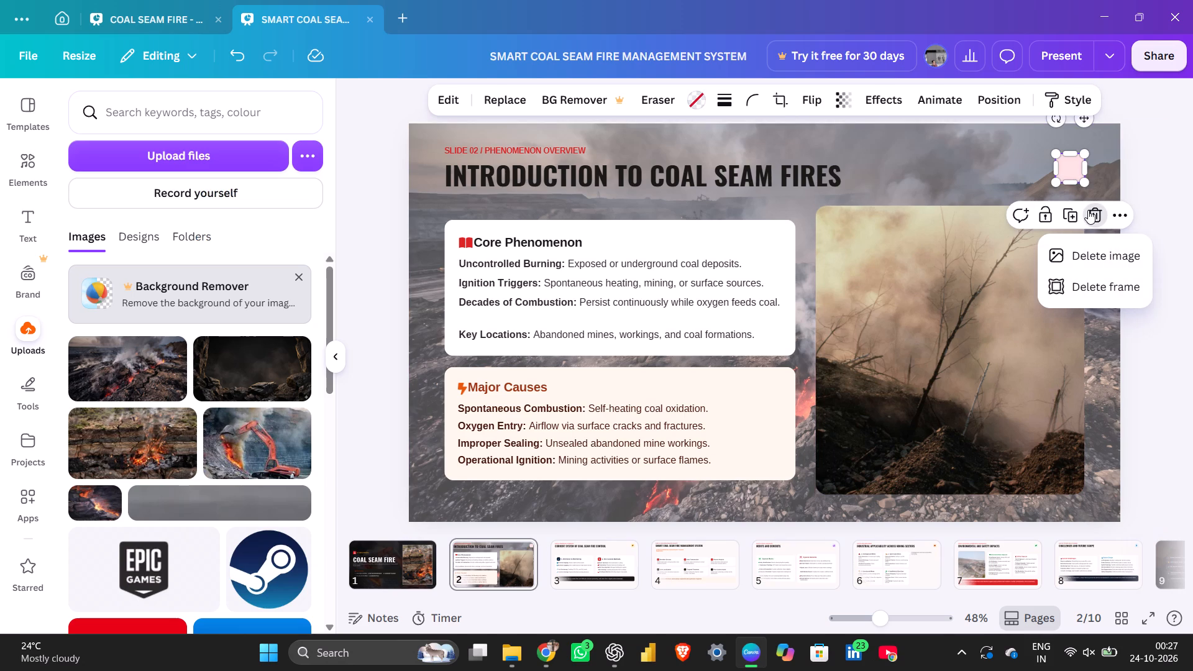
{"action": "left_click", "coordinate": [1086, 255]}
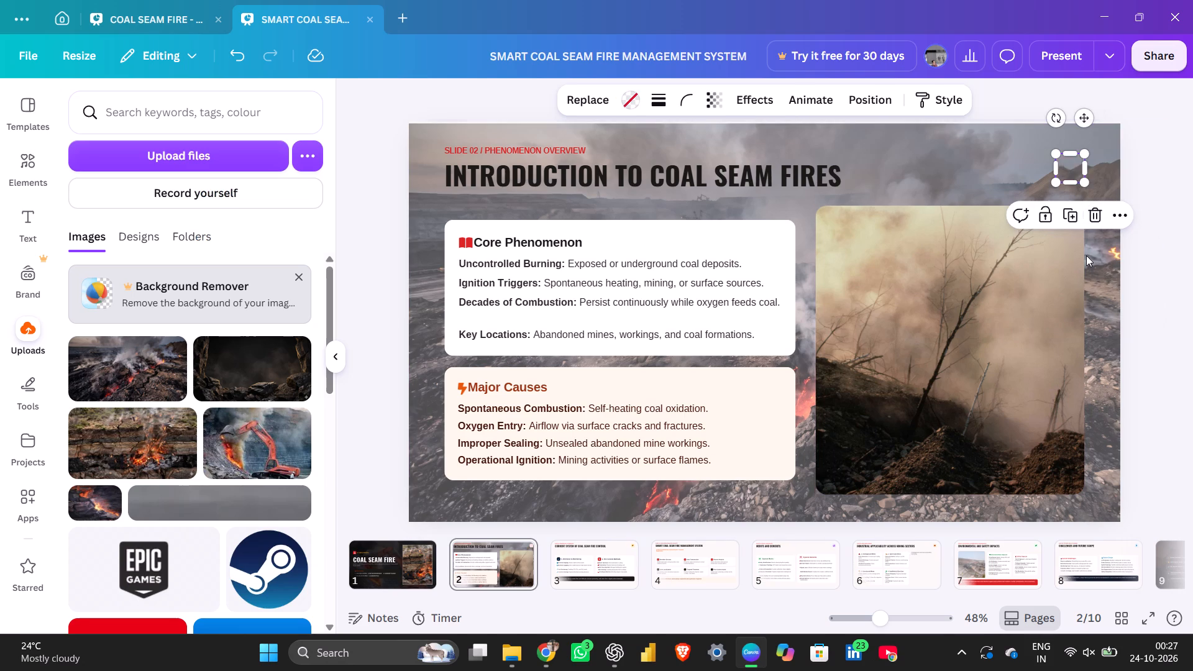
{"action": "left_click", "coordinate": [1092, 216]}
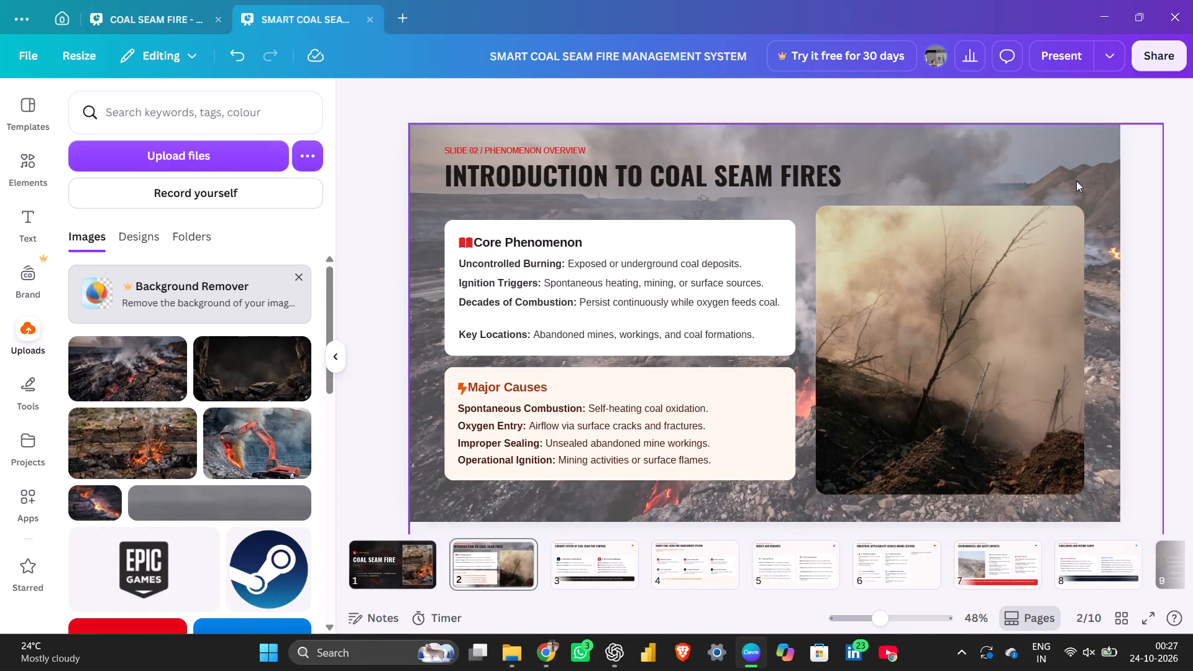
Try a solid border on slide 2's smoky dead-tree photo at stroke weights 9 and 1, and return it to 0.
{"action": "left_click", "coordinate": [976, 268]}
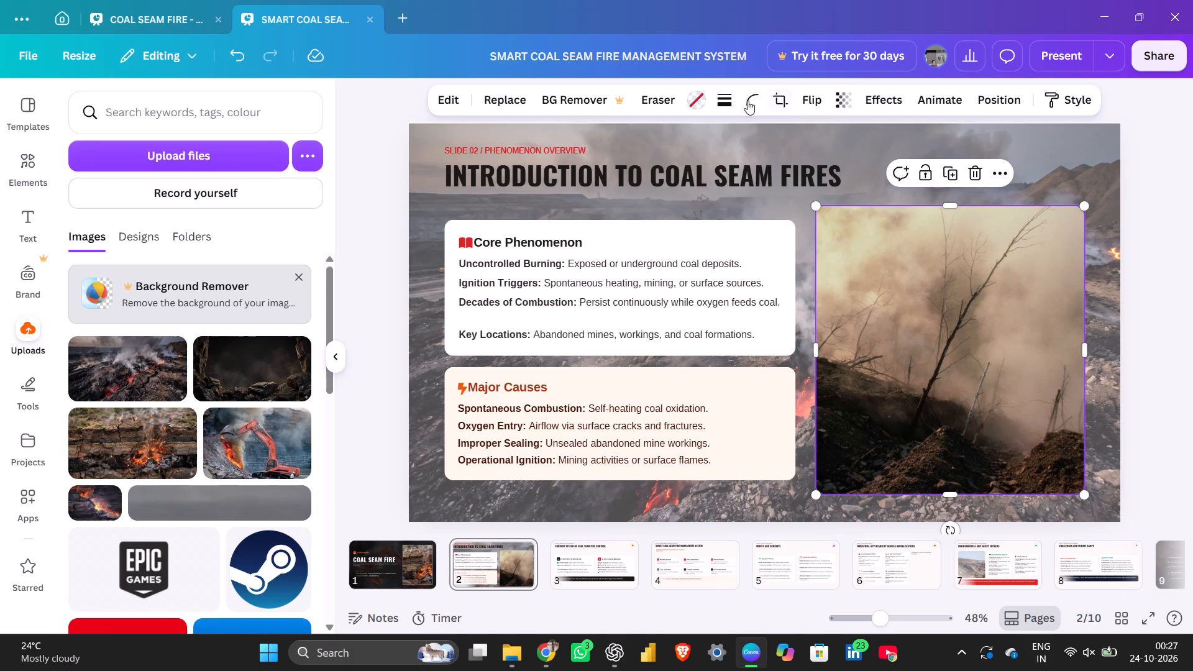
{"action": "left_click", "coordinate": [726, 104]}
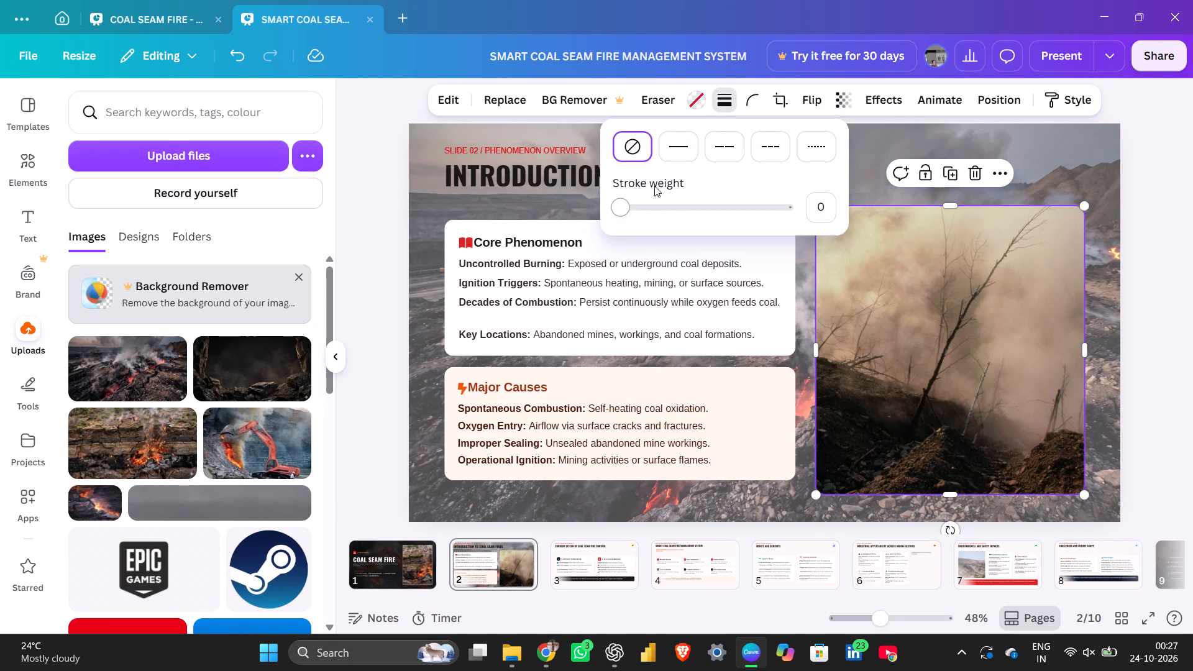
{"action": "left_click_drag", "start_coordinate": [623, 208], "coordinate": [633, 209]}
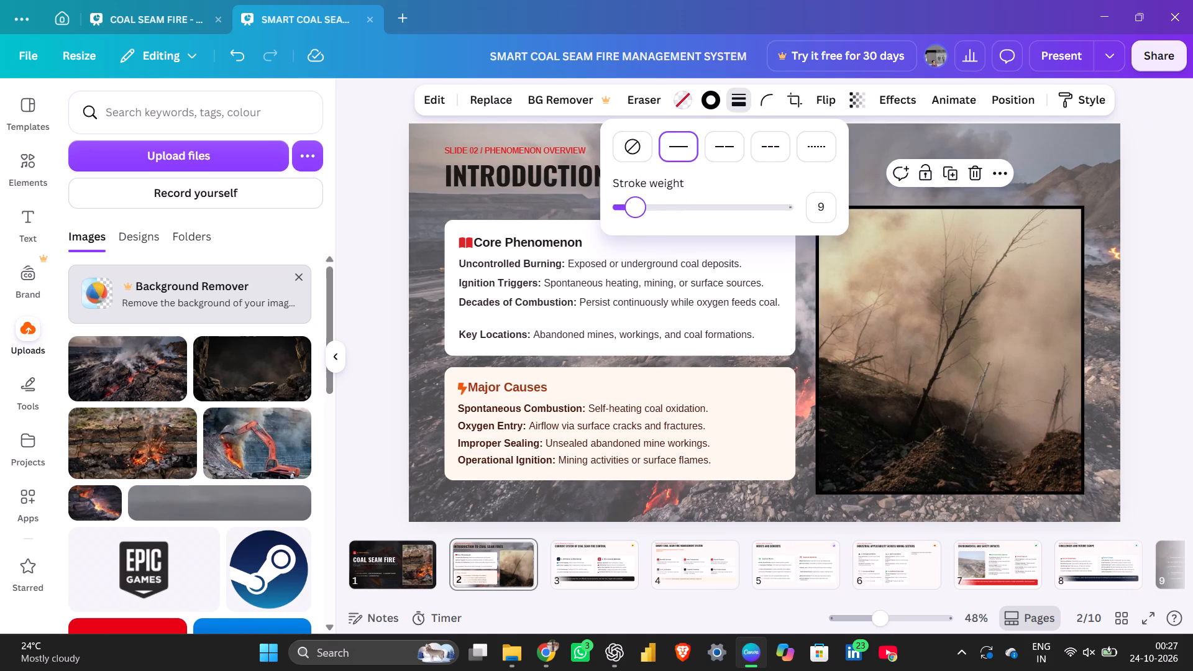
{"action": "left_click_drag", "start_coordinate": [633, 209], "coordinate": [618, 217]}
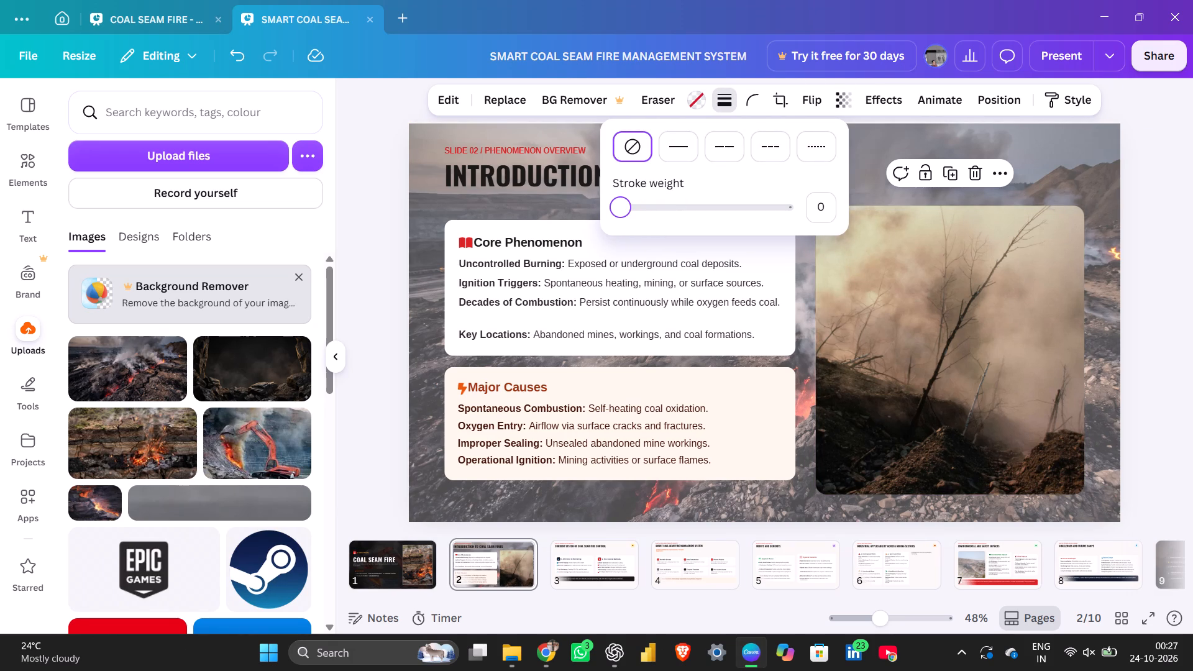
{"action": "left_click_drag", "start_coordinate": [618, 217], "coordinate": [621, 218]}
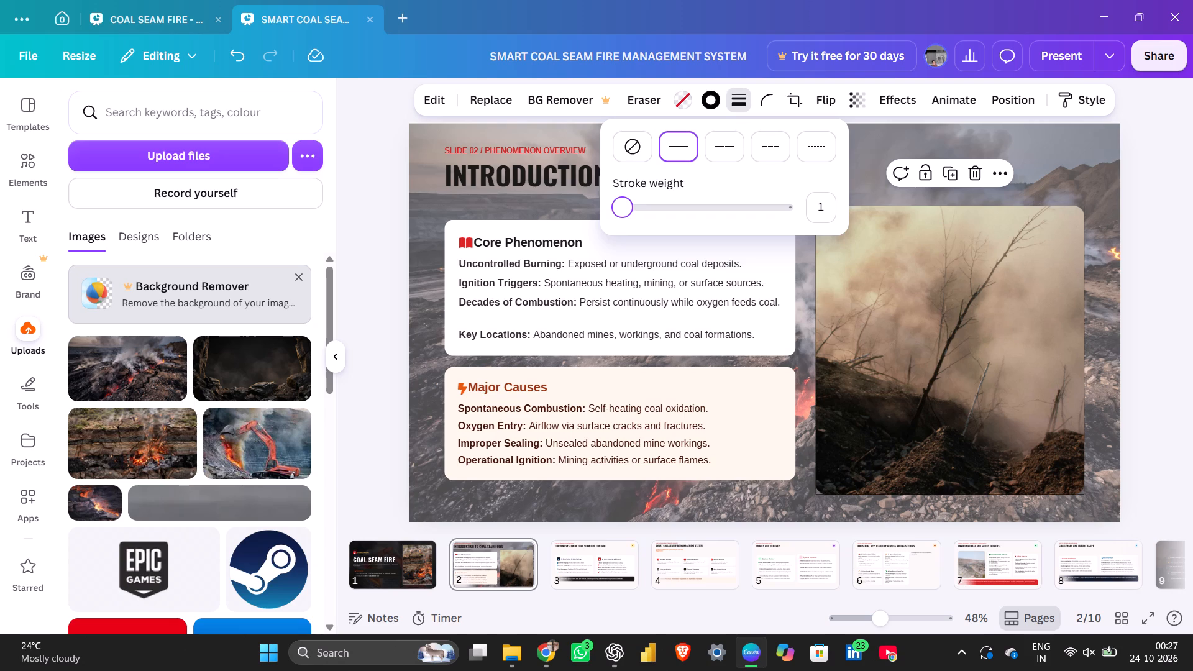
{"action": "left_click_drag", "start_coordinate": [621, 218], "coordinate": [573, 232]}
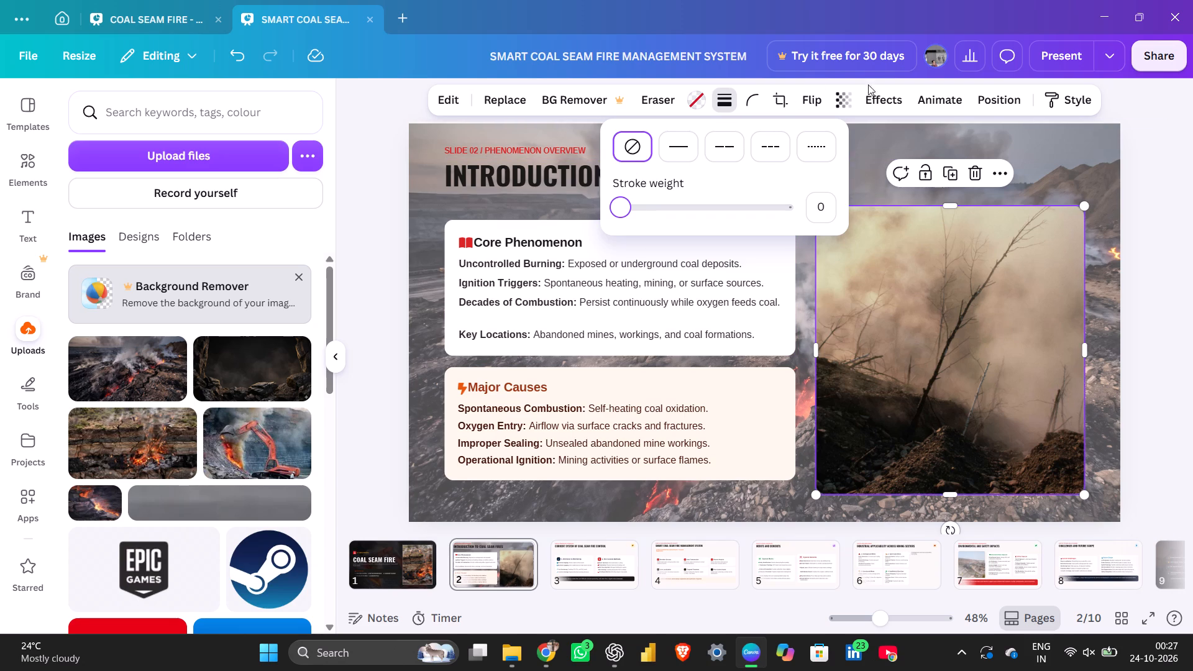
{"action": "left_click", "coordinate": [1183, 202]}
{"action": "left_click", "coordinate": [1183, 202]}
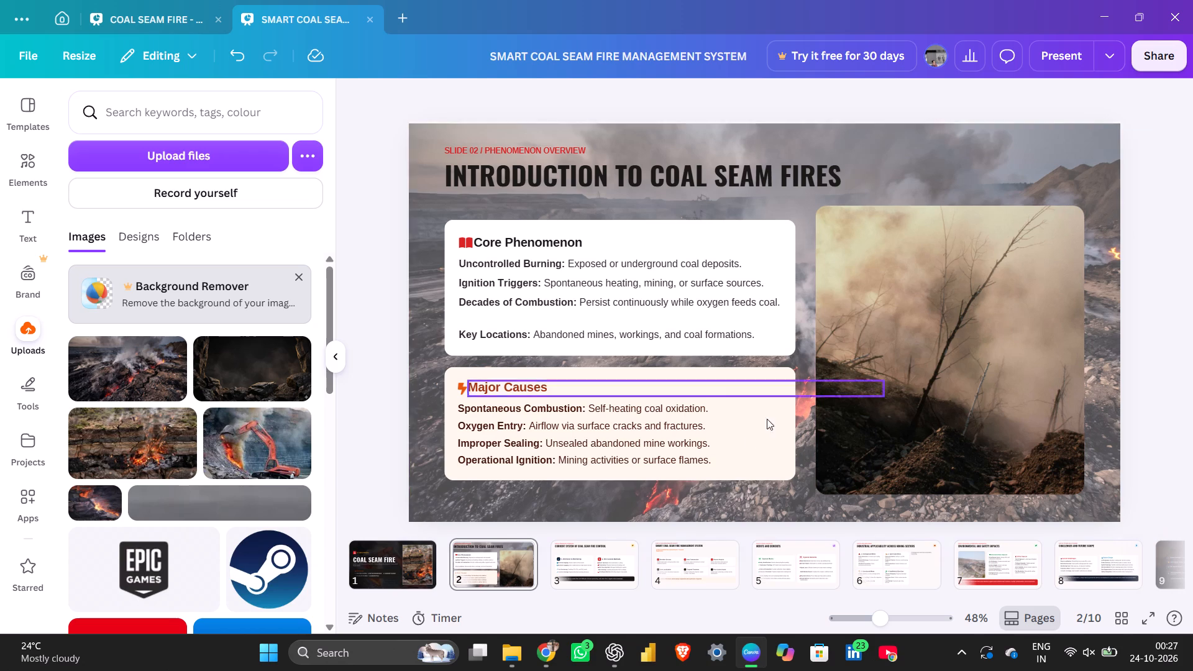
Add the dark rock-framed image to slide 3 as a background, enlarged to about 2033 px wide and sent to the back.
{"action": "left_click", "coordinate": [577, 552]}
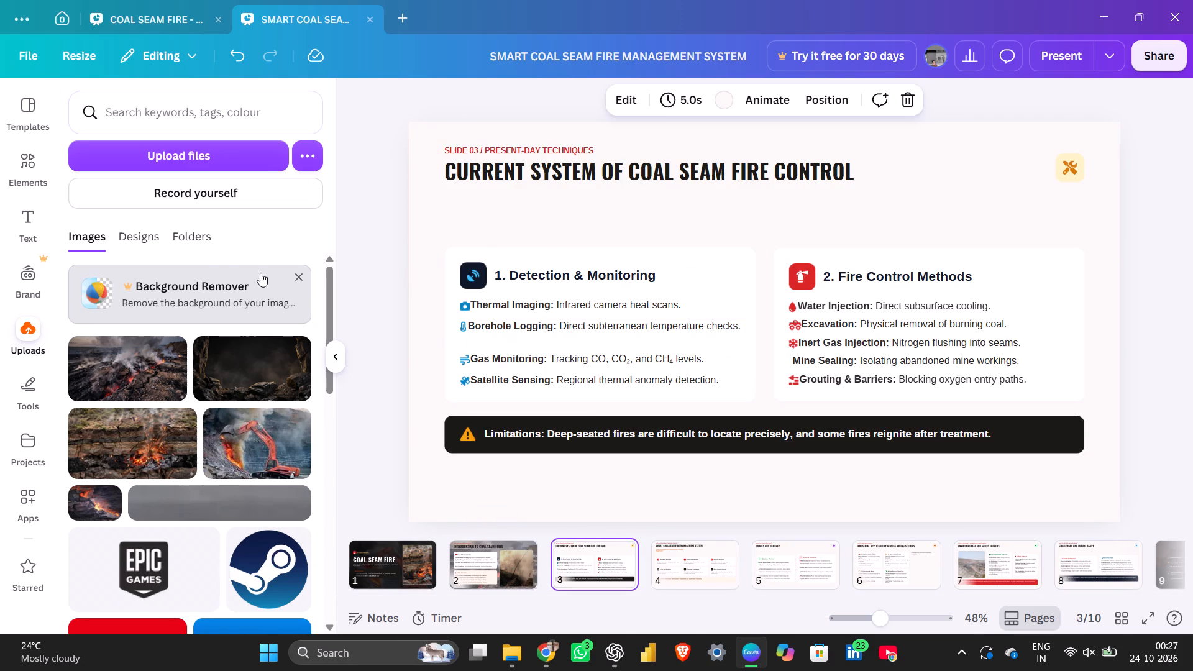
{"action": "left_click", "coordinate": [245, 379]}
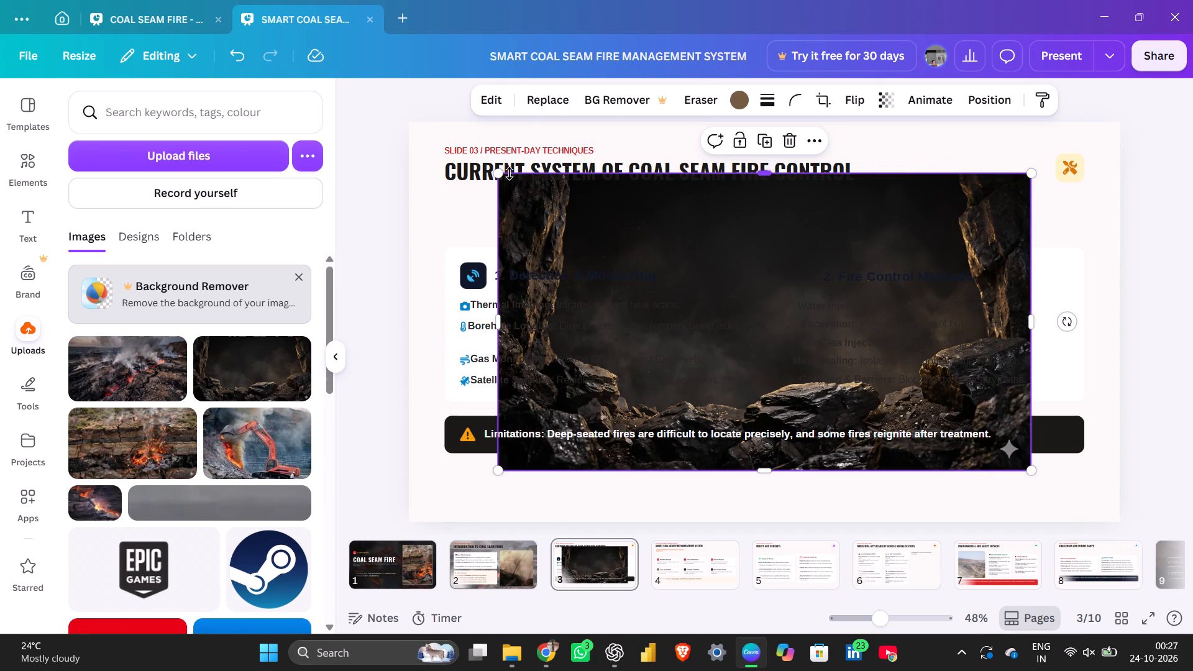
{"action": "left_click_drag", "start_coordinate": [498, 176], "coordinate": [406, 130]}
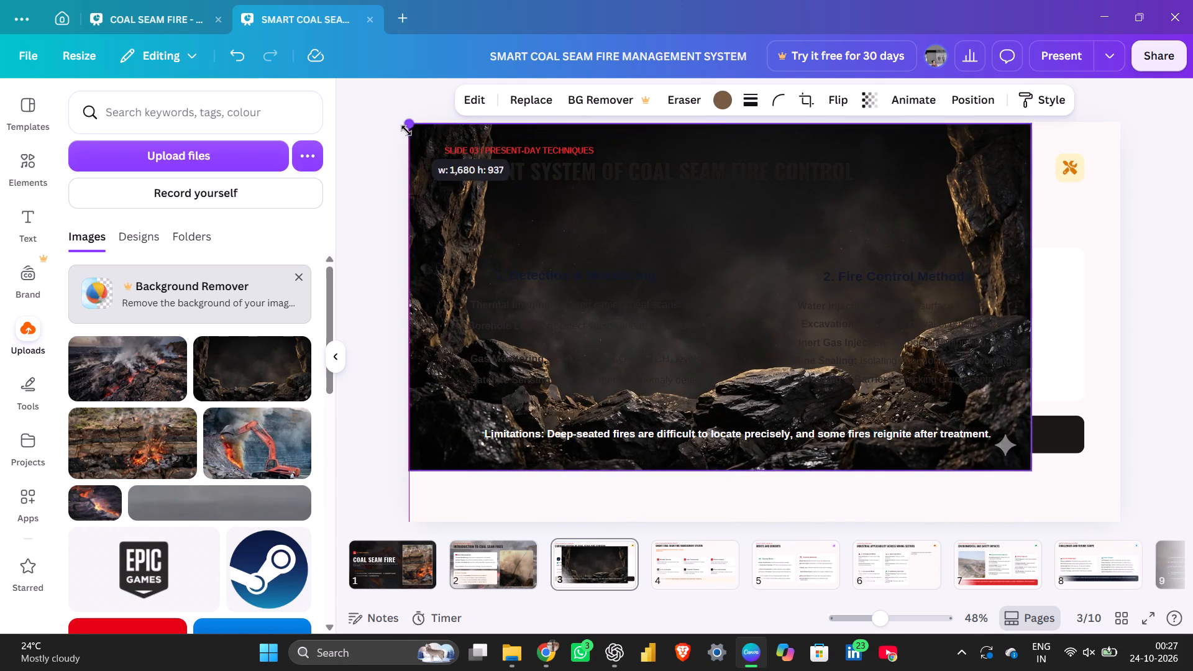
{"action": "left_click_drag", "start_coordinate": [406, 130], "coordinate": [406, 130]}
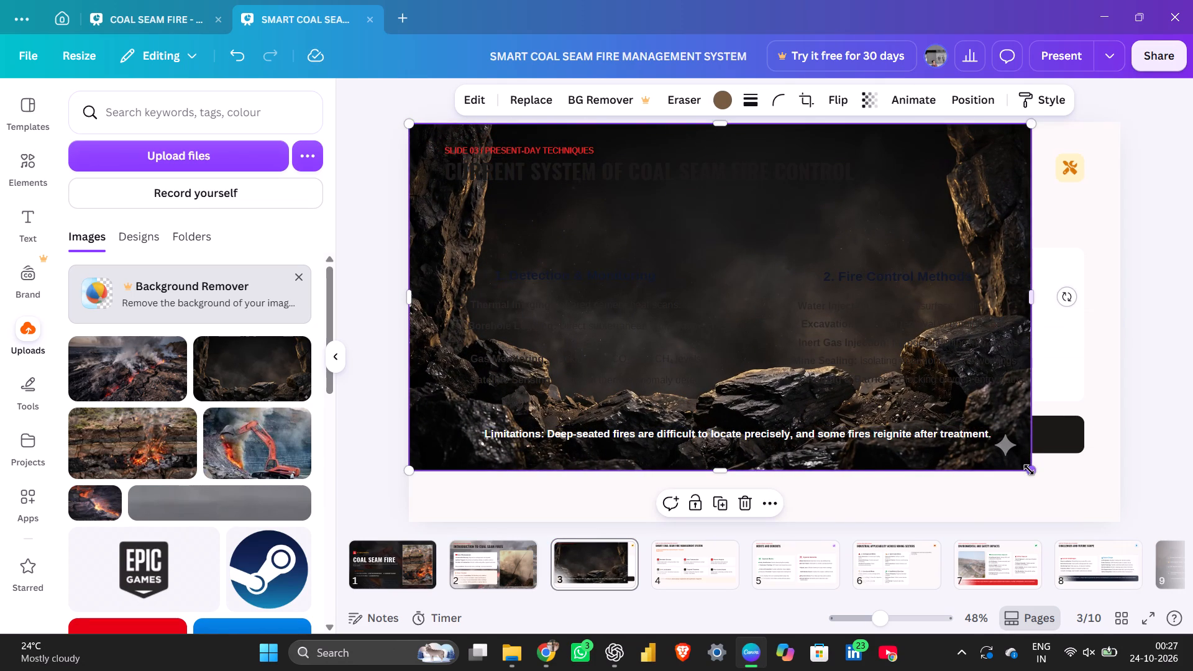
{"action": "left_click_drag", "start_coordinate": [1029, 470], "coordinate": [1113, 531]}
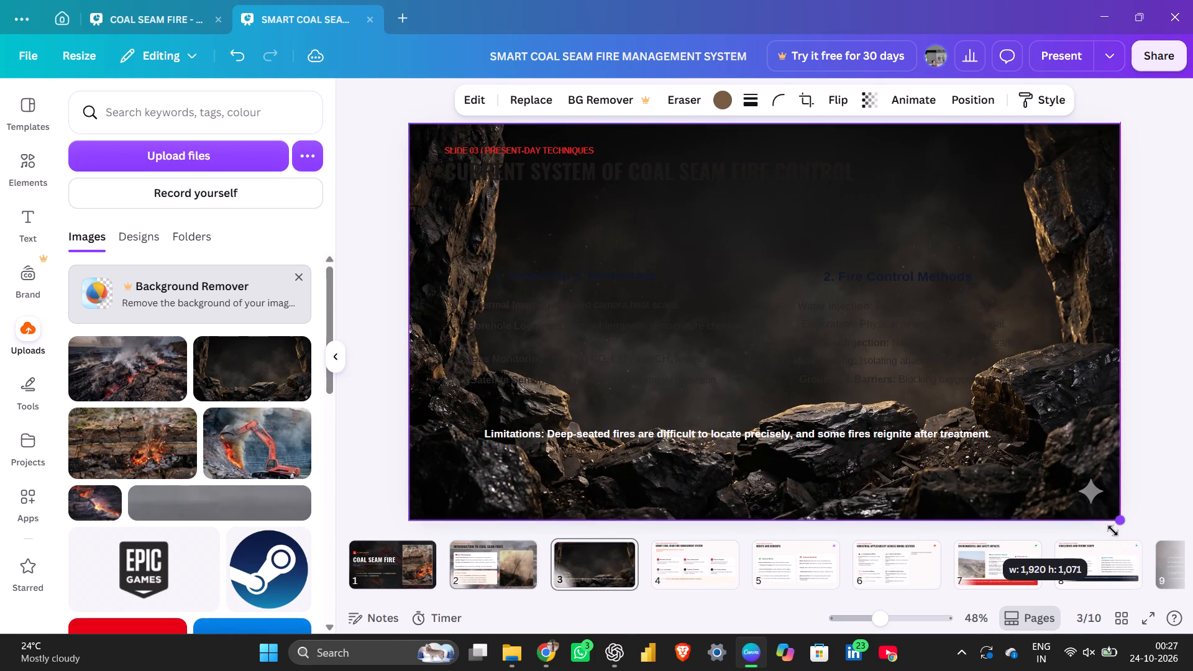
{"action": "left_click_drag", "start_coordinate": [1113, 531], "coordinate": [1134, 562]}
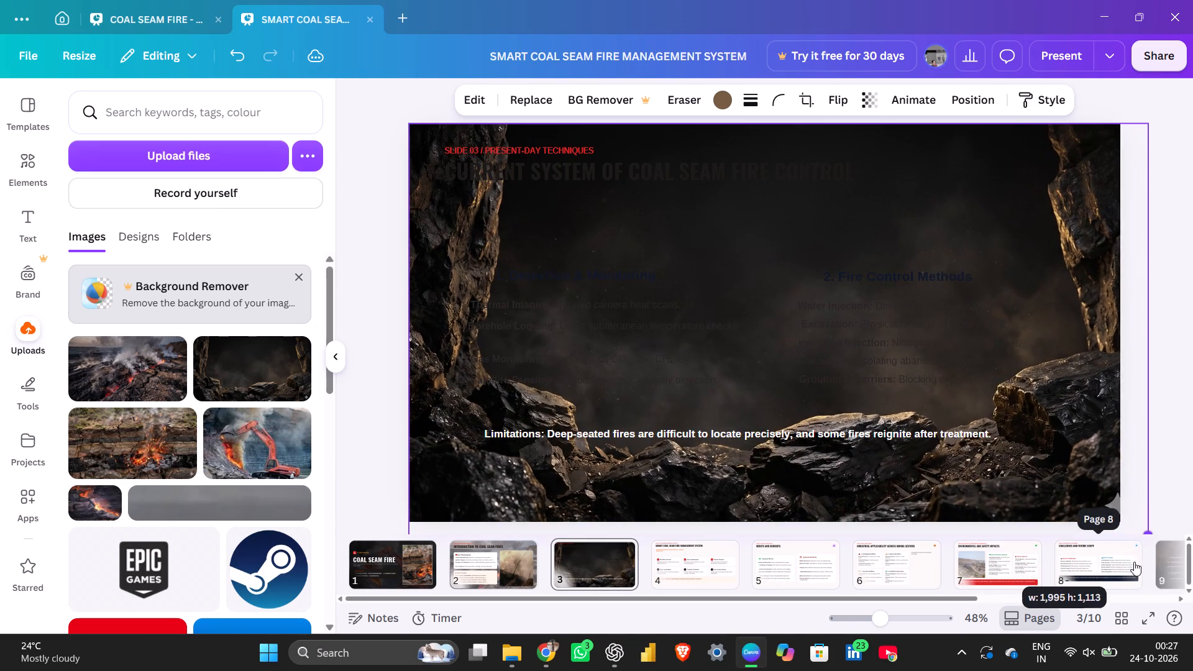
{"action": "left_click_drag", "start_coordinate": [1134, 562], "coordinate": [1141, 575]}
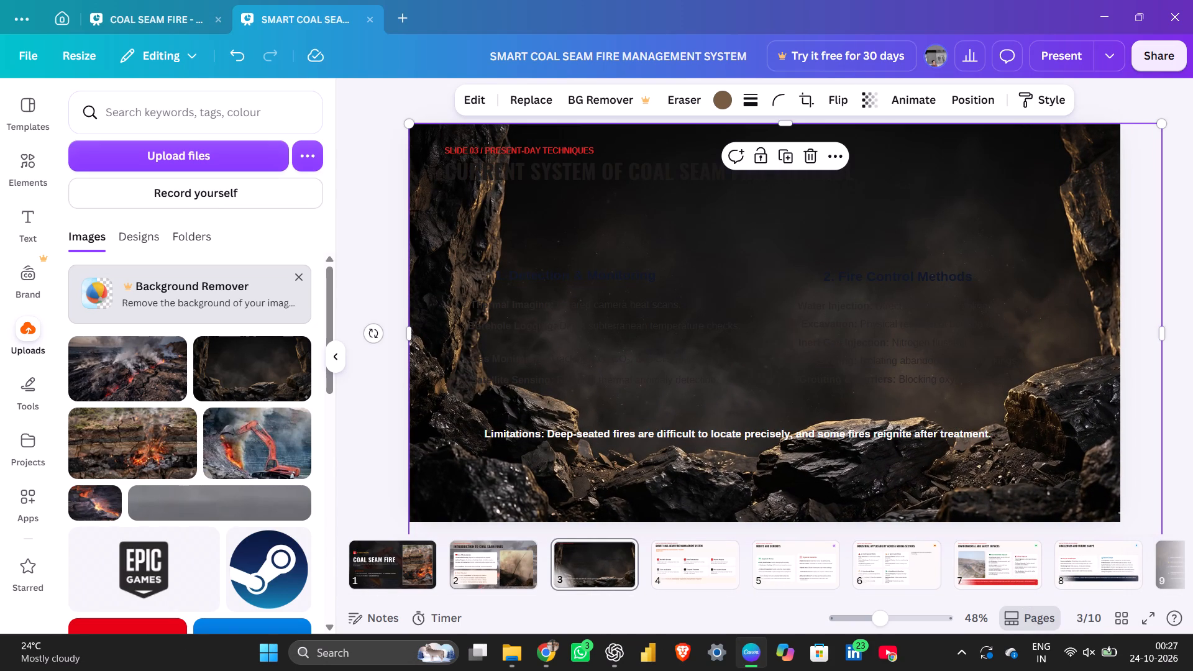
{"action": "left_click", "coordinate": [951, 96]}
{"action": "left_click", "coordinate": [278, 216]}
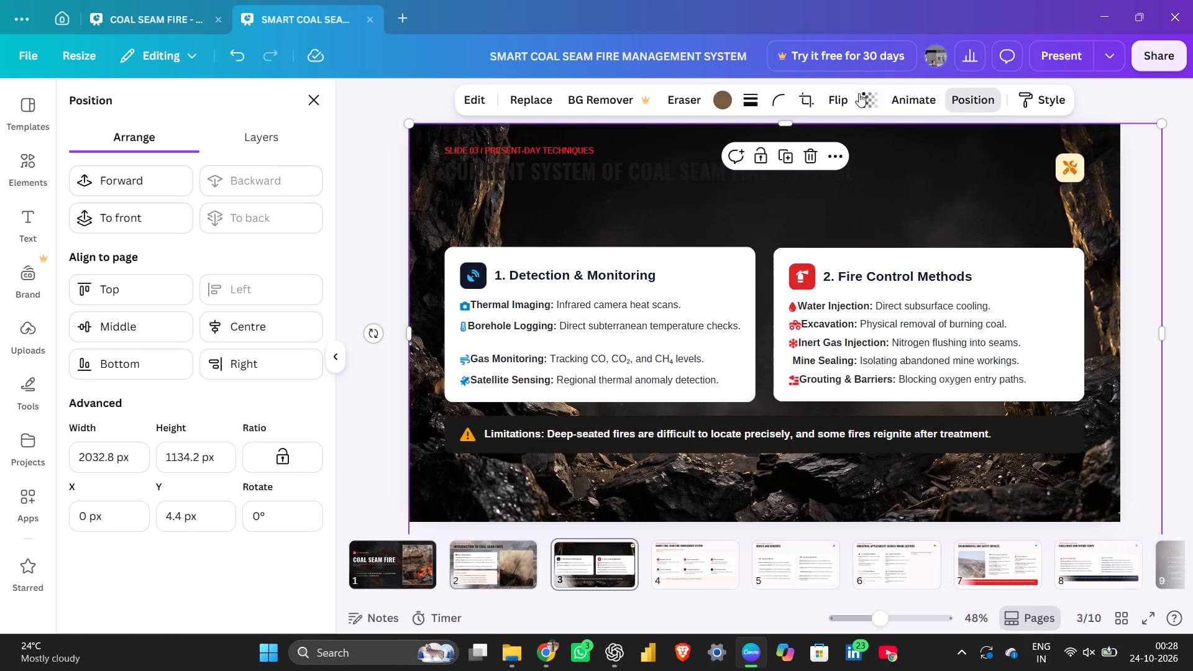
Make slide 3's dark rock background image semi-transparent so the dark title is readable over it.
{"action": "left_click", "coordinate": [859, 98]}
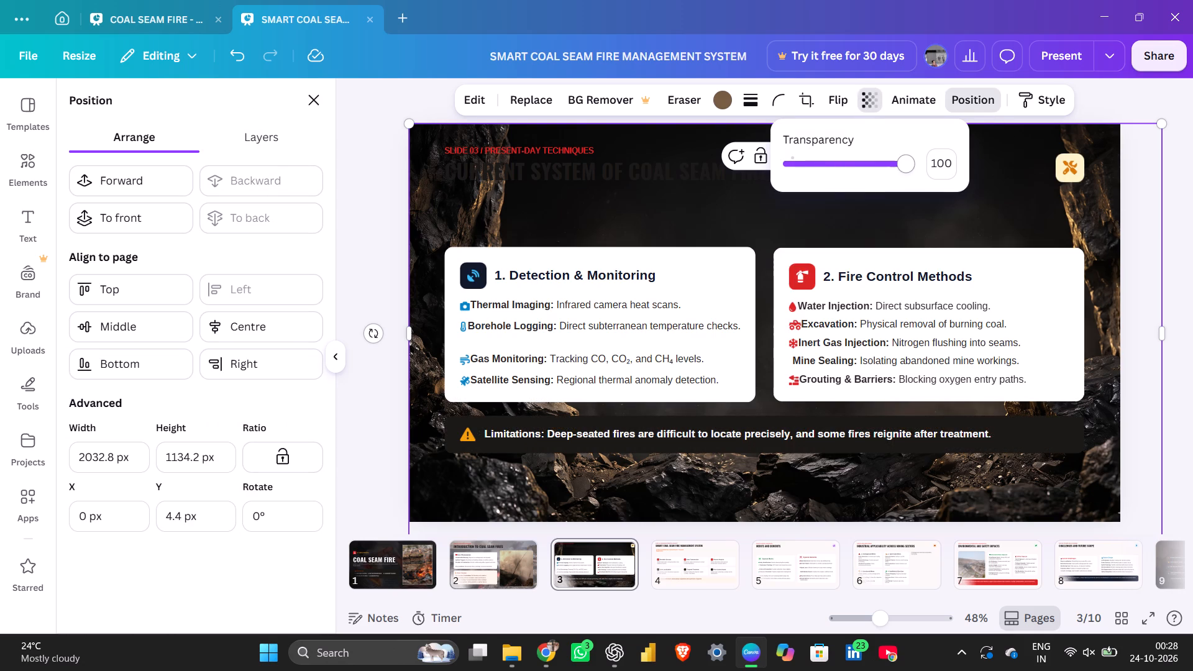
{"action": "left_click_drag", "start_coordinate": [907, 164], "coordinate": [833, 166]}
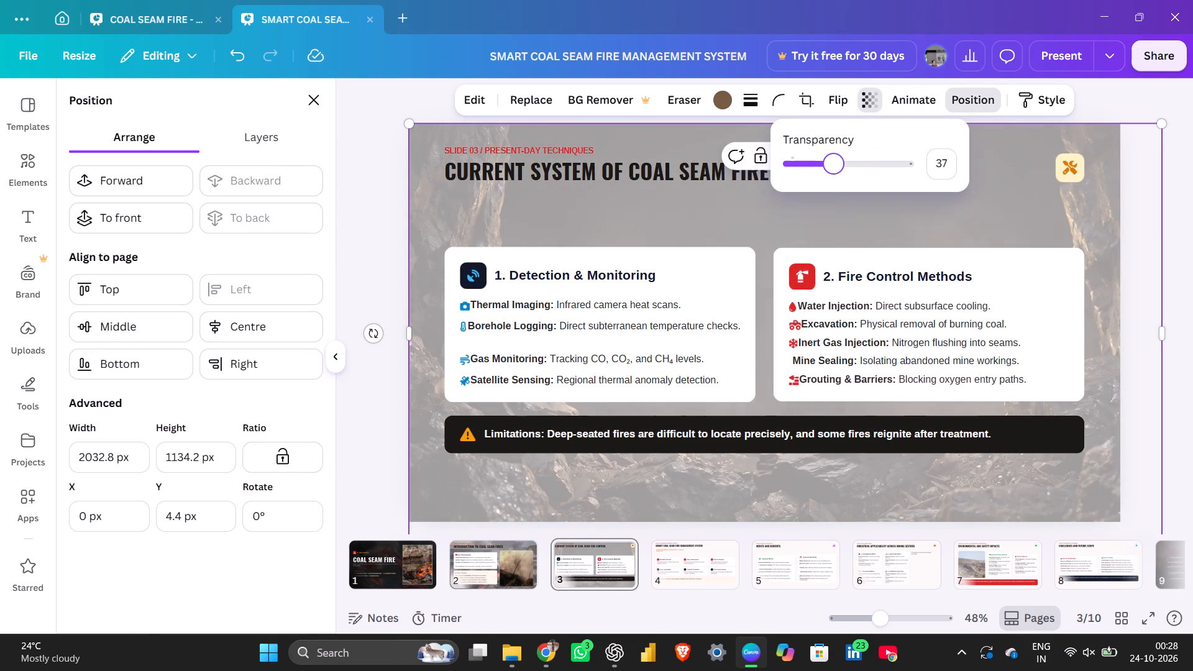
{"action": "left_click_drag", "start_coordinate": [833, 166], "coordinate": [864, 173]}
{"action": "left_click", "coordinate": [368, 198]}
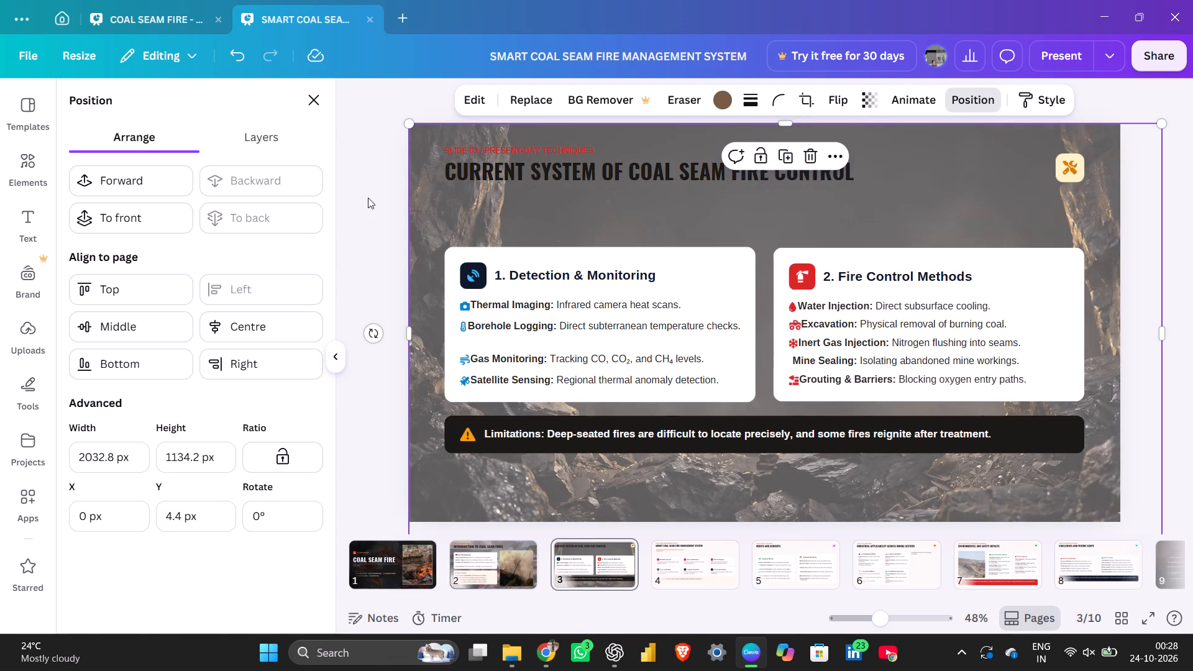
{"action": "left_click", "coordinate": [368, 198]}
{"action": "left_click", "coordinate": [368, 198]}
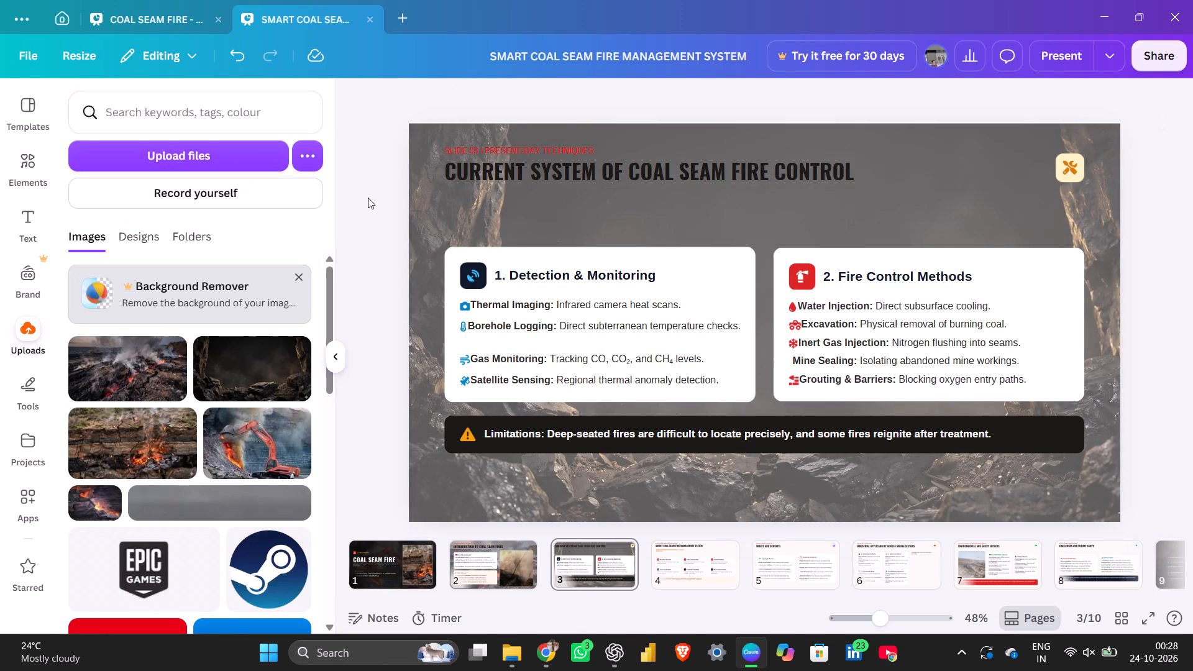
Enlarge slide 3's title "CURRENT SYSTEM OF COAL SEAM FIRE CONTROL" to a font size of about 53.2.
{"action": "left_click", "coordinate": [608, 171]}
{"action": "left_click_drag", "start_coordinate": [987, 191], "coordinate": [1113, 238]}
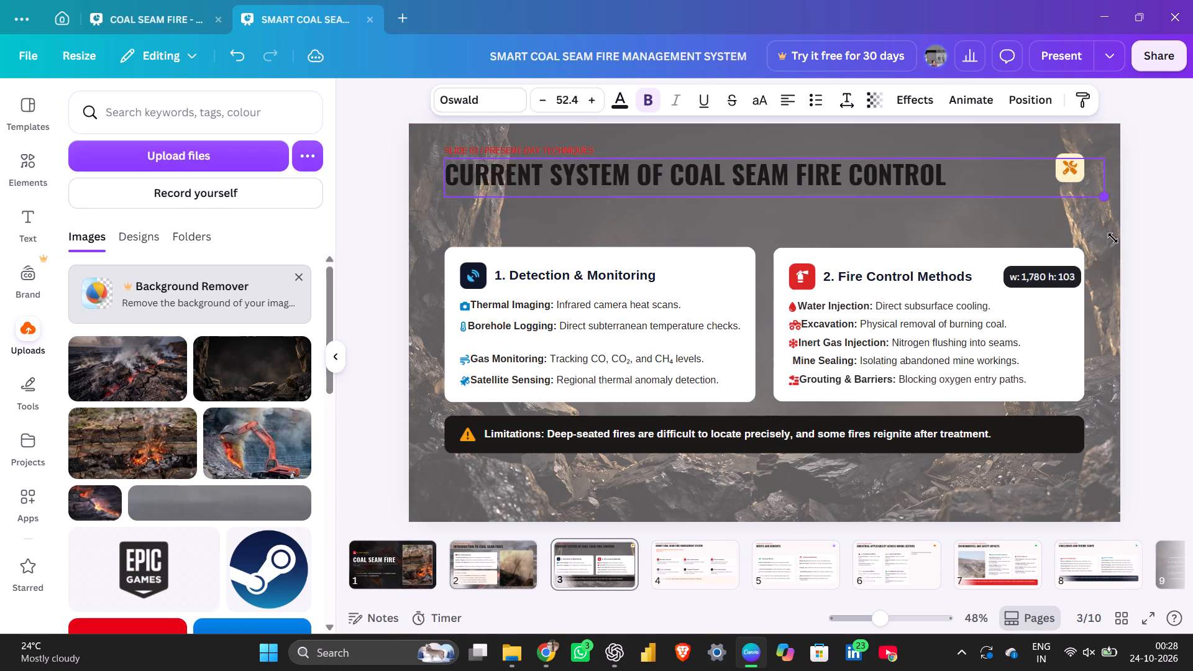
{"action": "left_click_drag", "start_coordinate": [1113, 238], "coordinate": [1120, 239]}
{"action": "left_click", "coordinate": [366, 179]}
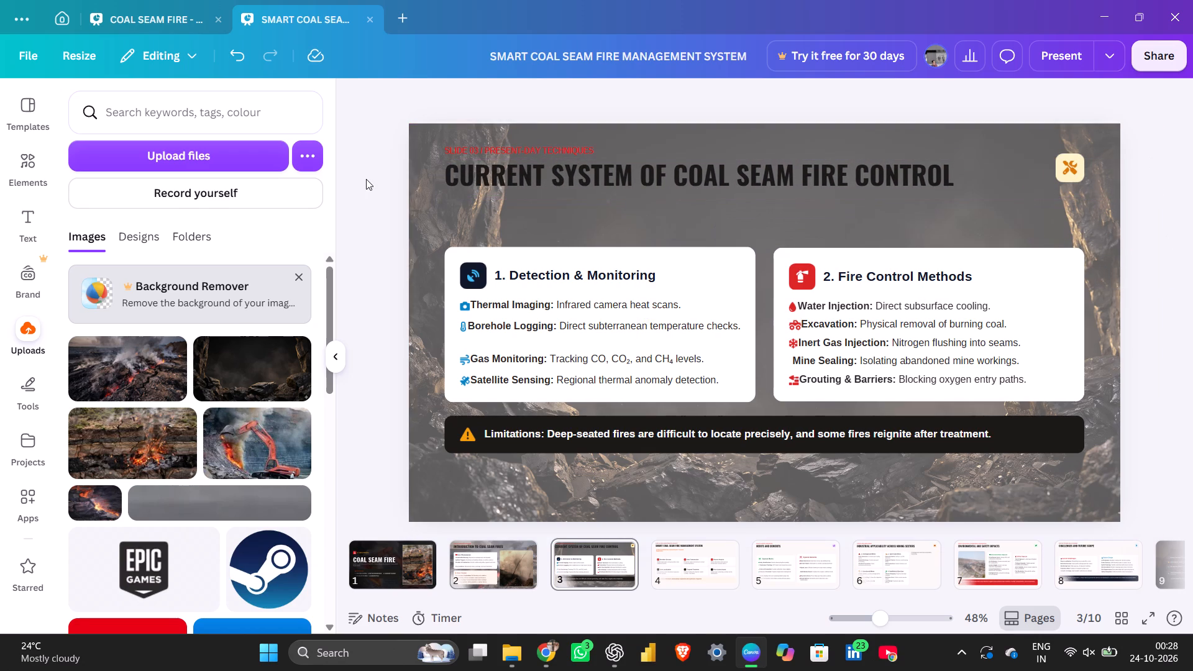
{"action": "left_click", "coordinate": [549, 147]}
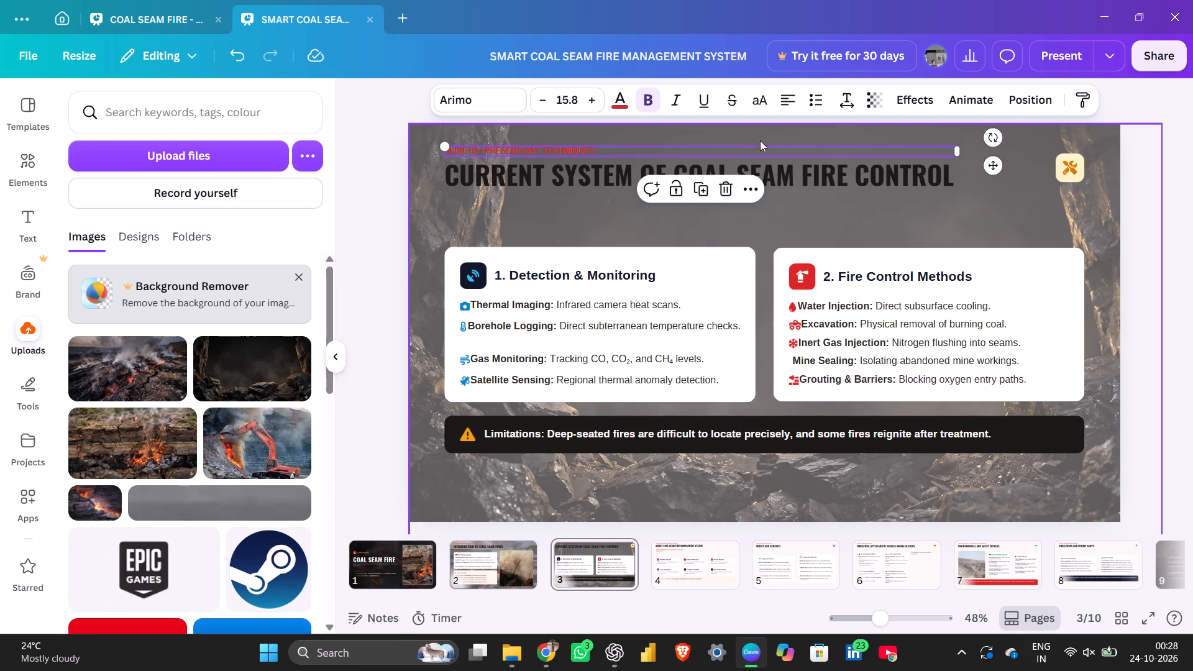
{"action": "left_click", "coordinate": [363, 214]}
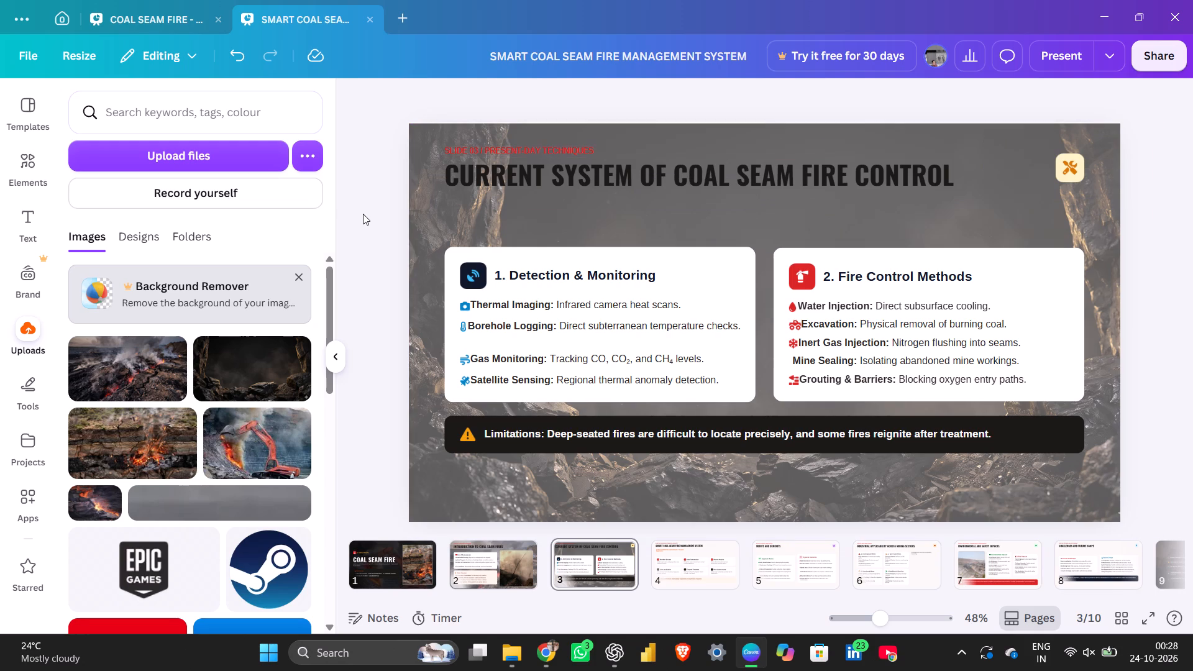
Using slide 2's layout for comparison, move slide 3's title down into the gap between the red slide label and the white cards.
{"action": "left_click", "coordinate": [514, 572]}
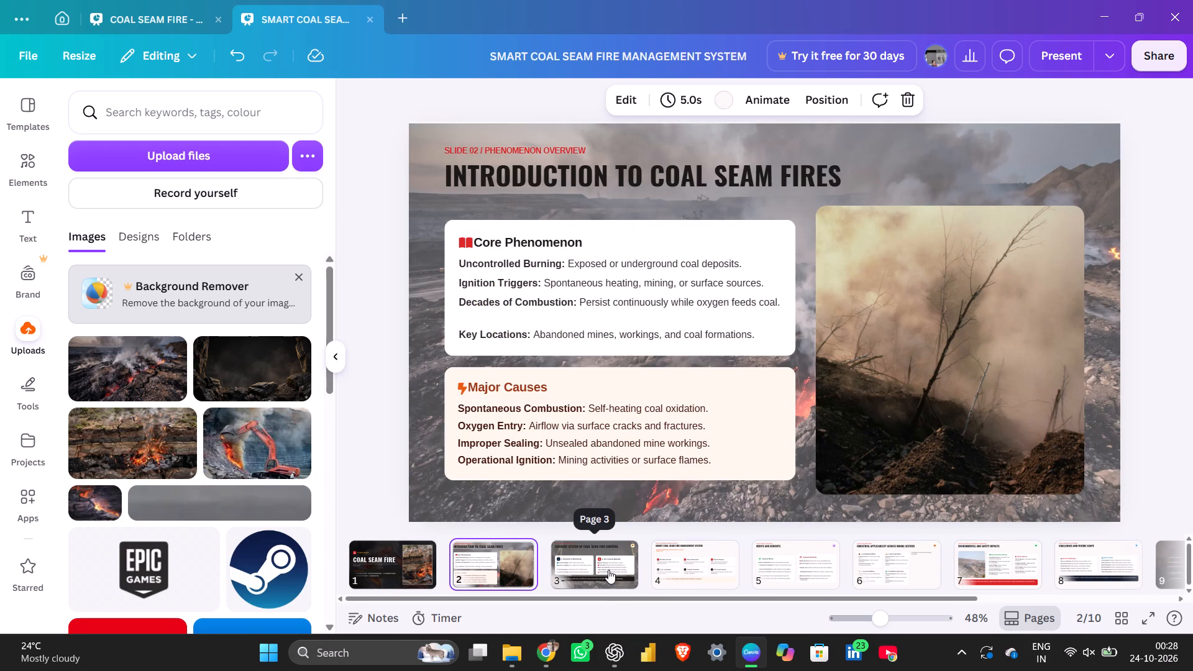
{"action": "left_click", "coordinate": [608, 570]}
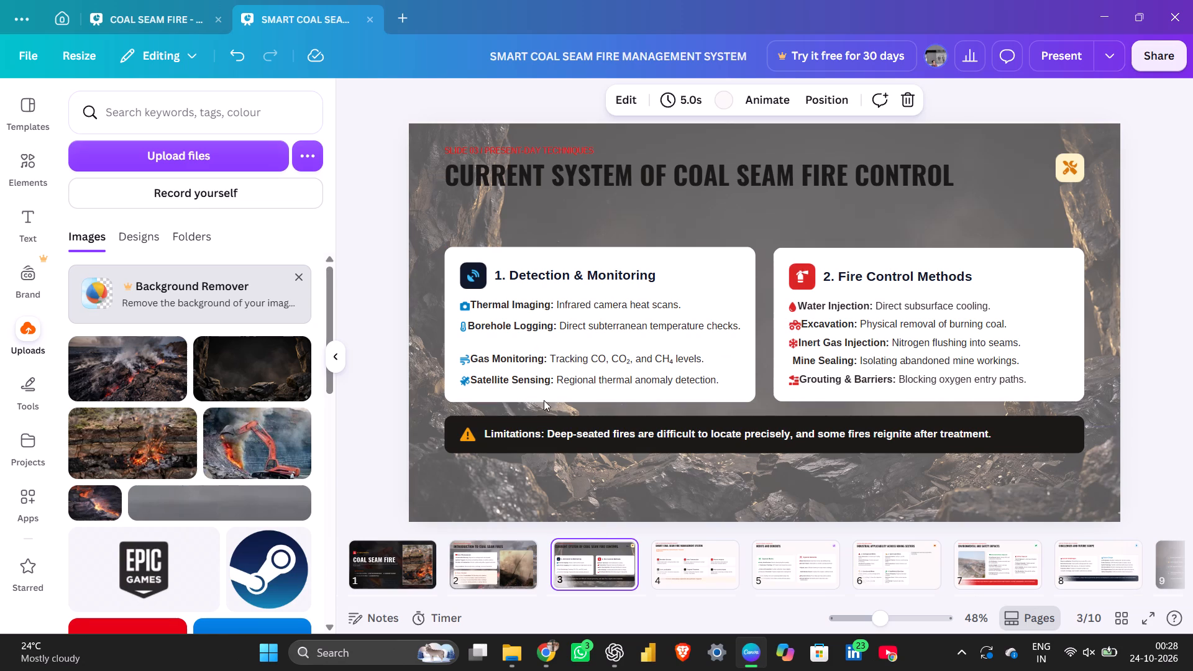
{"action": "double_click", "coordinate": [471, 183]}
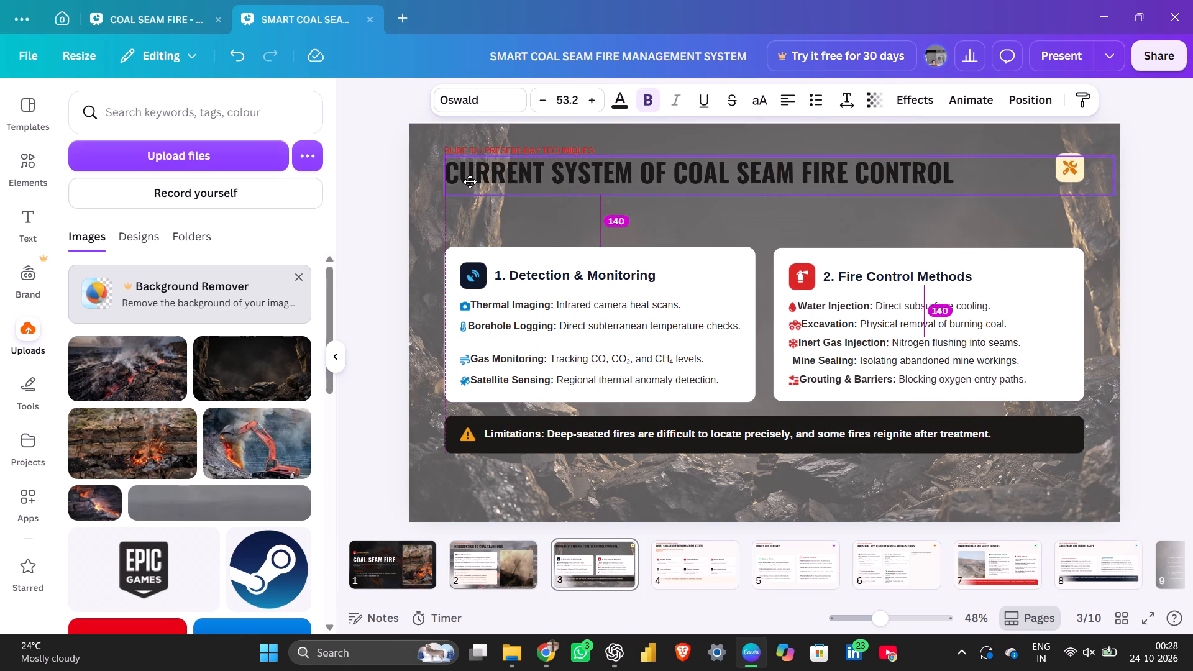
{"action": "left_click", "coordinate": [386, 232]}
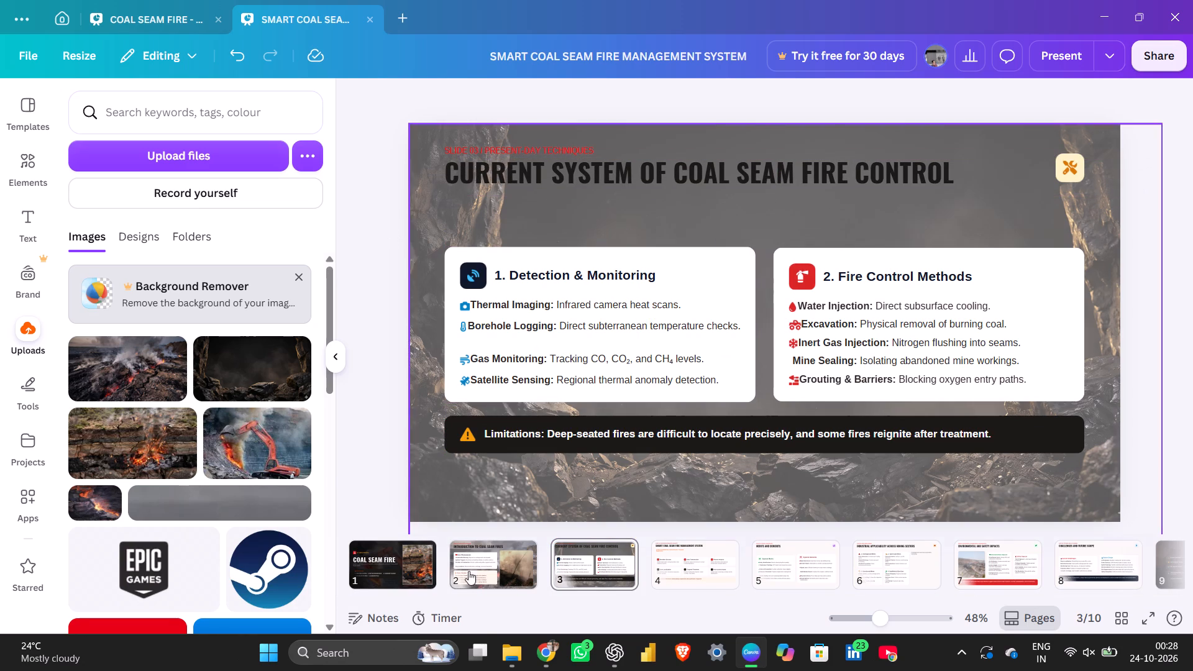
{"action": "left_click", "coordinate": [483, 583]}
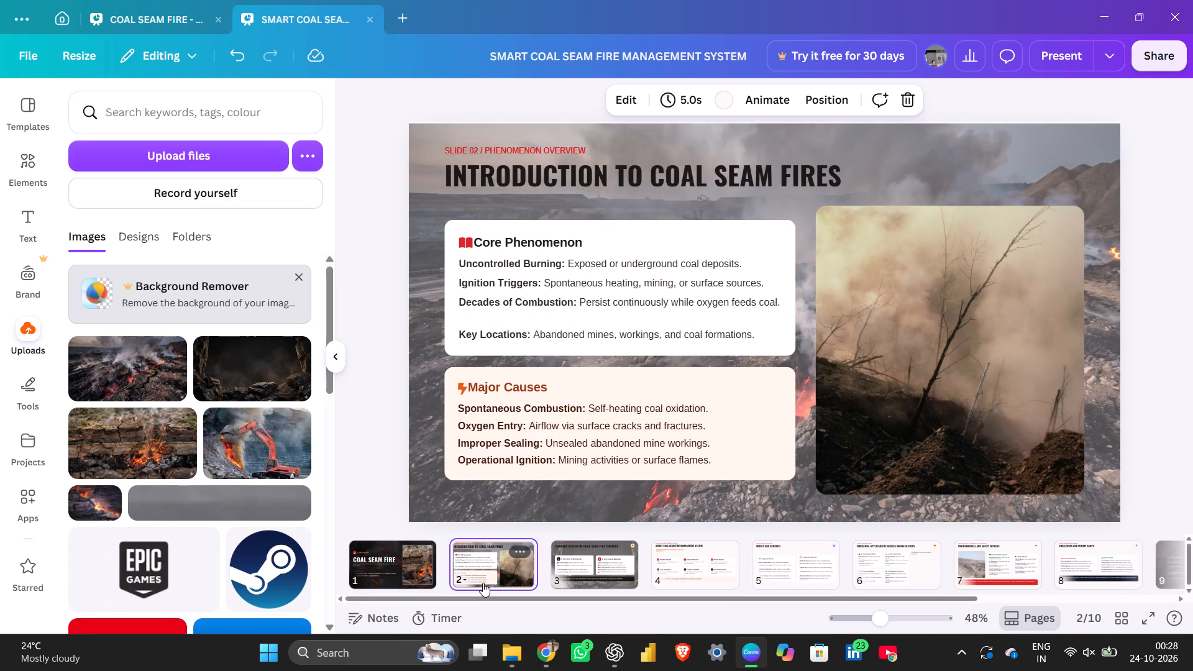
{"action": "left_click", "coordinate": [593, 585]}
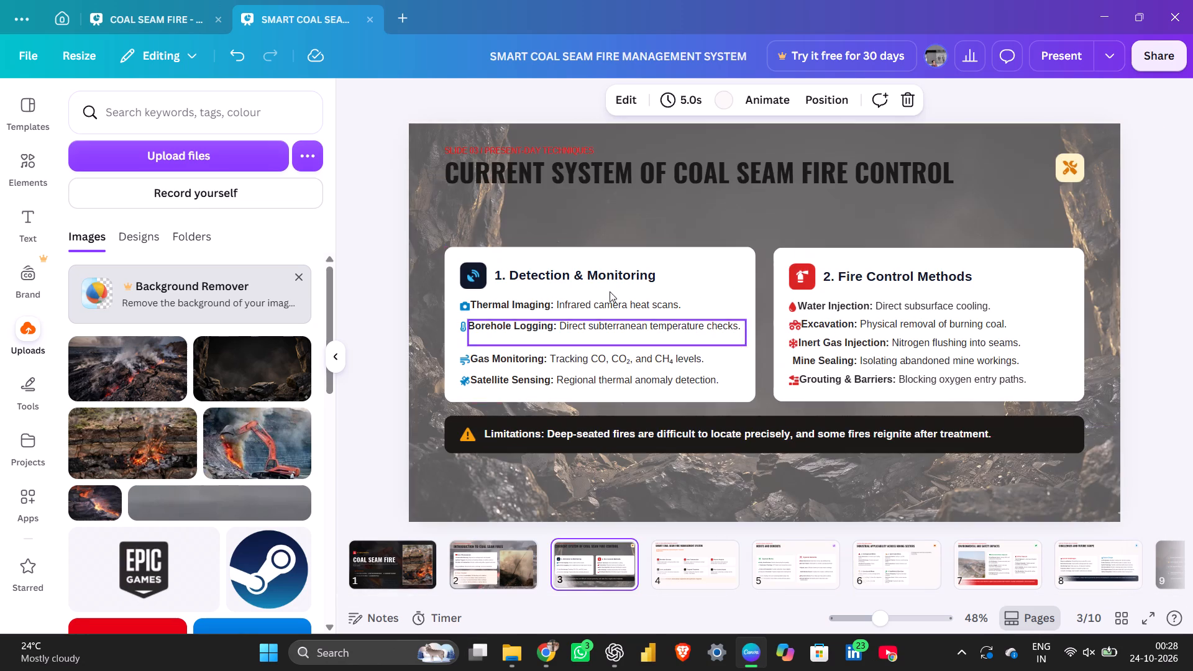
{"action": "left_click", "coordinate": [597, 177]}
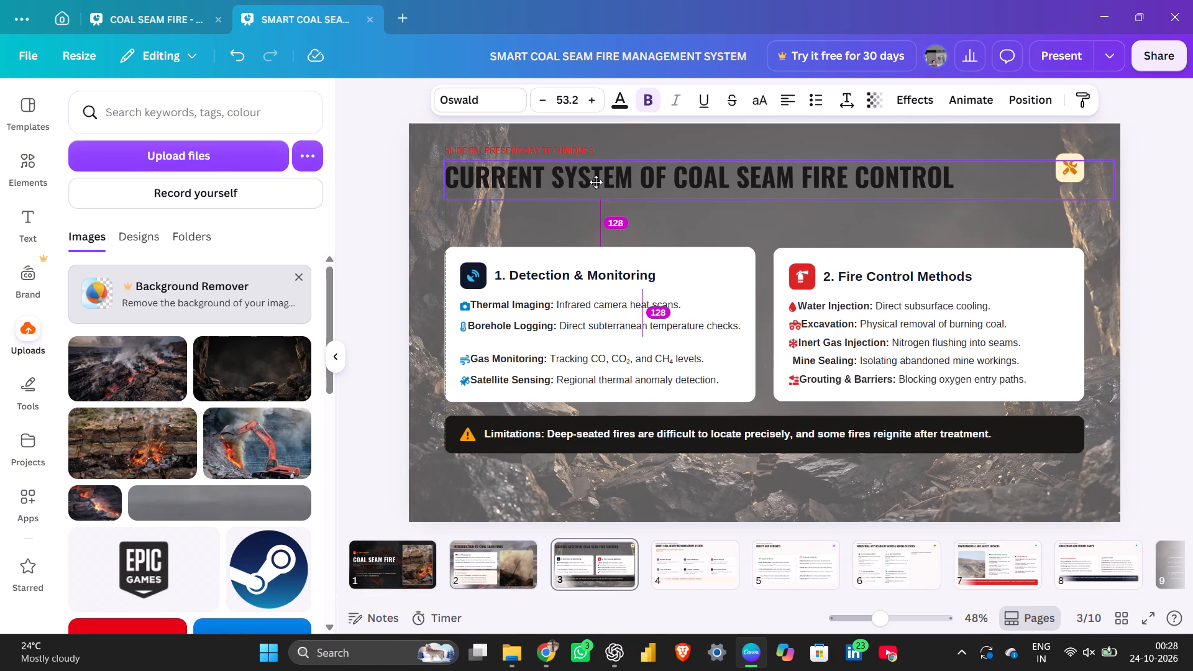
{"action": "left_click", "coordinate": [596, 182]}
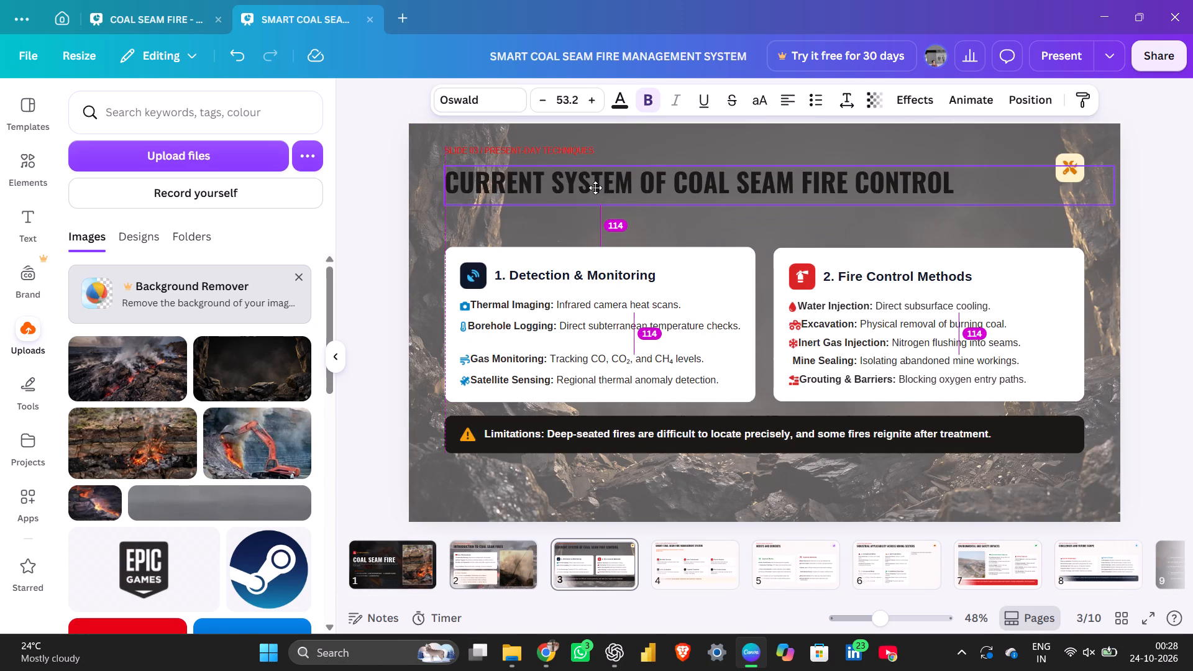
{"action": "left_click", "coordinate": [365, 220]}
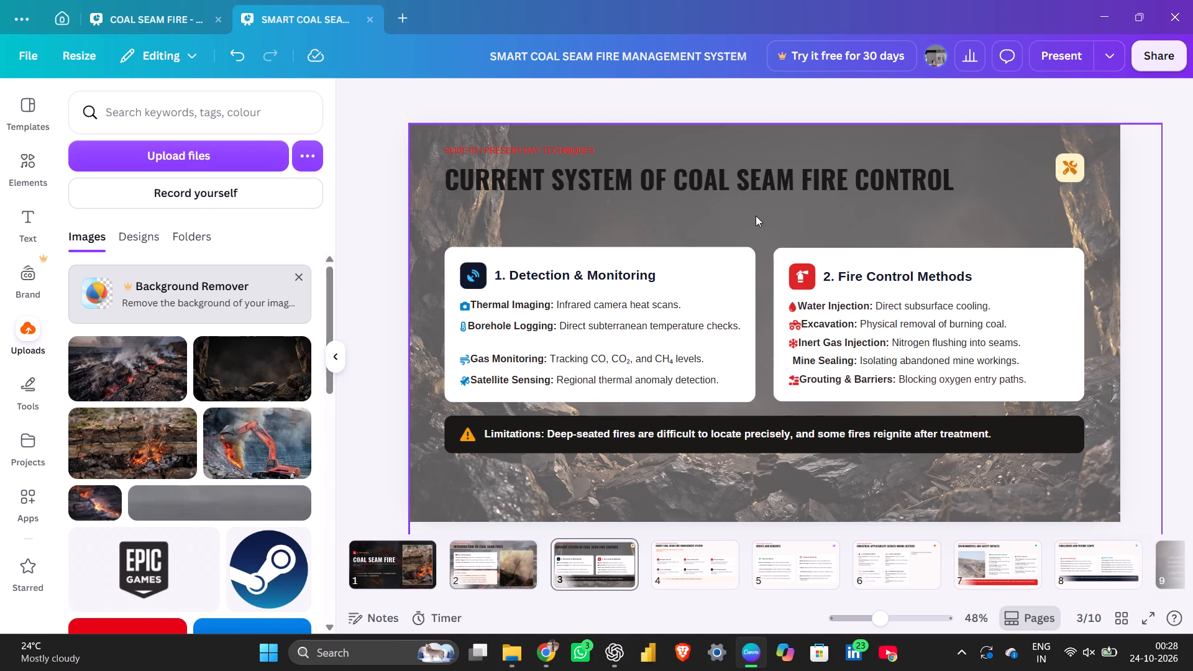
{"action": "left_click_drag", "start_coordinate": [750, 192], "coordinate": [747, 206]}
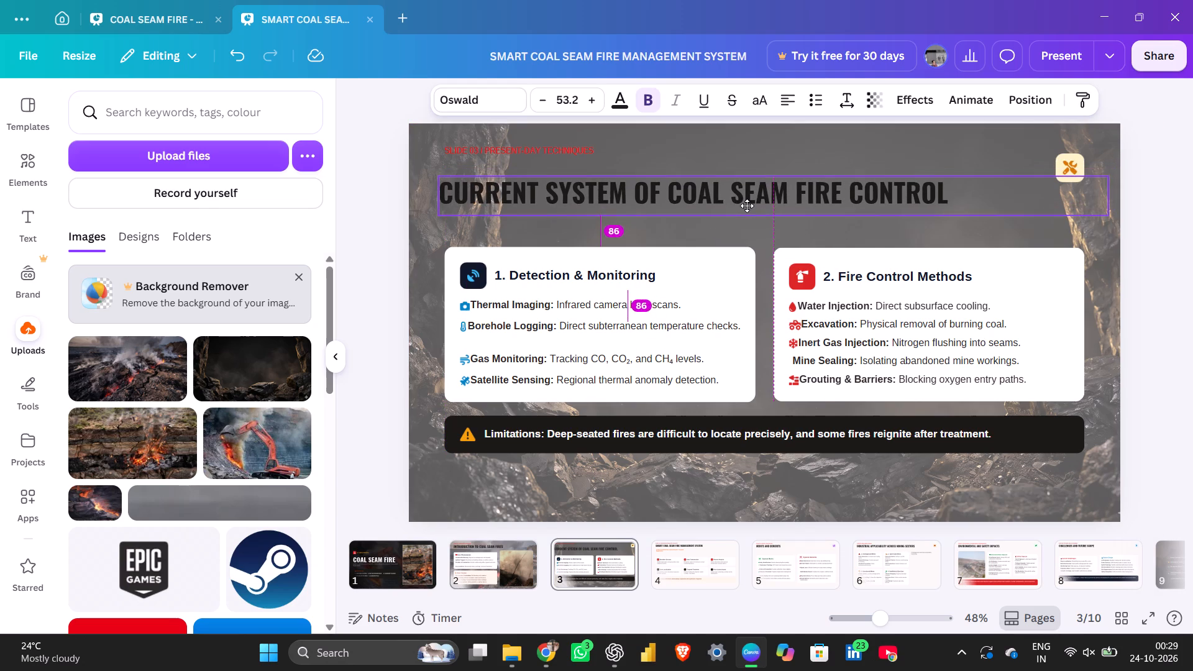
{"action": "left_click_drag", "start_coordinate": [747, 206], "coordinate": [754, 208]}
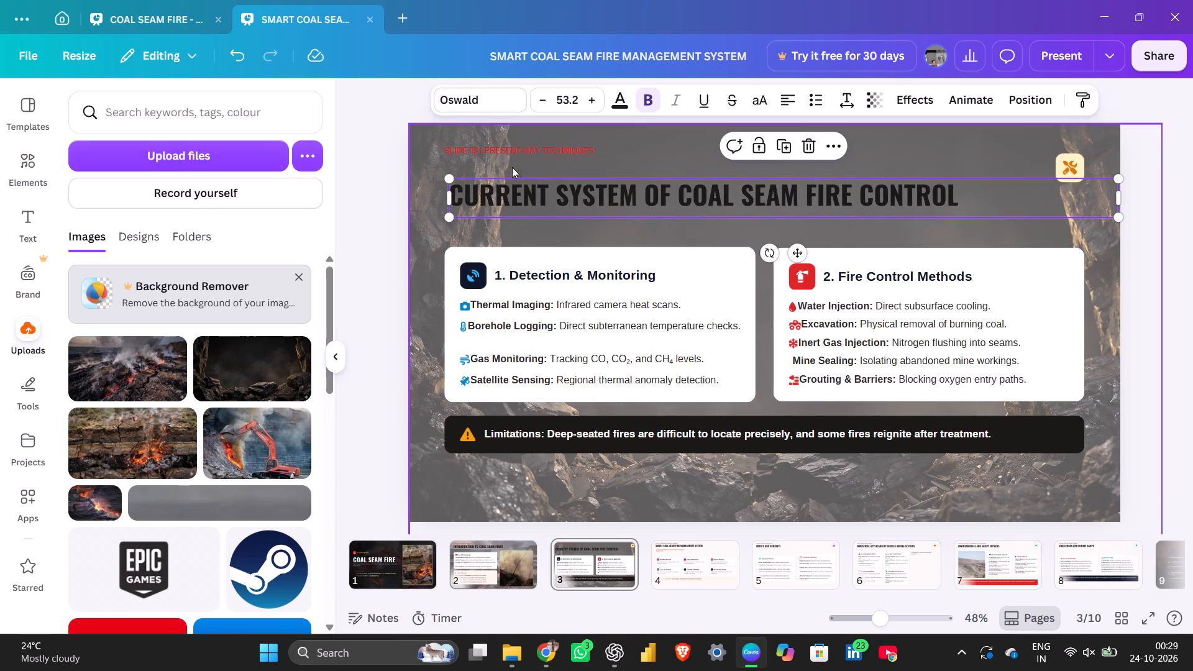
{"action": "left_click", "coordinate": [349, 211]}
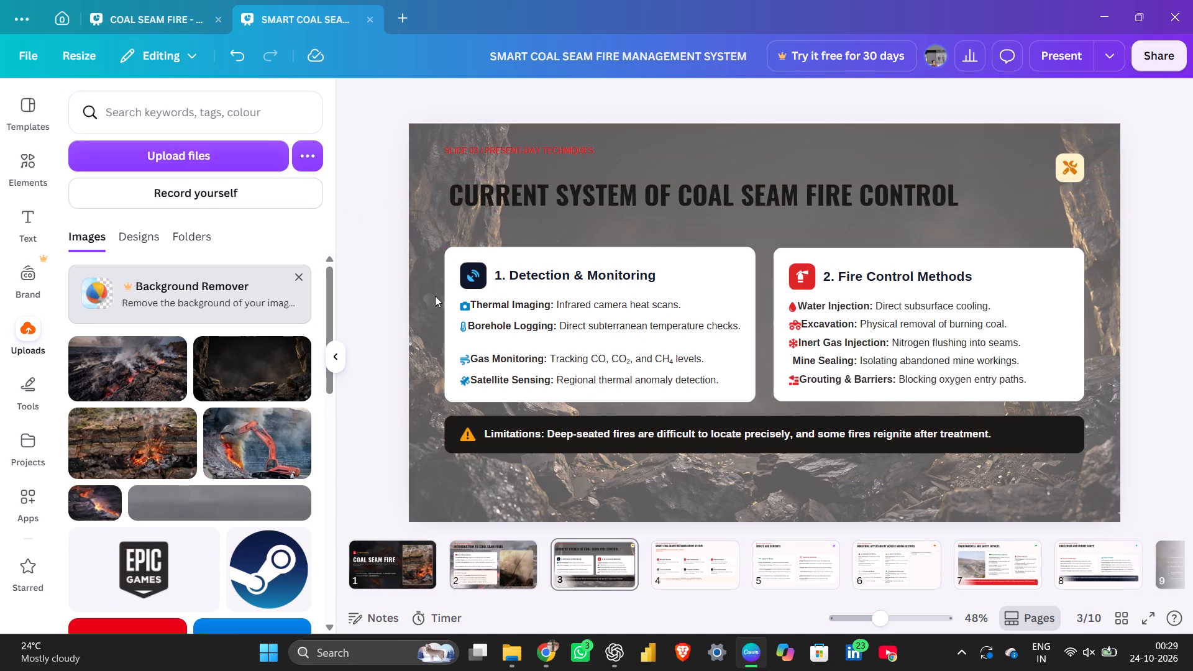
Review slides 1 to 4 to compare their backgrounds and title layouts.
{"action": "left_click", "coordinate": [512, 575]}
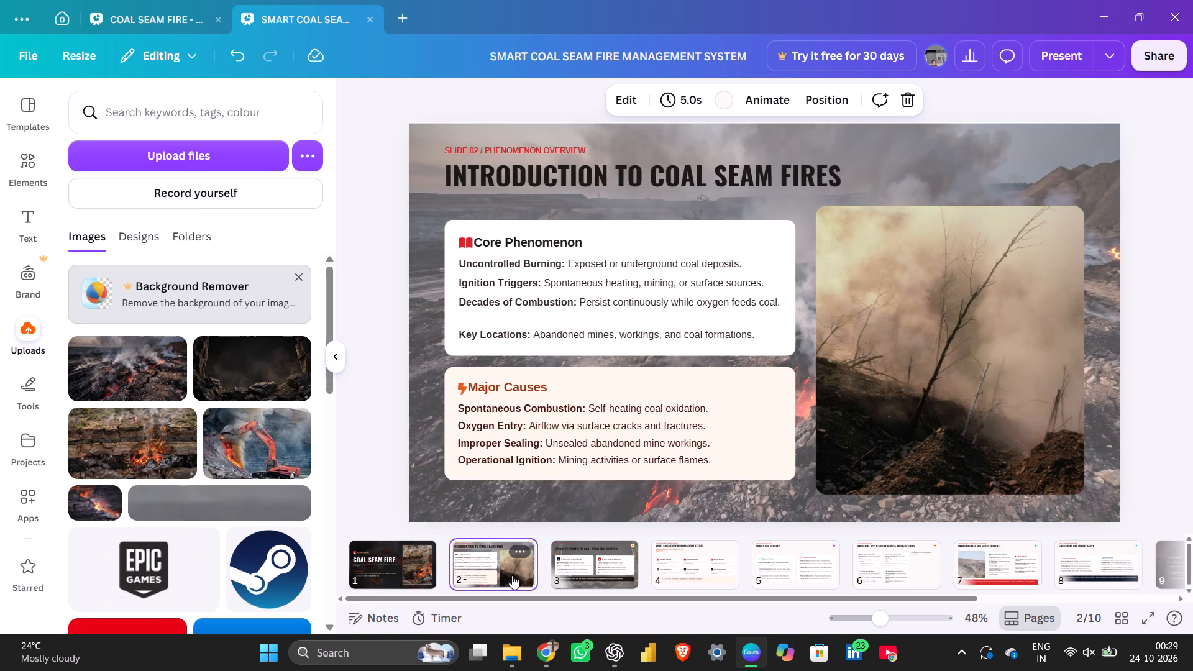
{"action": "left_click", "coordinate": [407, 549]}
{"action": "left_click", "coordinate": [469, 559]}
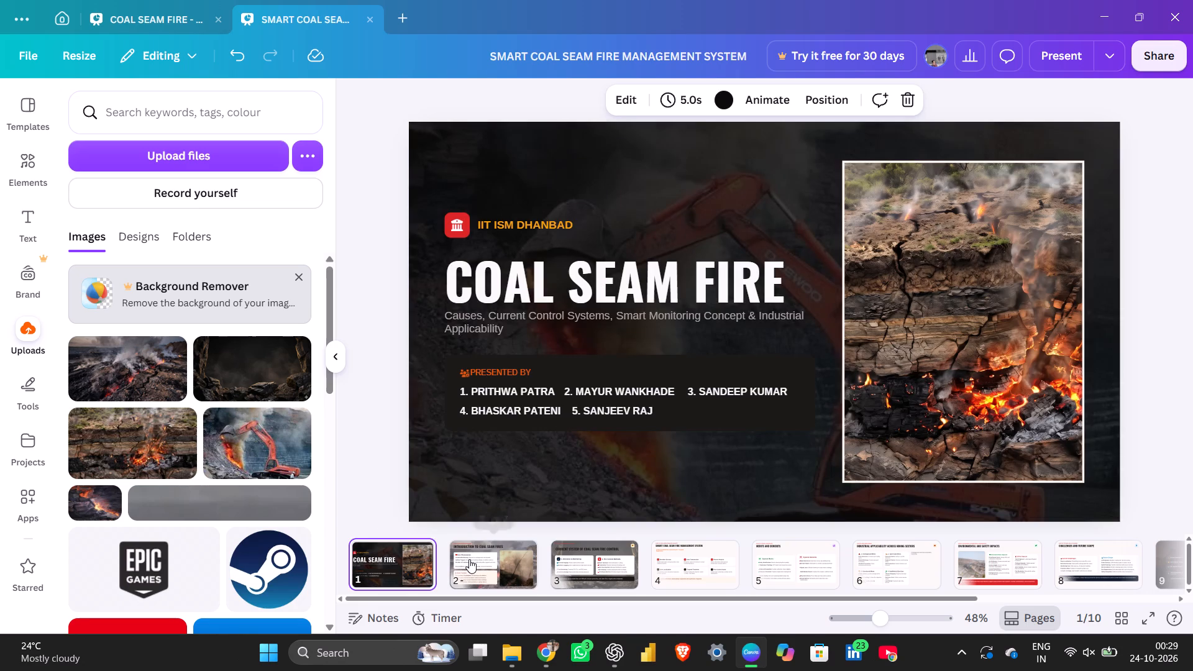
{"action": "left_click", "coordinate": [404, 540]}
{"action": "left_click", "coordinate": [509, 574]}
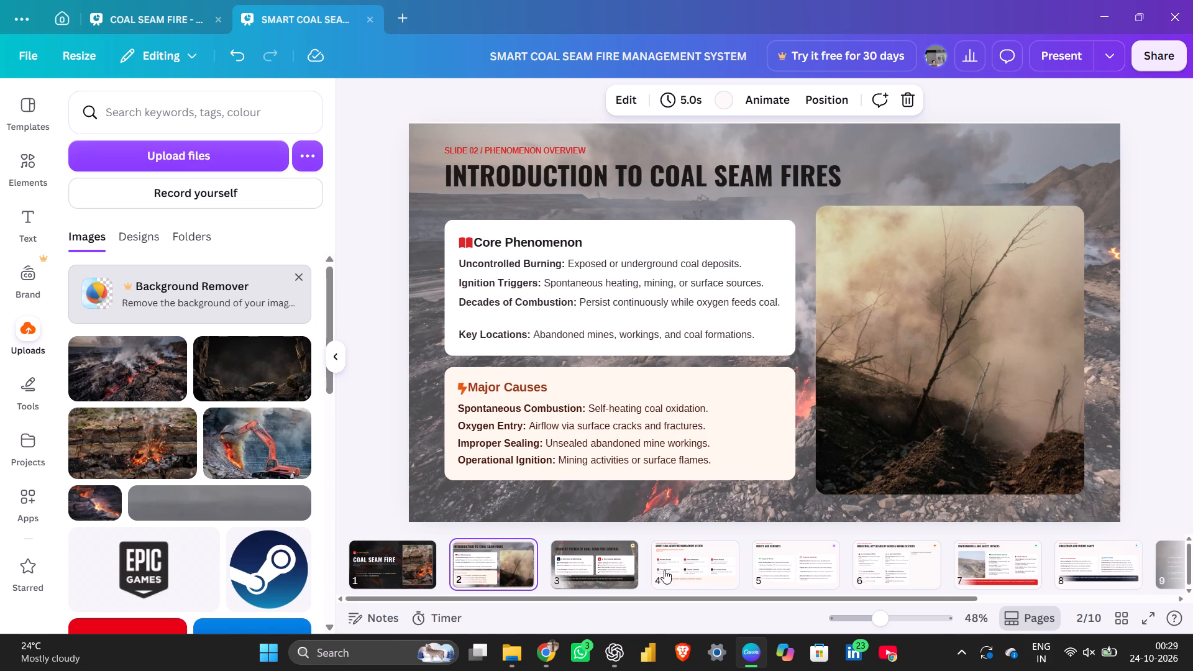
{"action": "left_click", "coordinate": [600, 554]}
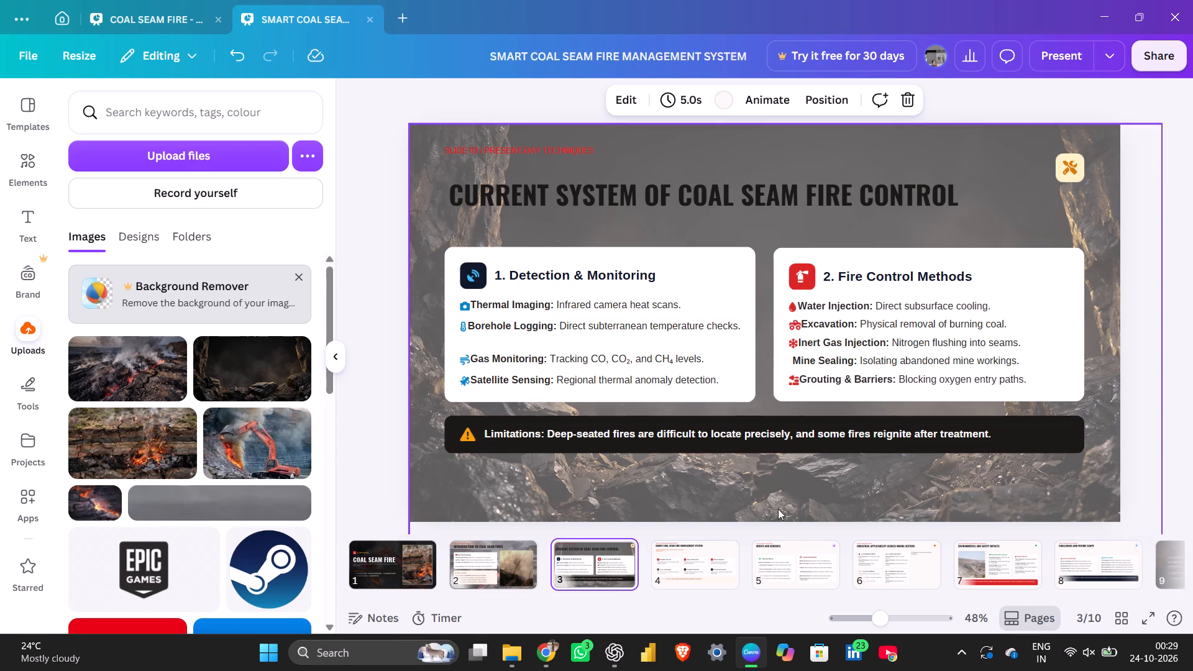
{"action": "left_click", "coordinate": [712, 560]}
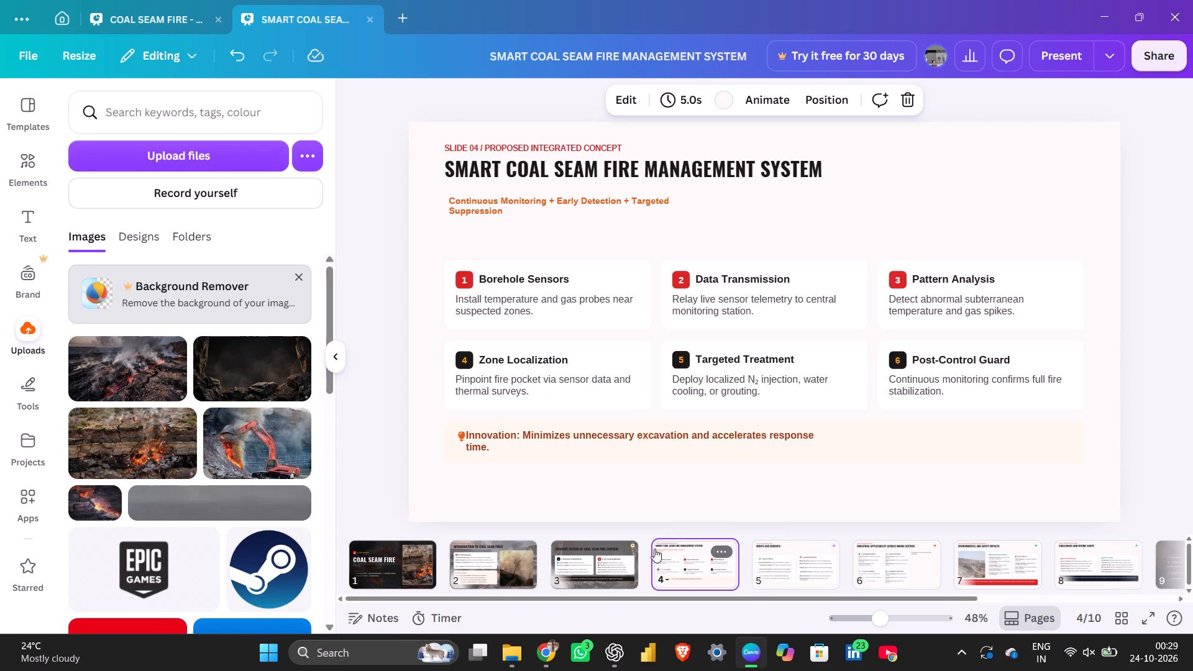
{"action": "left_click", "coordinate": [620, 545]}
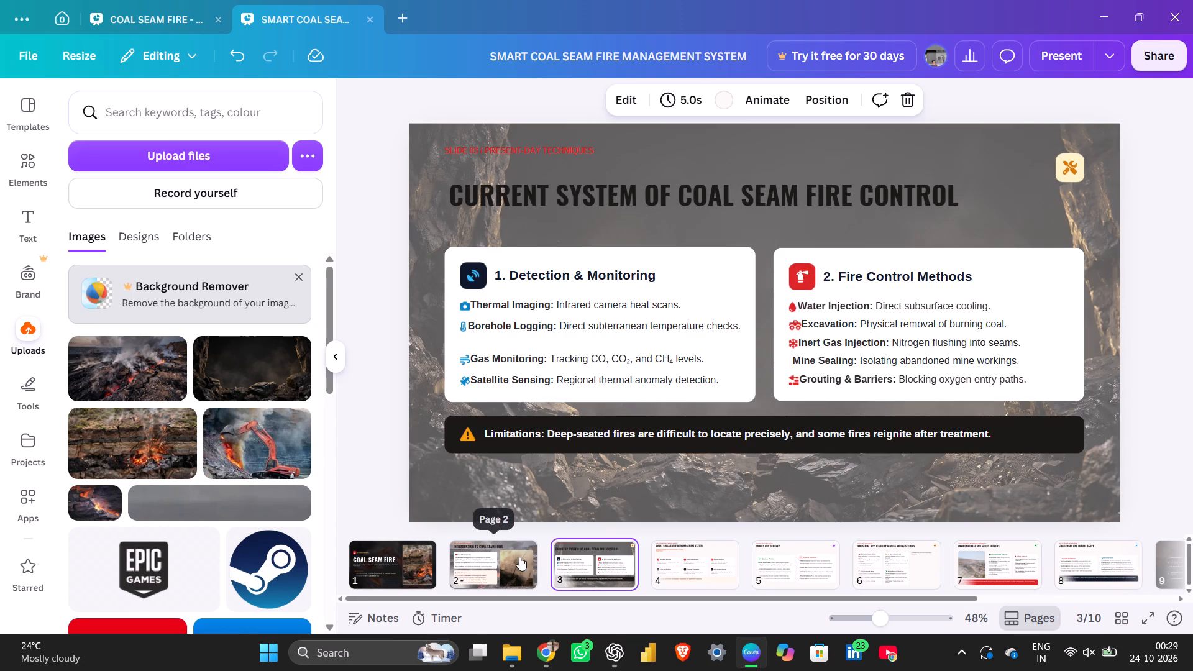
{"action": "left_click", "coordinate": [519, 557]}
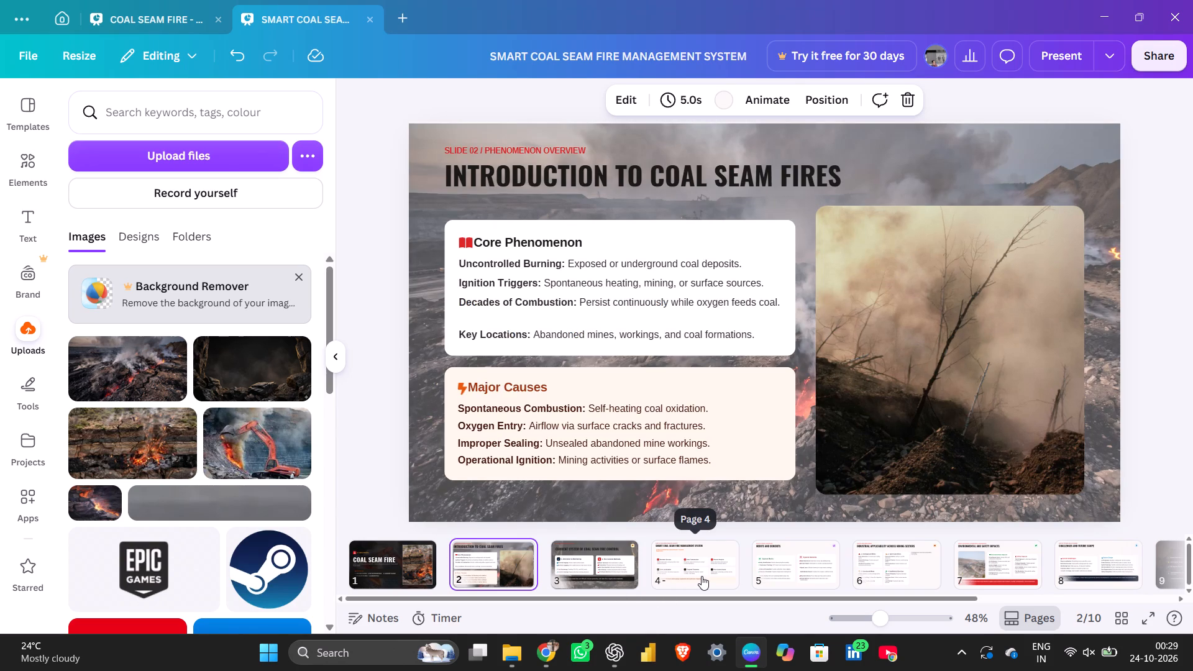
Add the dark rock-framed image to slide 4 as a background, enlarged to about 2033 px wide and sent to the back.
{"action": "left_click", "coordinate": [702, 576]}
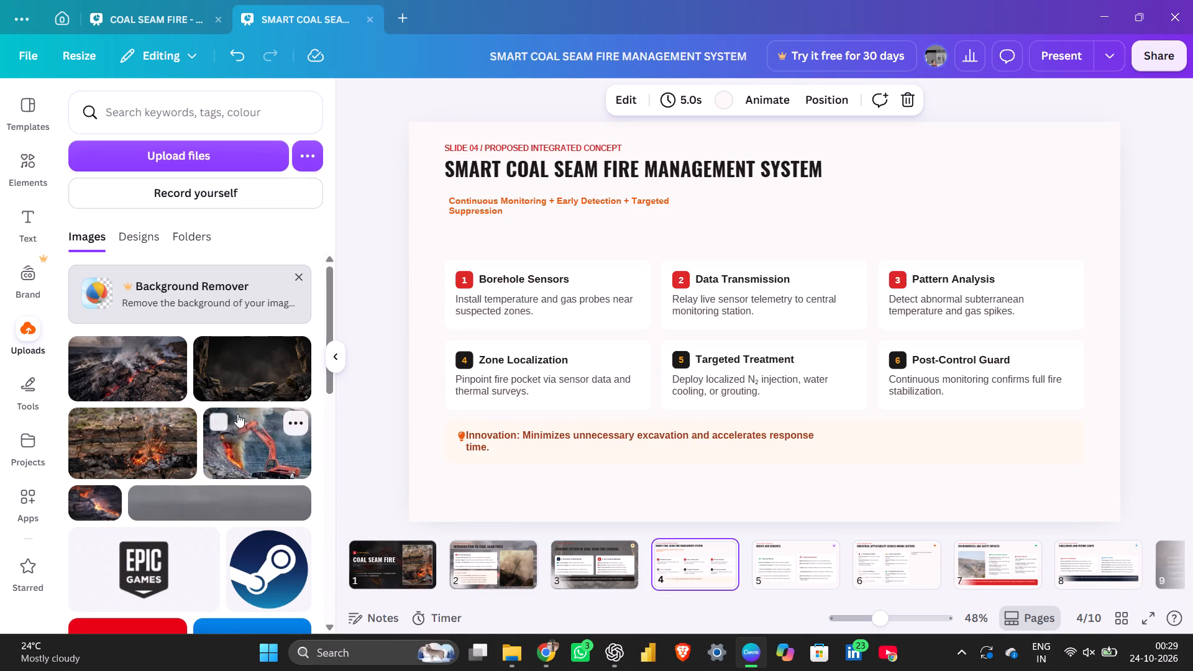
{"action": "left_click", "coordinate": [237, 385]}
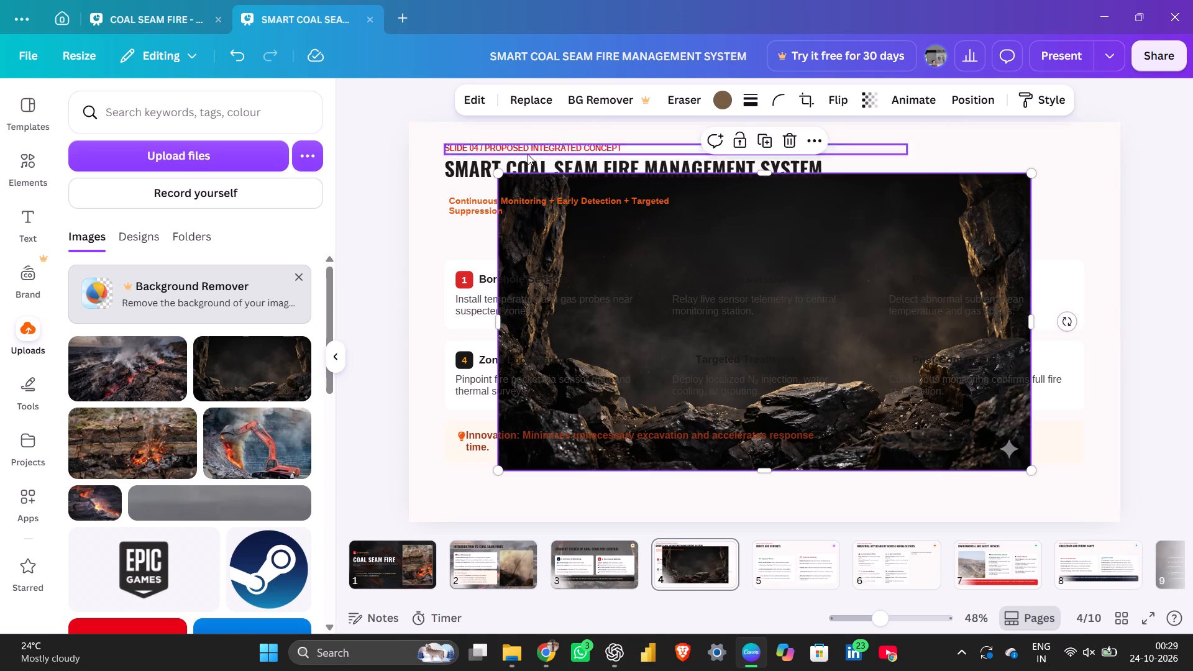
{"action": "left_click_drag", "start_coordinate": [501, 176], "coordinate": [411, 130]}
{"action": "left_click_drag", "start_coordinate": [1028, 470], "coordinate": [1147, 565]}
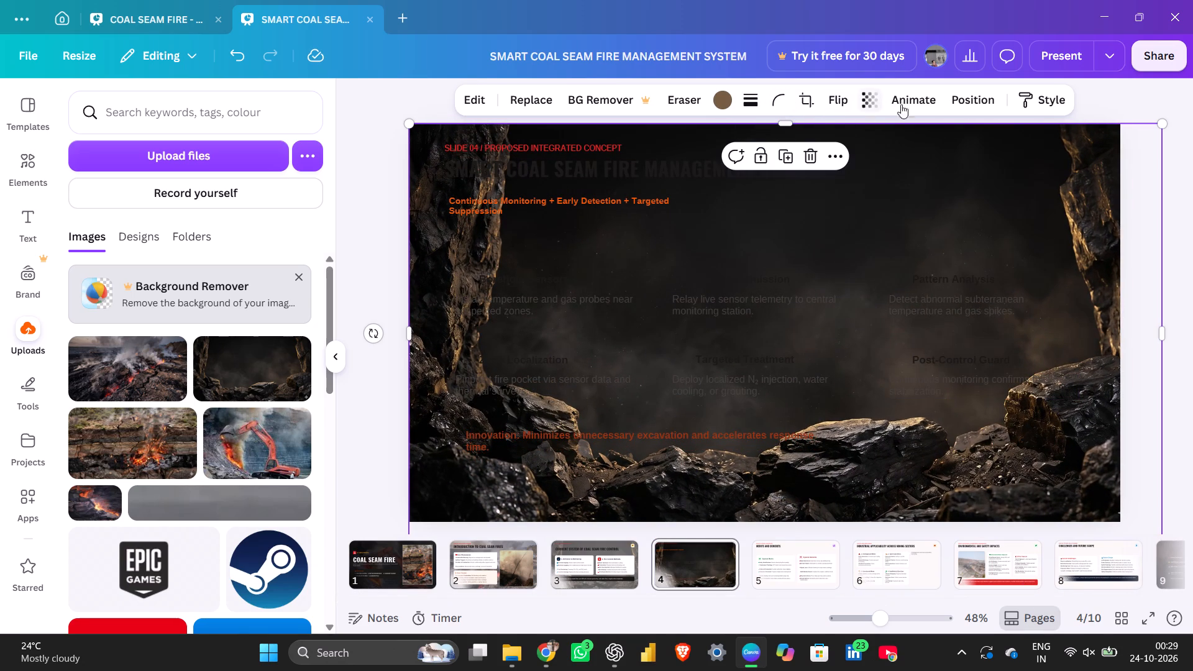
{"action": "left_click", "coordinate": [960, 104]}
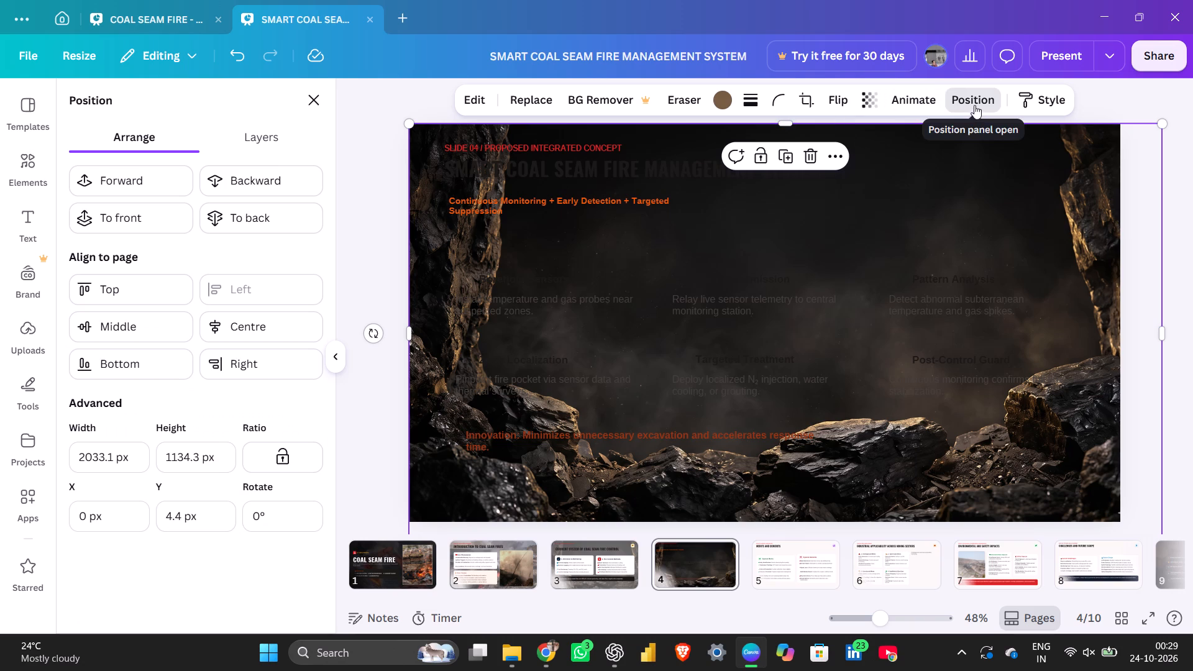
{"action": "left_click", "coordinate": [274, 222]}
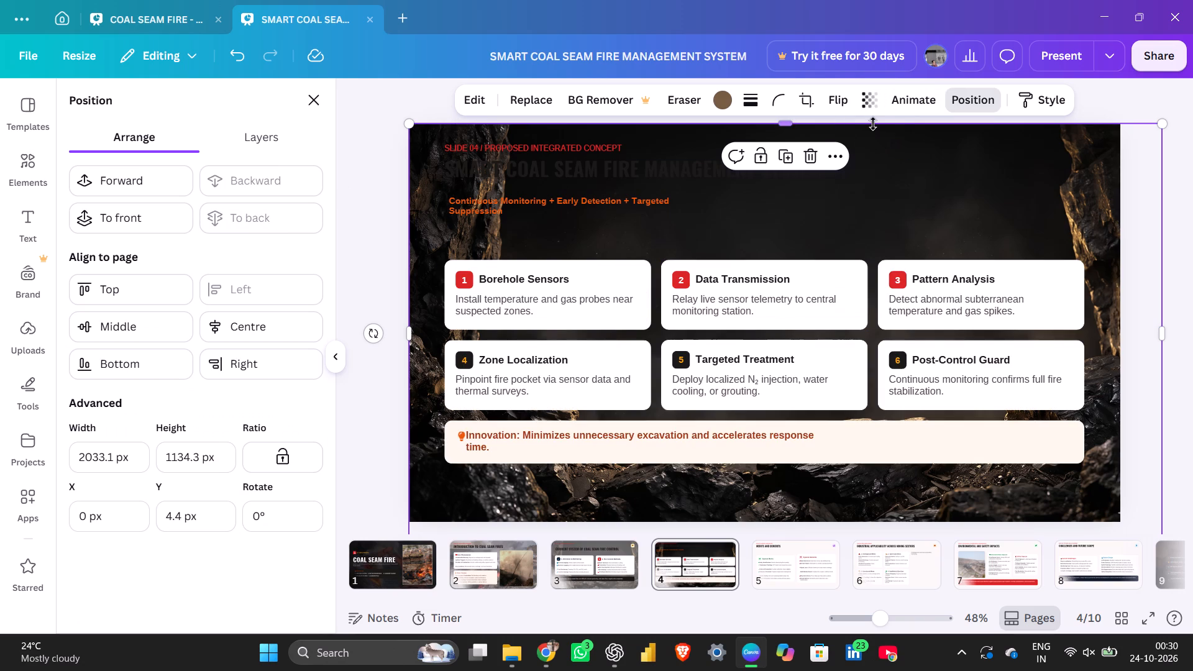
Set the transparency of slide 4's dark rock background image to 41.
{"action": "left_click", "coordinate": [872, 101]}
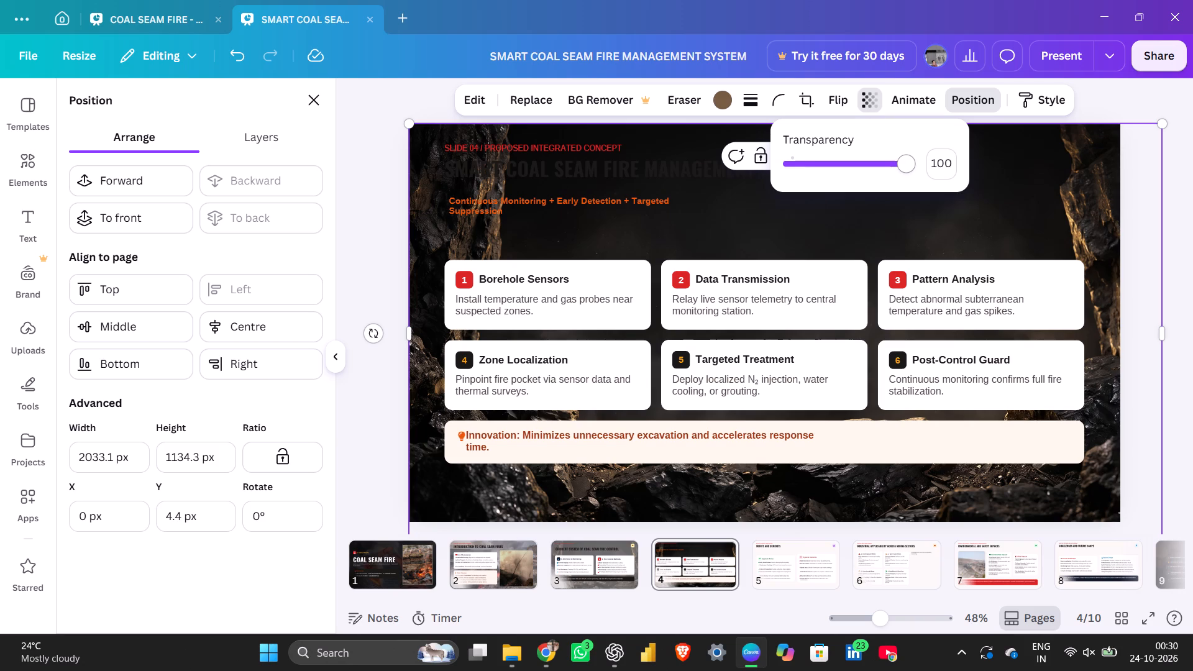
{"action": "left_click_drag", "start_coordinate": [904, 160], "coordinate": [809, 168]}
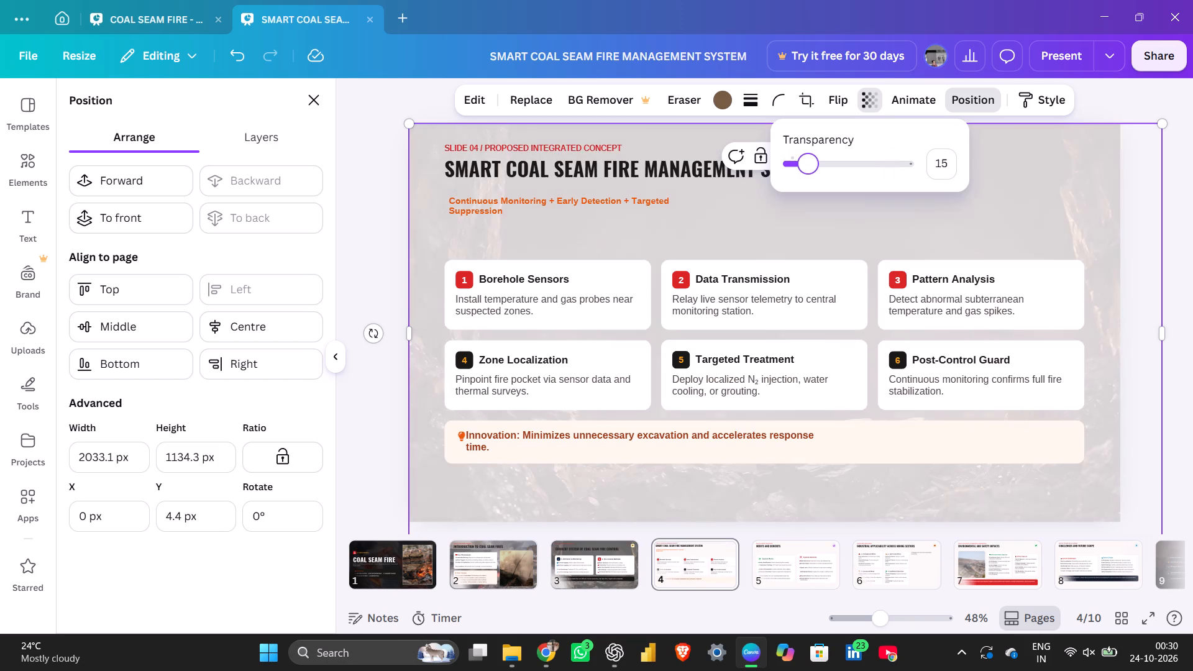
{"action": "left_click_drag", "start_coordinate": [809, 168], "coordinate": [812, 168]}
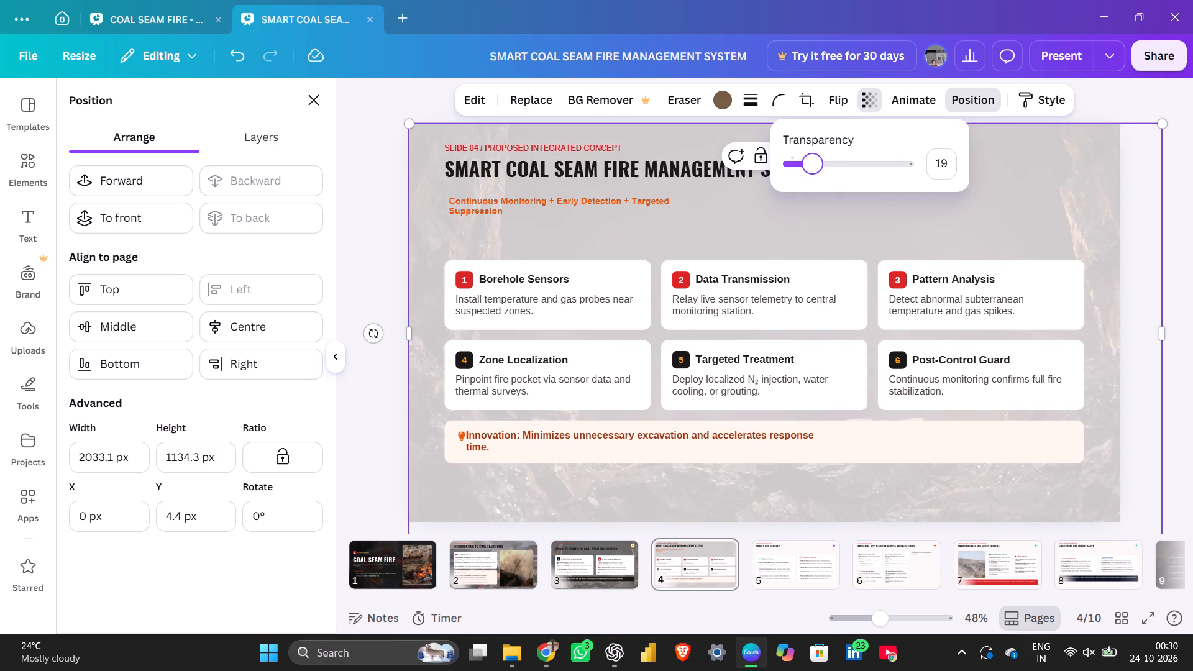
{"action": "left_click_drag", "start_coordinate": [812, 168], "coordinate": [814, 168]}
{"action": "left_click_drag", "start_coordinate": [814, 168], "coordinate": [838, 167]}
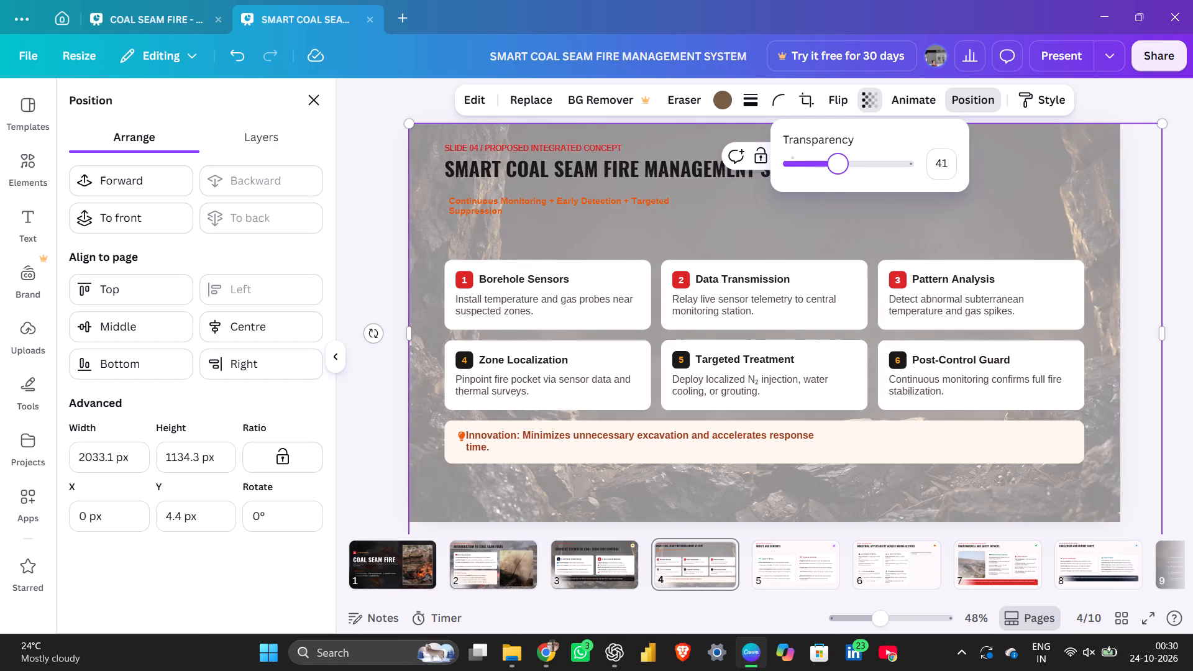
{"action": "left_click_drag", "start_coordinate": [838, 167], "coordinate": [838, 167]}
Compare slide 4's new background with slide 3's and slide 5's.
{"action": "left_click", "coordinate": [362, 194]}
{"action": "left_click", "coordinate": [362, 194]}
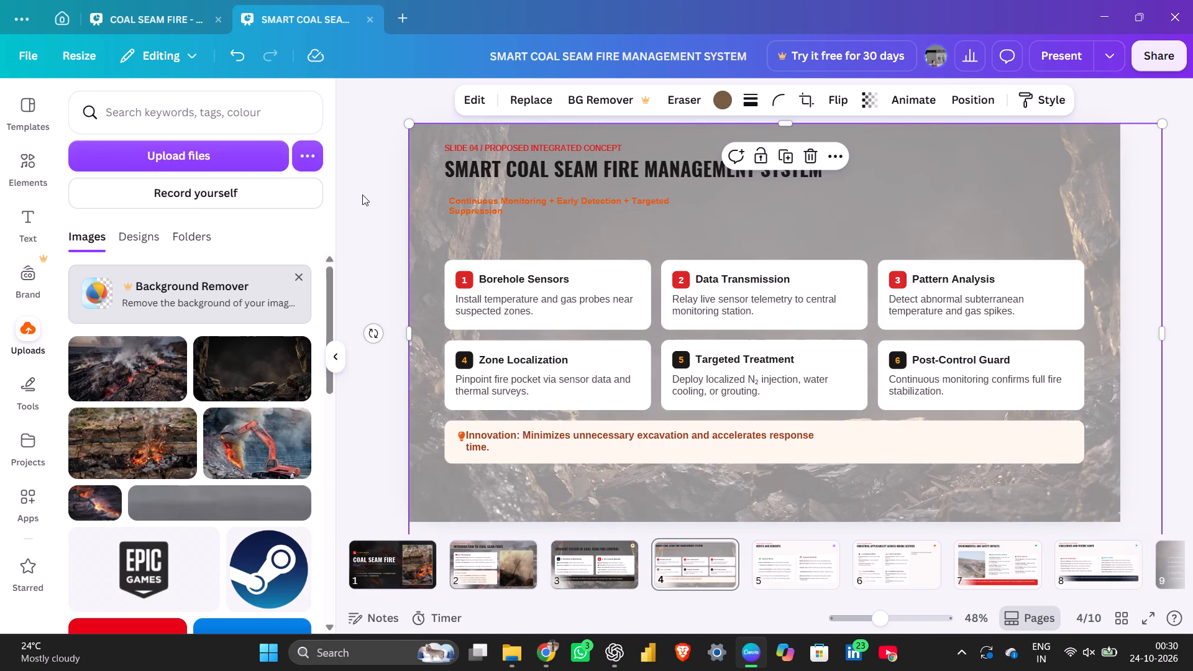
{"action": "left_click", "coordinate": [576, 570]}
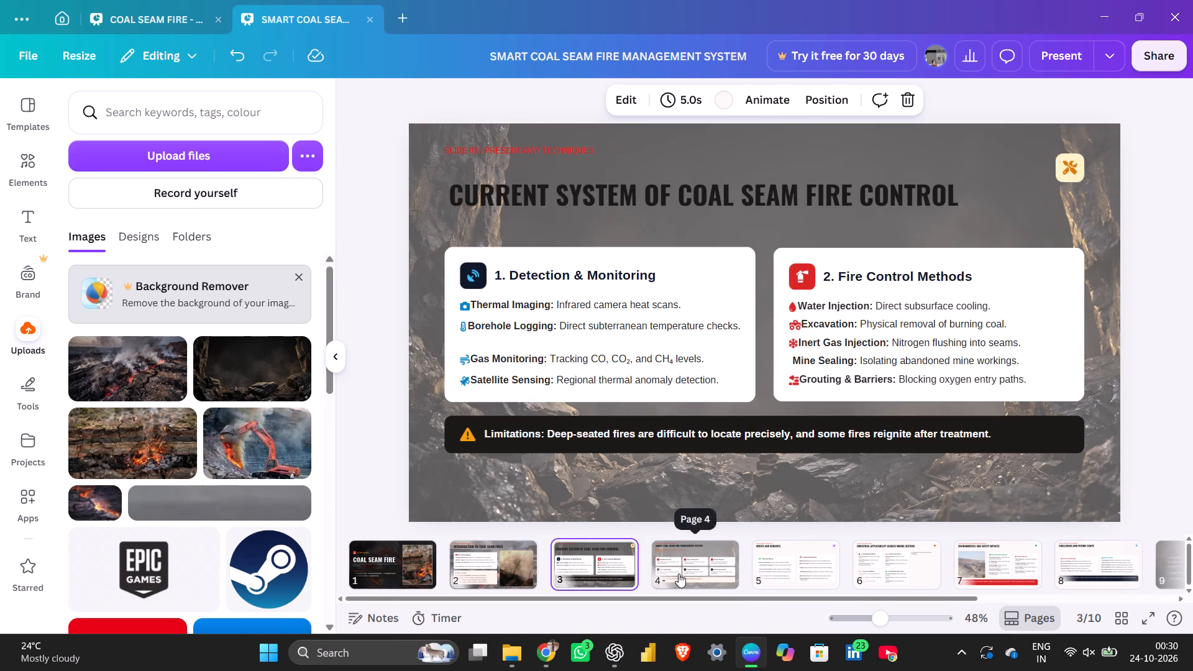
{"action": "left_click", "coordinate": [679, 573]}
{"action": "left_click", "coordinate": [583, 562]}
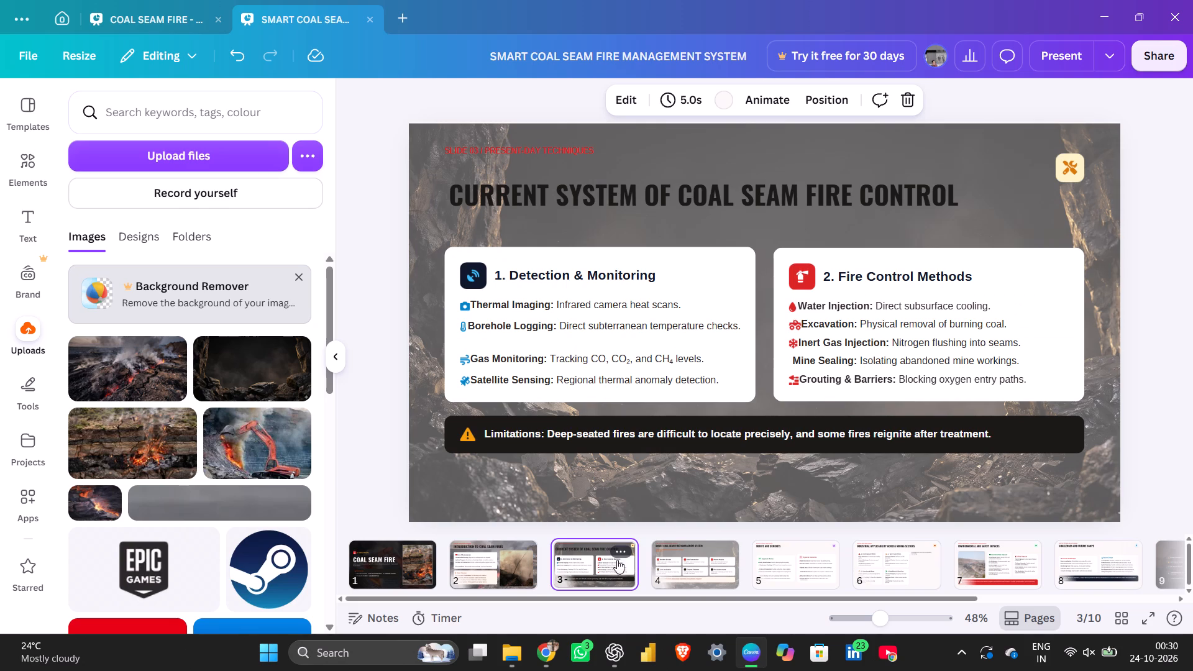
{"action": "left_click", "coordinate": [683, 570]}
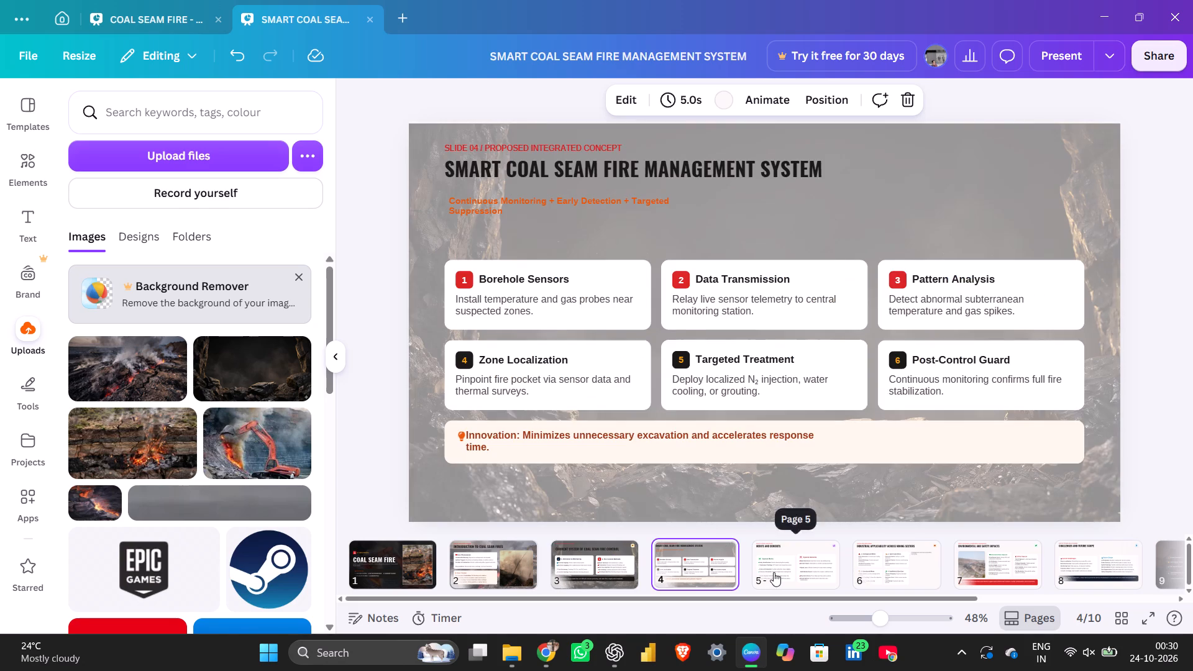
{"action": "left_click", "coordinate": [774, 572]}
{"action": "left_click", "coordinate": [698, 565]}
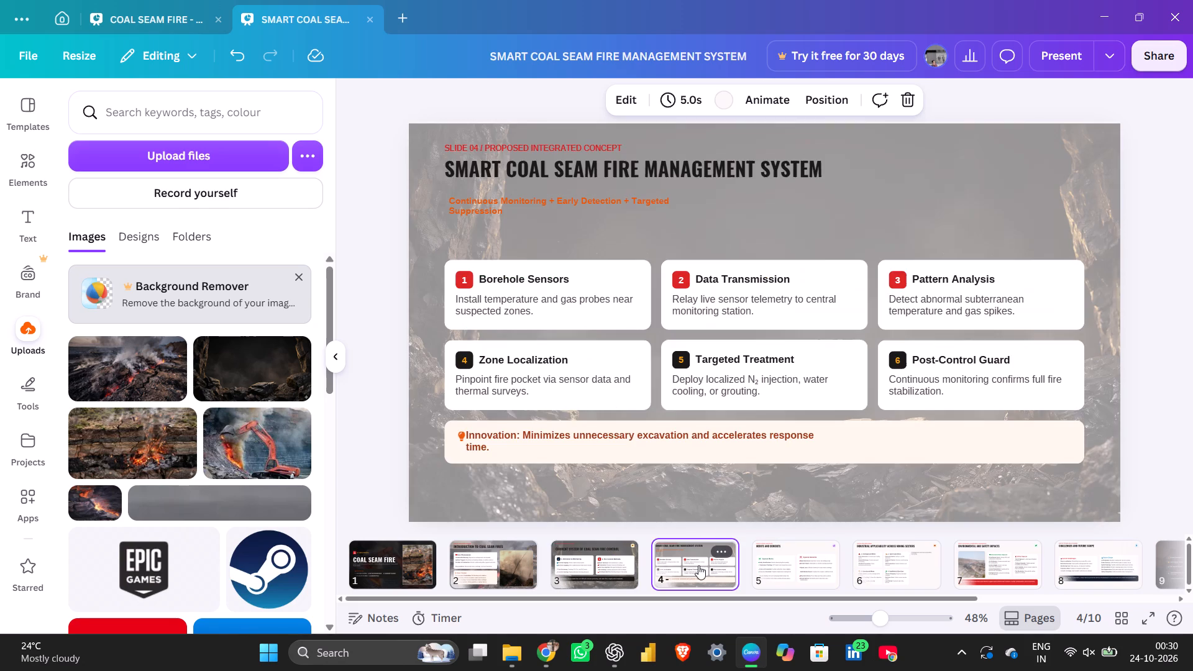
Change the text colour of slide 4's orange "Continuous Monitoring + Early Detection + Targeted Suppression" subtitle to white.
{"action": "left_click", "coordinate": [761, 226]}
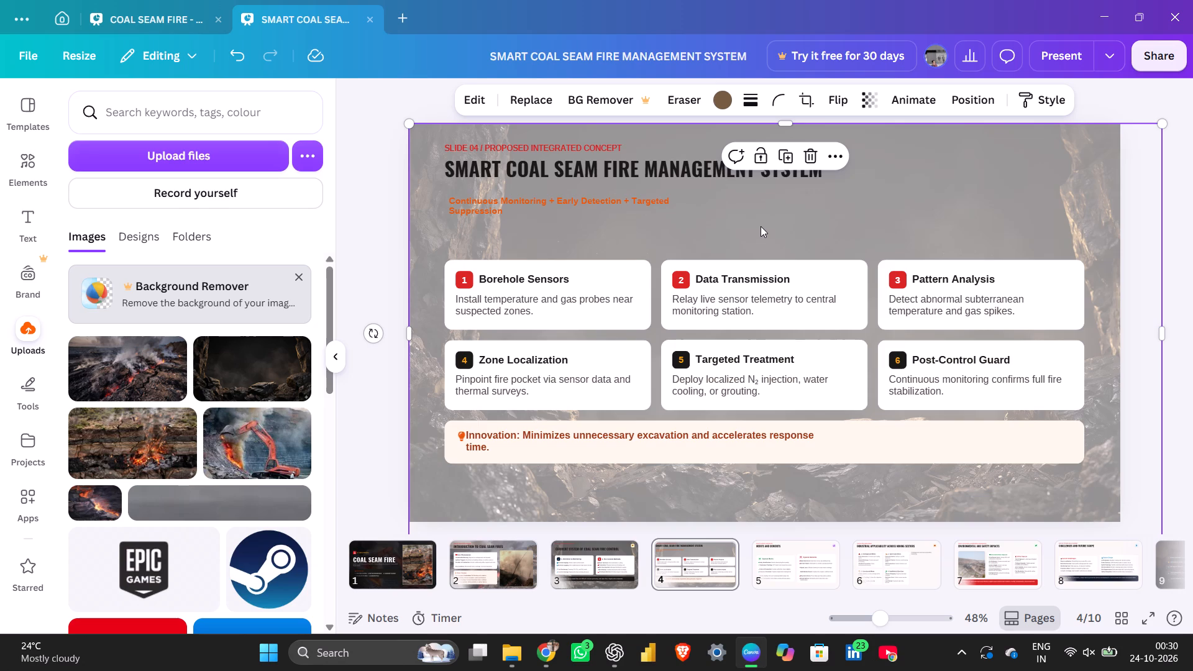
{"action": "left_click", "coordinate": [605, 196]}
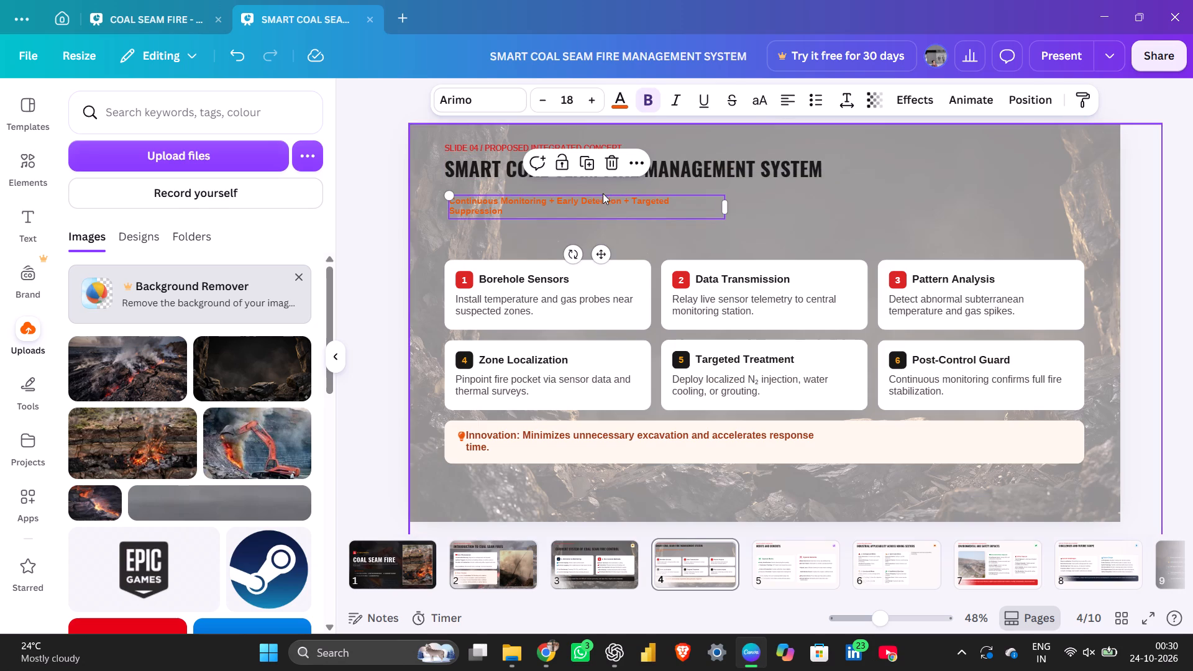
{"action": "left_click", "coordinate": [614, 96]}
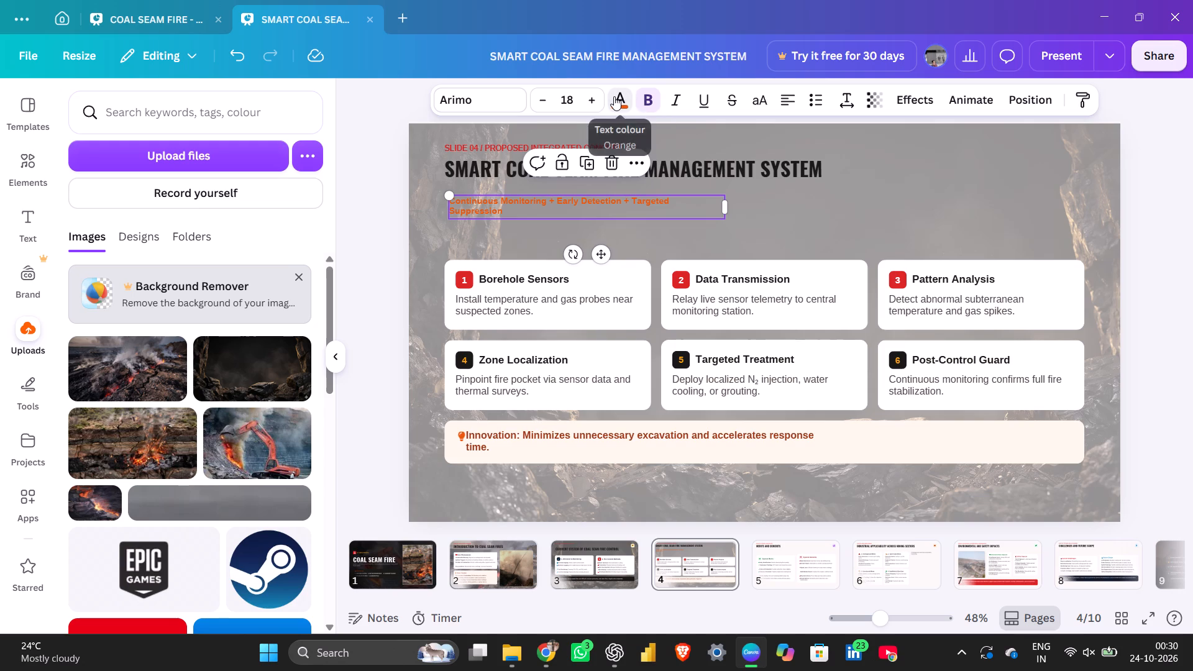
{"action": "left_click", "coordinate": [218, 240]}
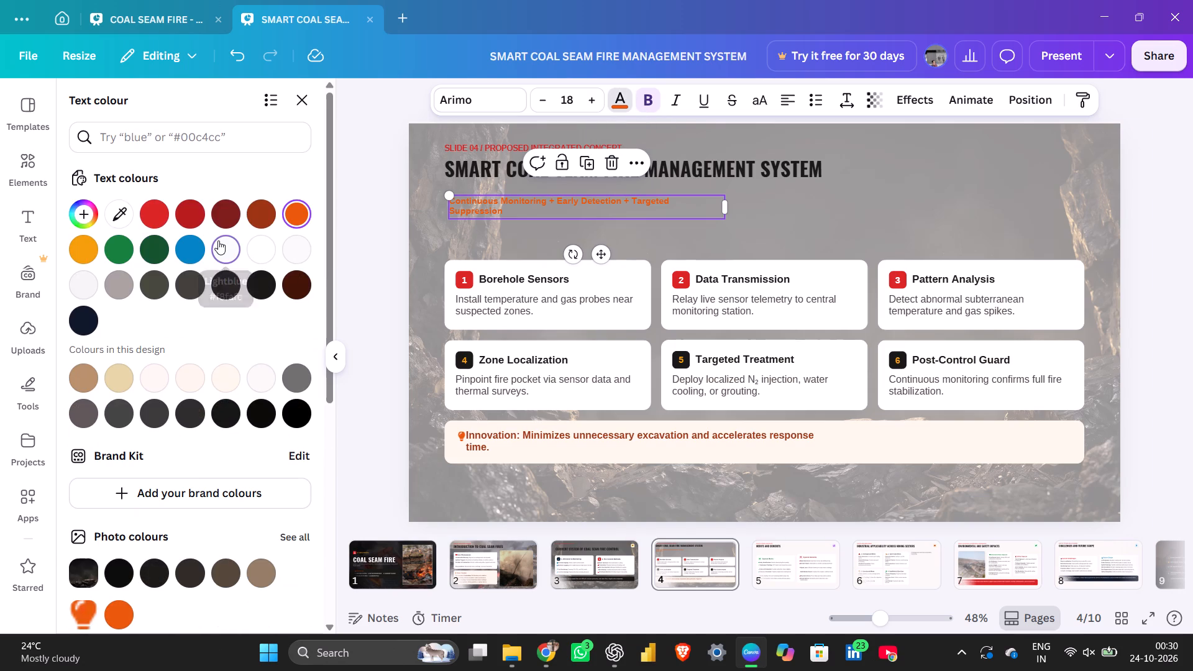
{"action": "left_click", "coordinate": [388, 151]}
{"action": "left_click", "coordinate": [388, 151]}
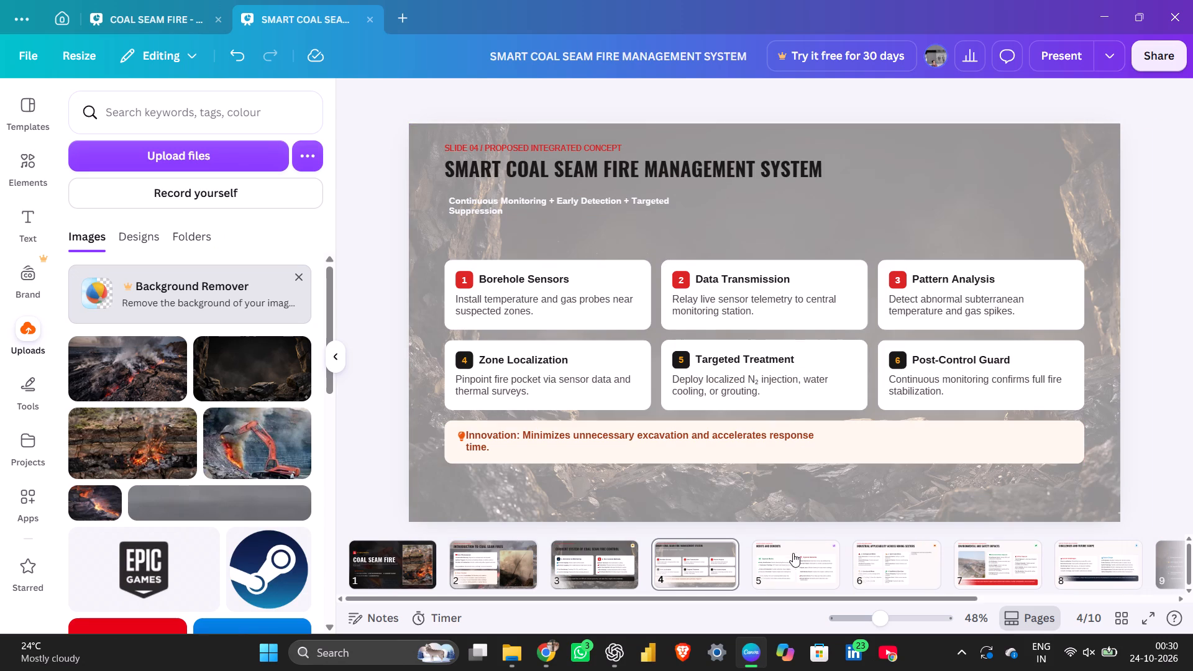
Using slide 3's background transparency as reference, set the transparency of slide 4's rock background image to about 61.
{"action": "left_click", "coordinate": [608, 576]}
{"action": "left_click", "coordinate": [677, 574]}
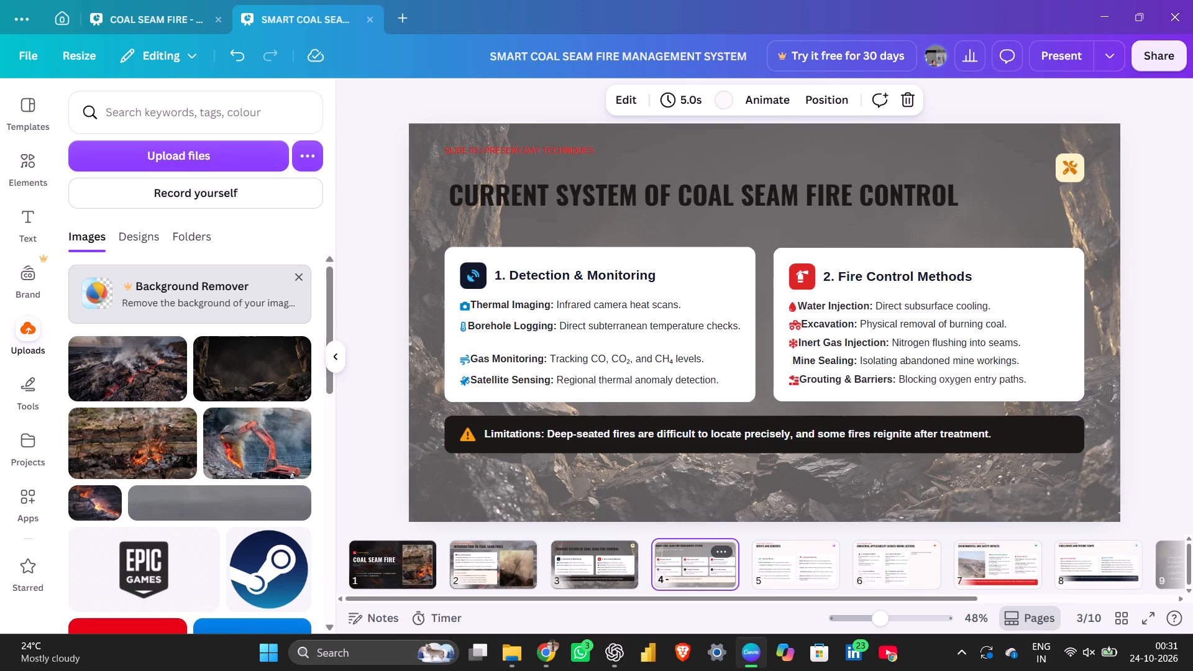
{"action": "left_click", "coordinate": [596, 560]}
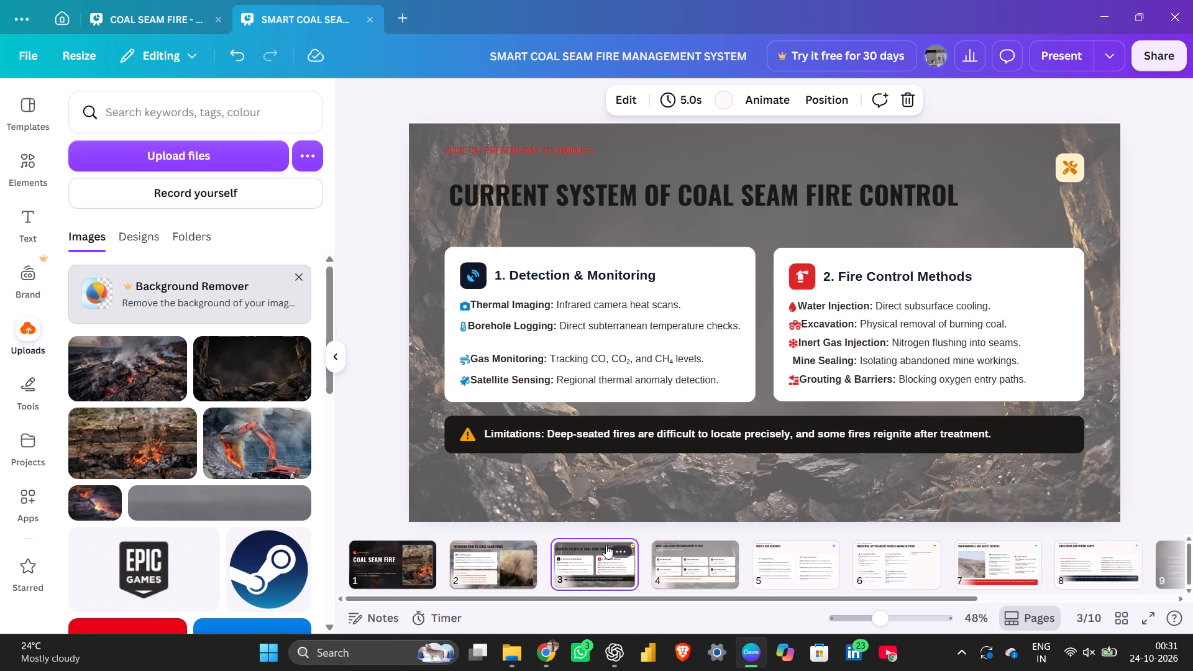
{"action": "left_click", "coordinate": [693, 468]}
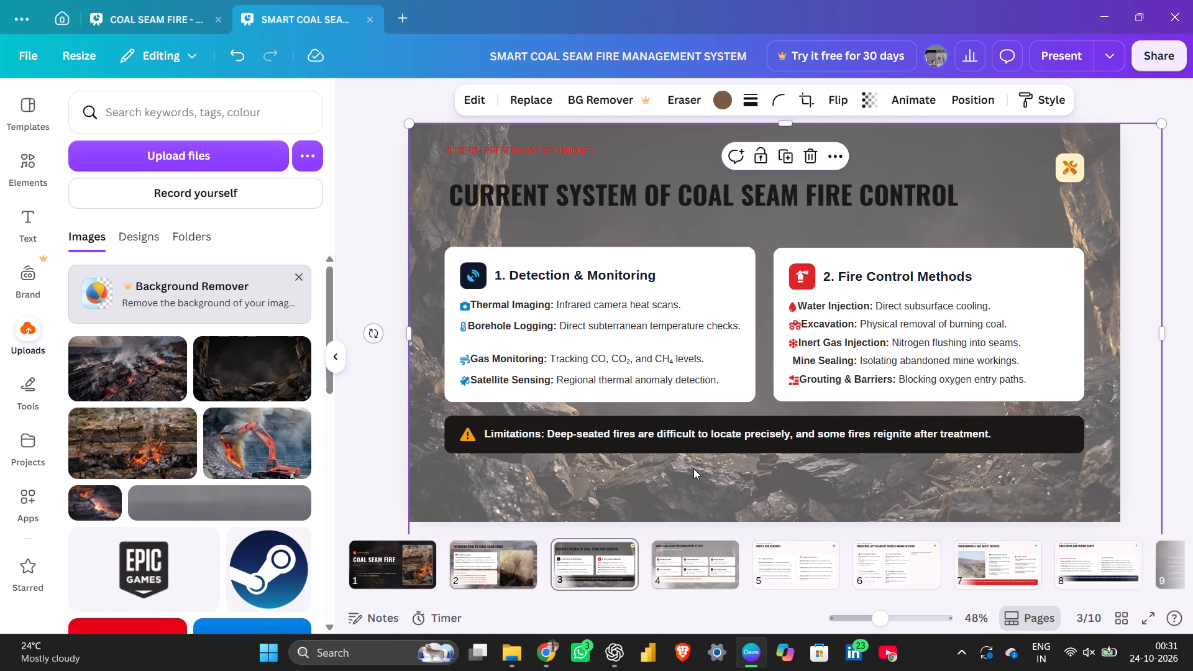
{"action": "left_click", "coordinate": [871, 101]}
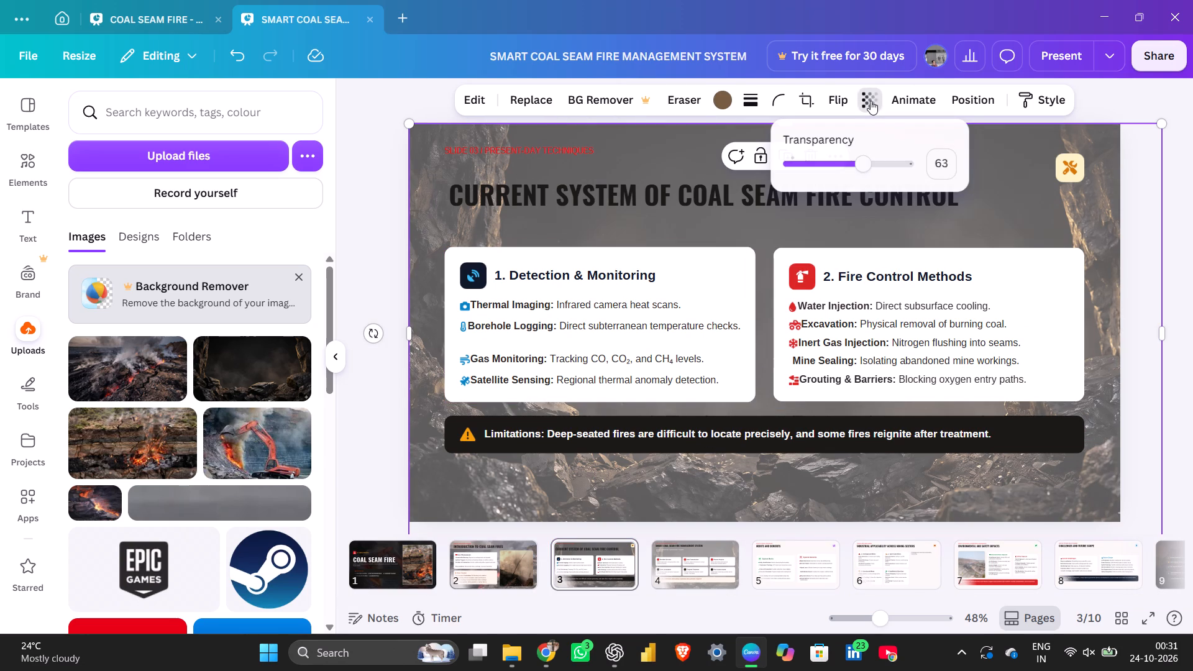
{"action": "left_click", "coordinate": [871, 101]}
{"action": "left_click", "coordinate": [675, 567]}
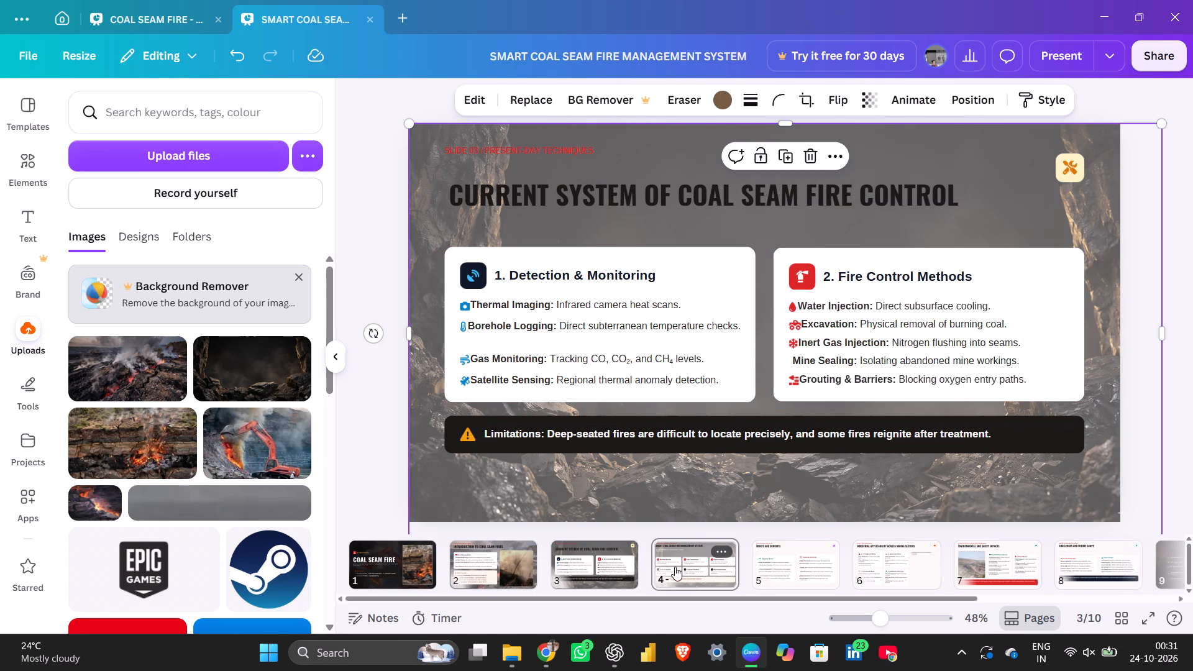
{"action": "left_click", "coordinate": [697, 480]}
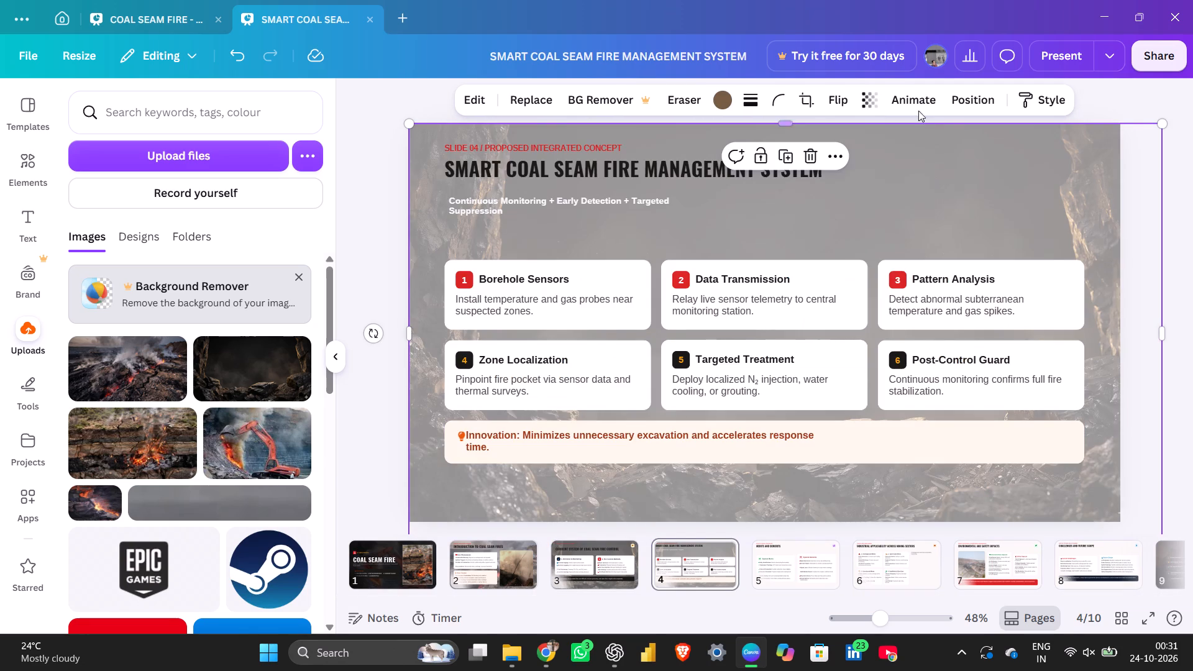
{"action": "left_click", "coordinate": [867, 97]}
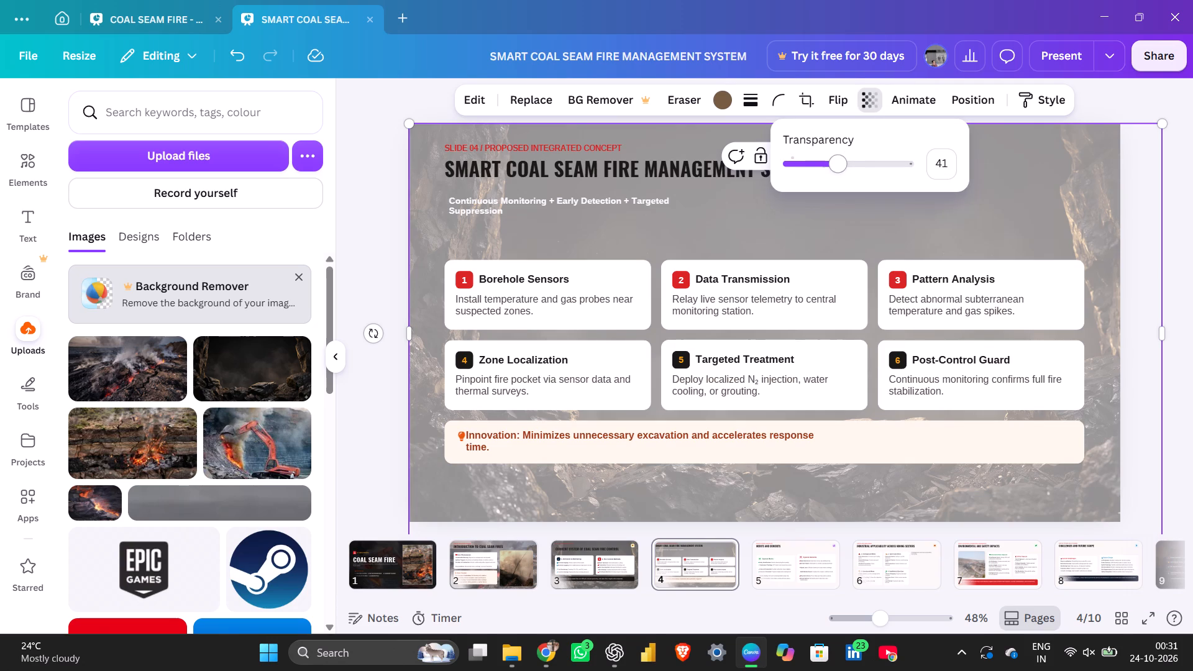
{"action": "left_click_drag", "start_coordinate": [843, 162], "coordinate": [856, 166]}
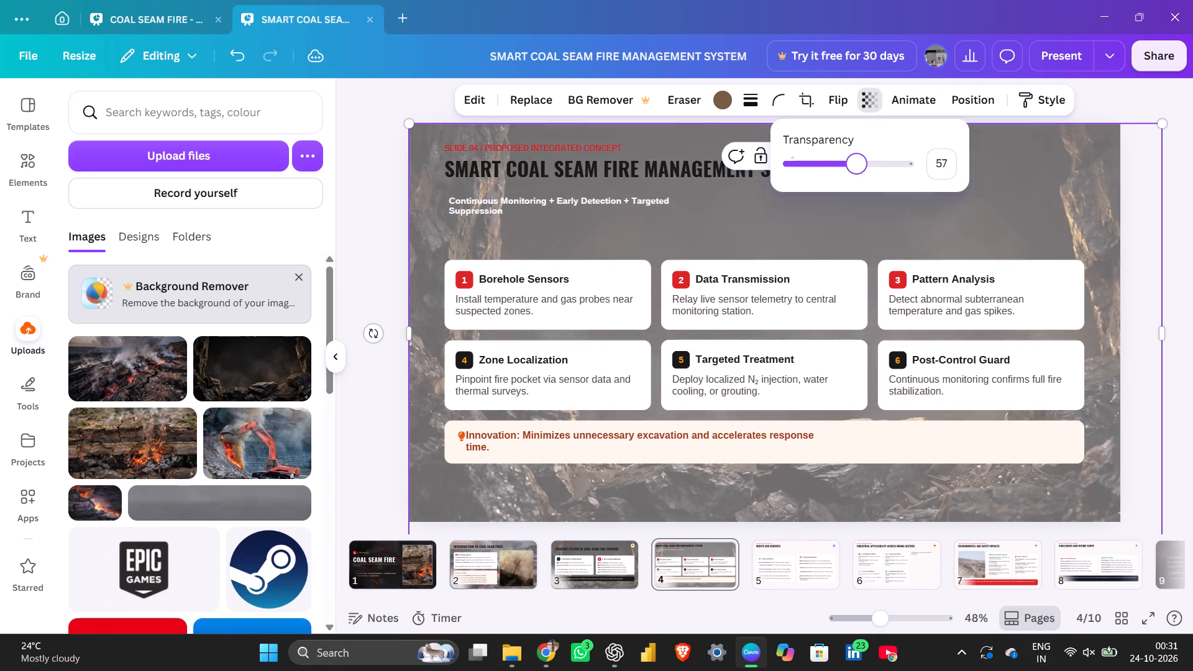
{"action": "left_click_drag", "start_coordinate": [856, 166], "coordinate": [862, 167]}
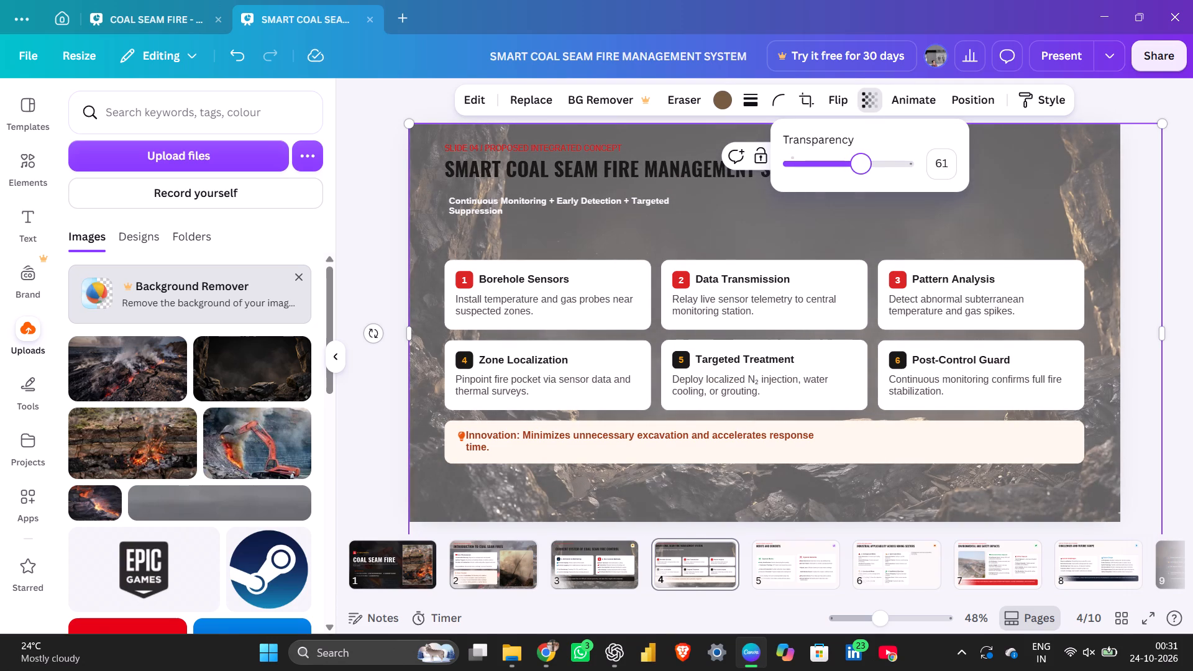
{"action": "left_click_drag", "start_coordinate": [862, 167], "coordinate": [859, 168]}
{"action": "left_click", "coordinate": [385, 167]}
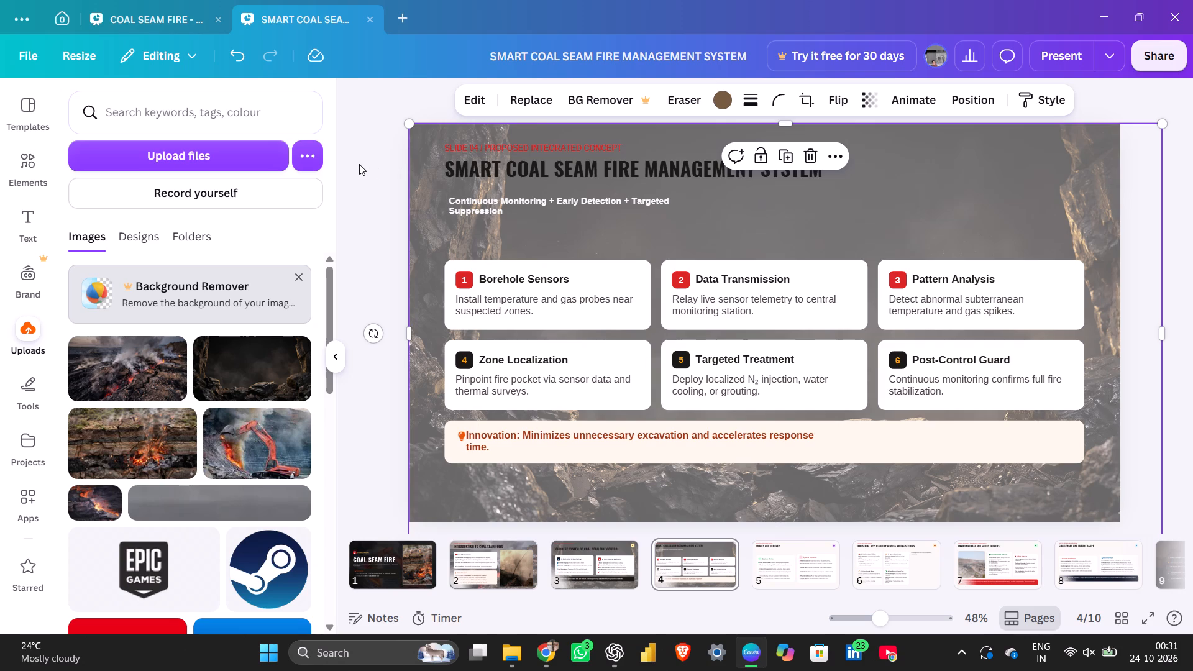
{"action": "left_click", "coordinate": [359, 164]}
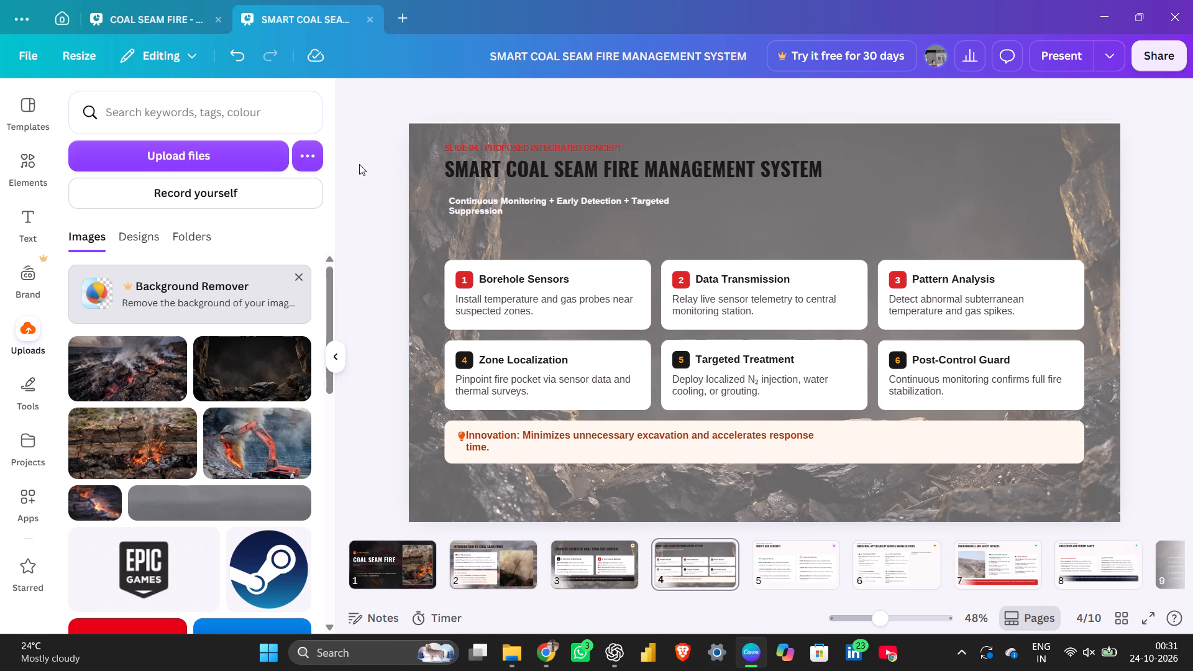
After comparing slides 3 and 4, enlarge slide 5's "MERITS AND DEMERITS" title to a font size of about 77.2.
{"action": "left_click", "coordinate": [611, 563]}
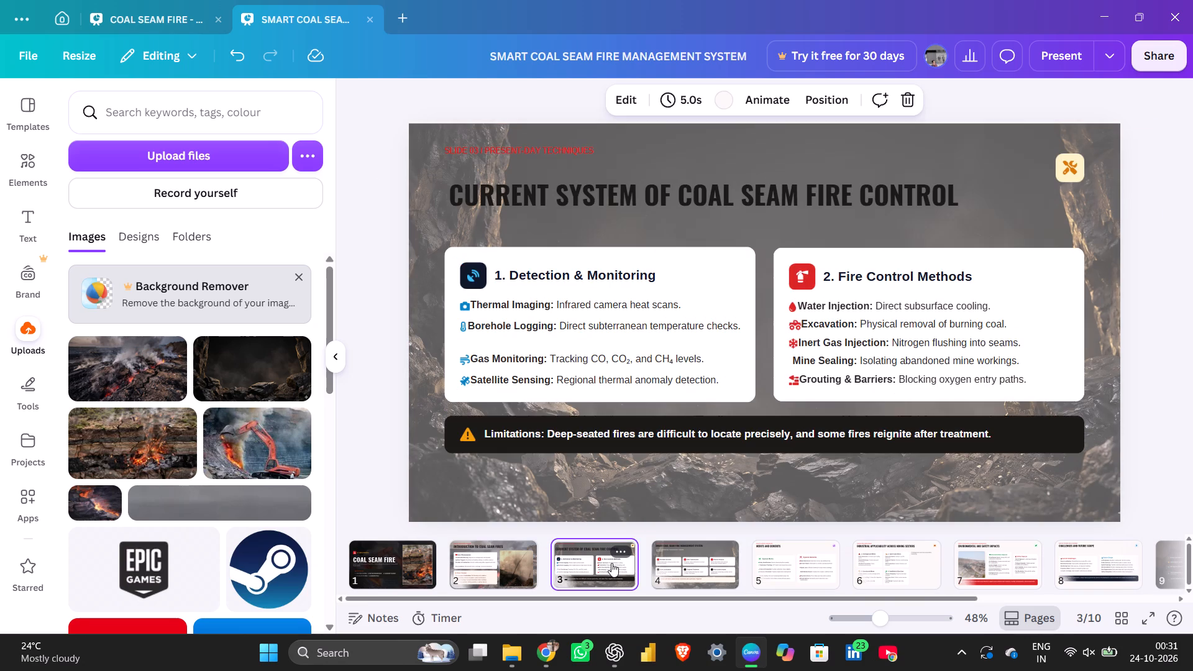
{"action": "left_click", "coordinate": [690, 553]}
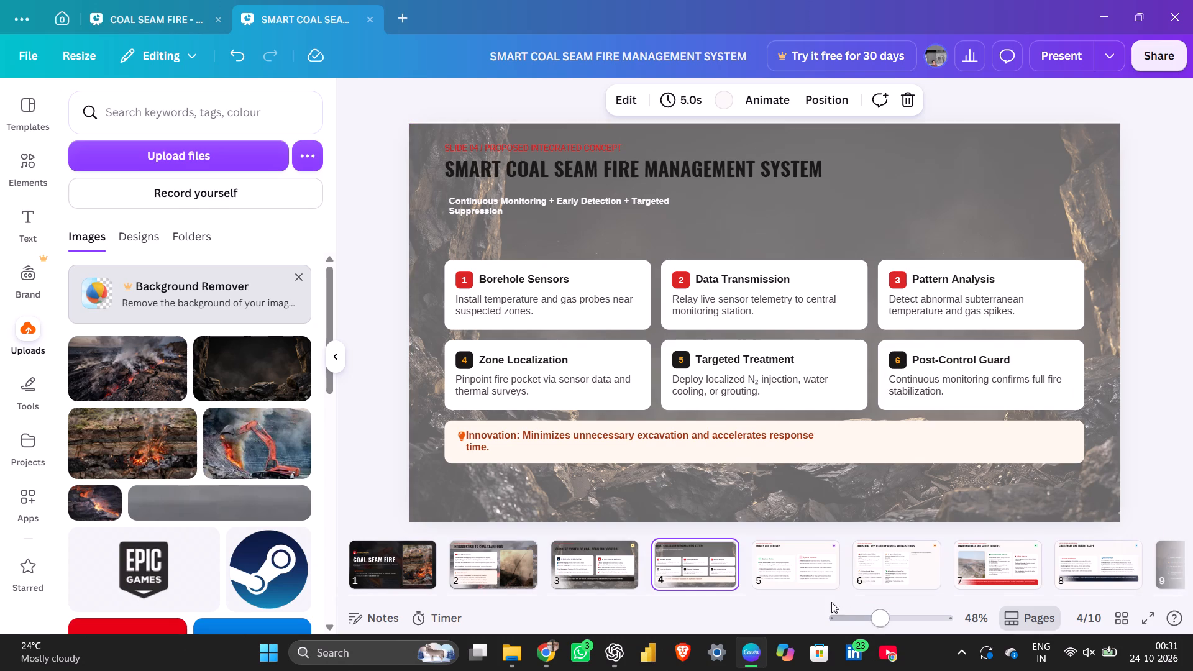
{"action": "left_click", "coordinate": [814, 578]}
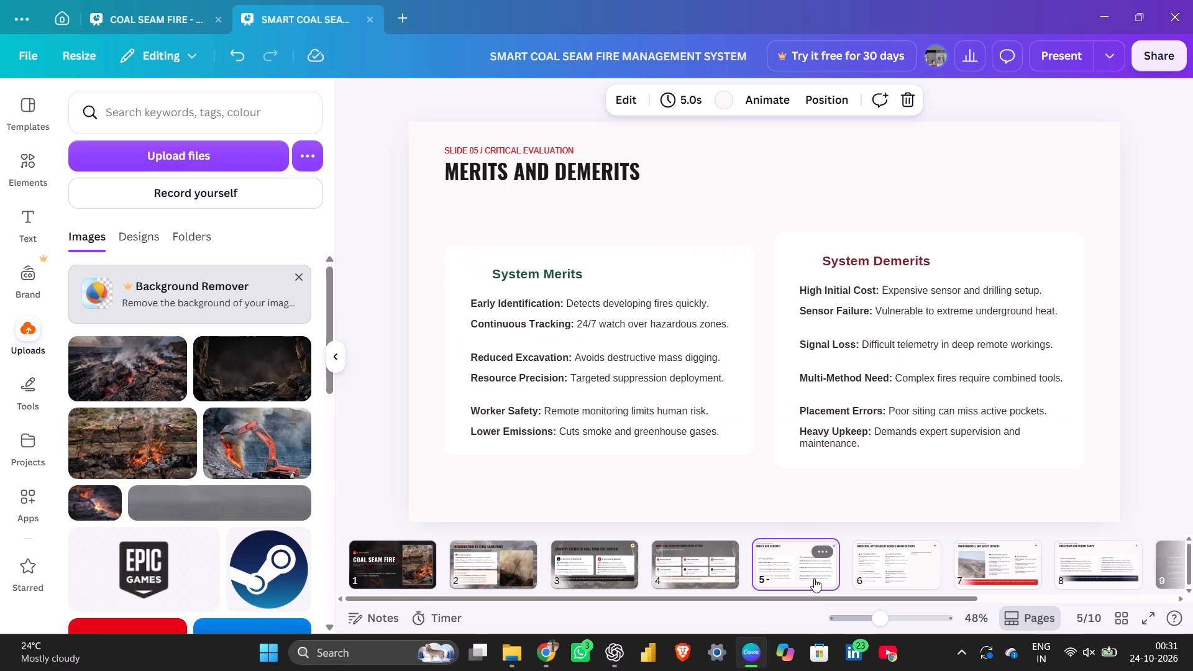
{"action": "left_click", "coordinate": [701, 570]}
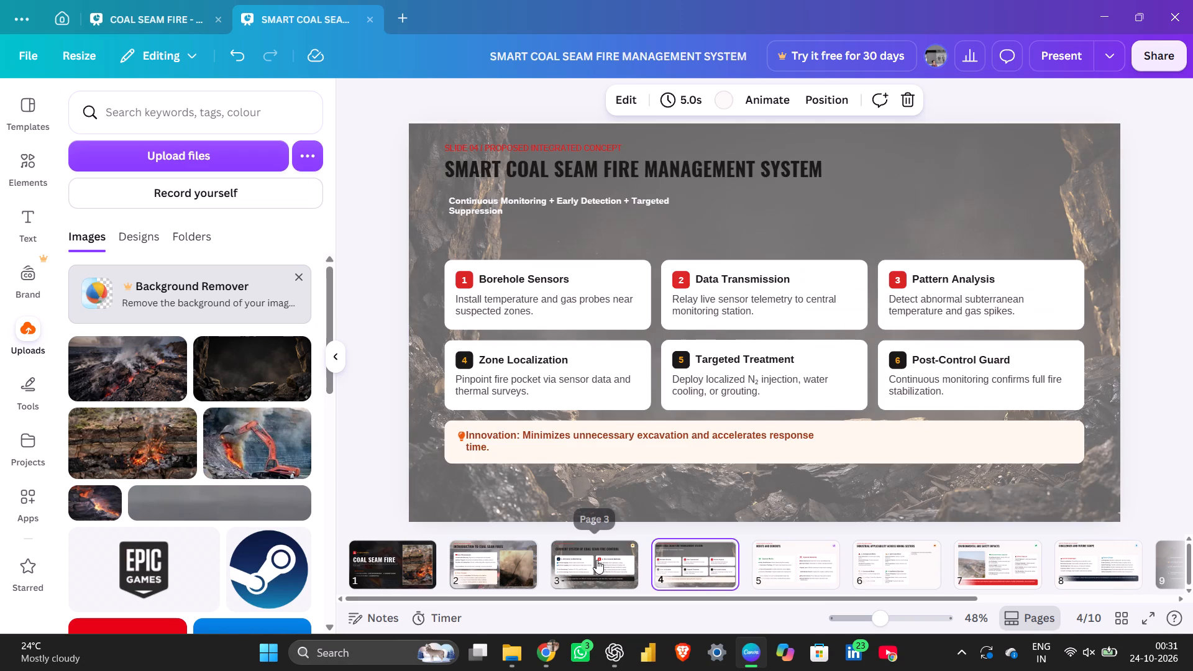
{"action": "left_click", "coordinate": [591, 559]}
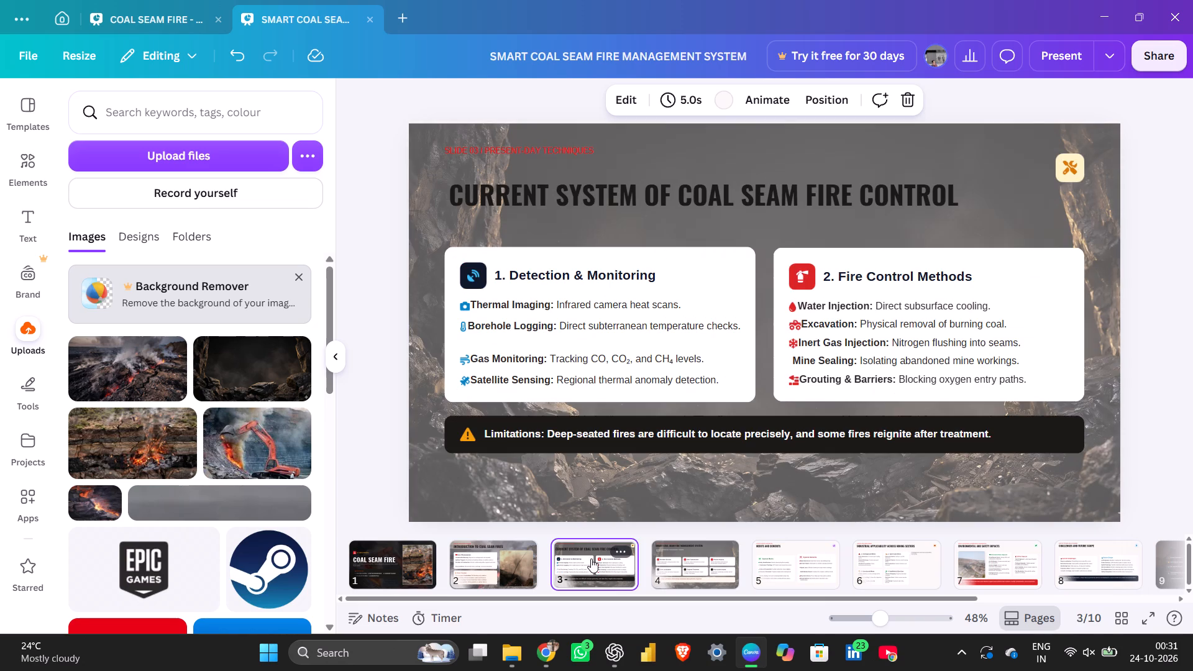
{"action": "left_click", "coordinate": [767, 574]}
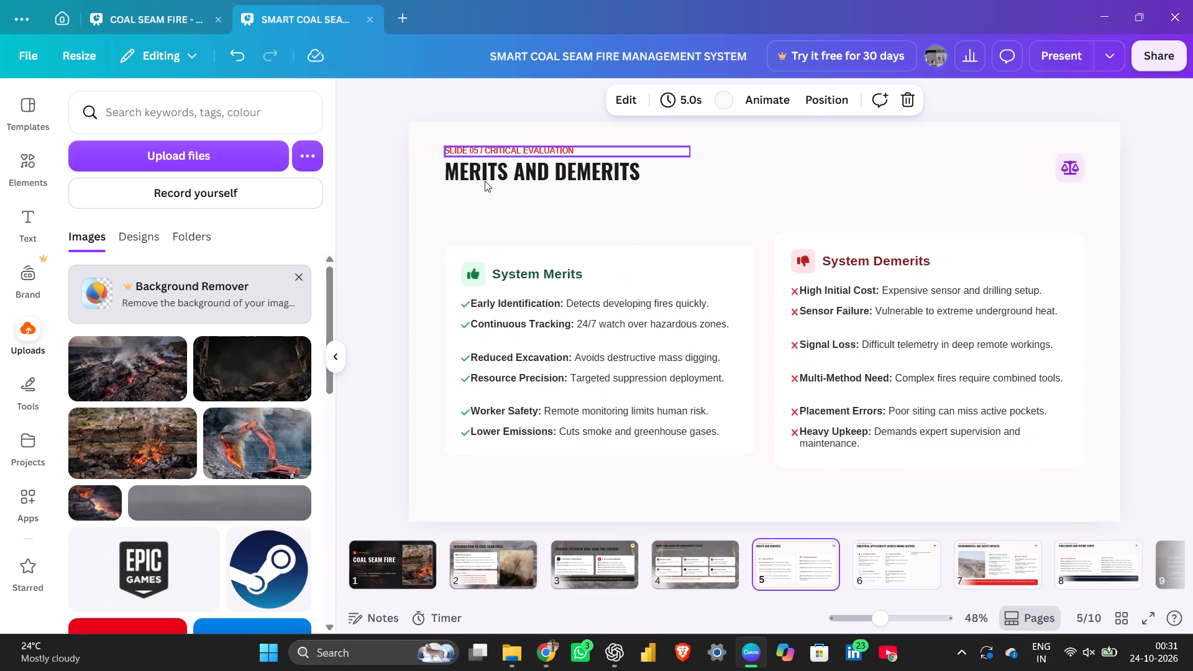
{"action": "left_click", "coordinate": [485, 181]}
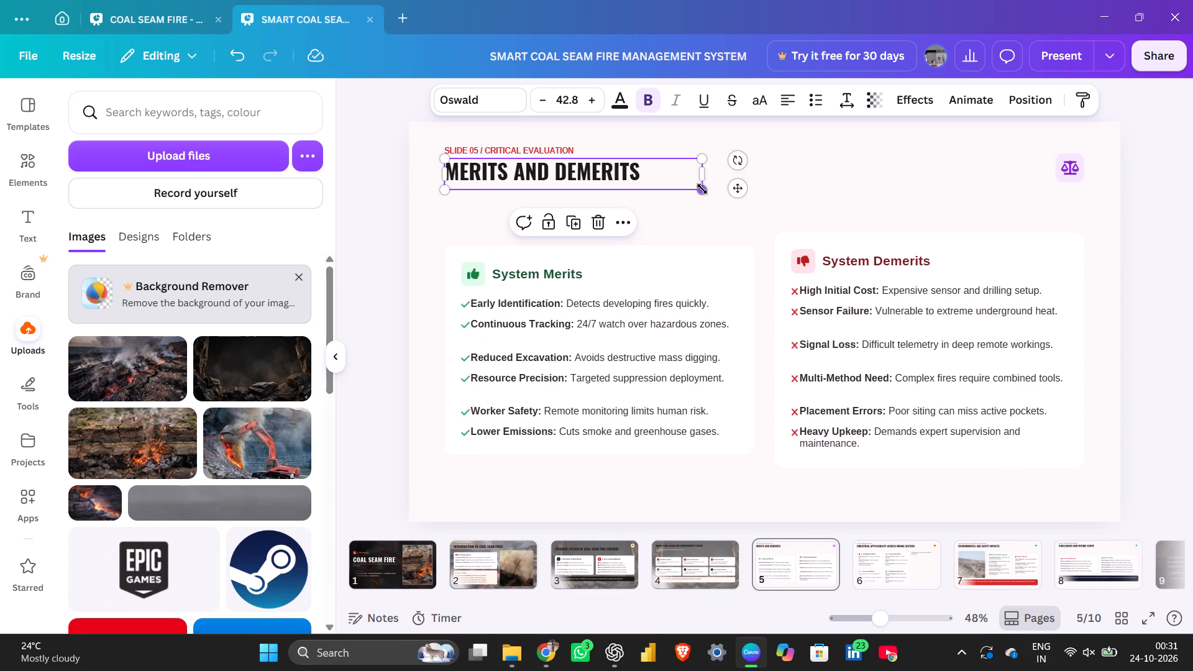
{"action": "left_click_drag", "start_coordinate": [702, 189], "coordinate": [880, 237]}
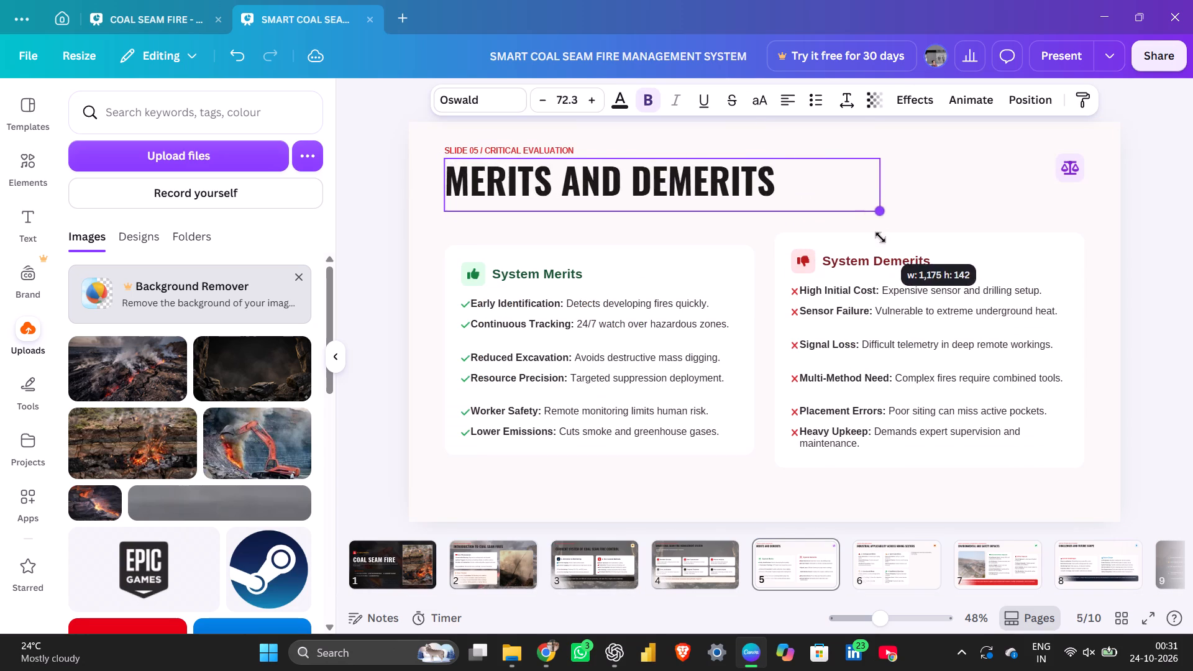
{"action": "left_click_drag", "start_coordinate": [880, 237], "coordinate": [908, 226]}
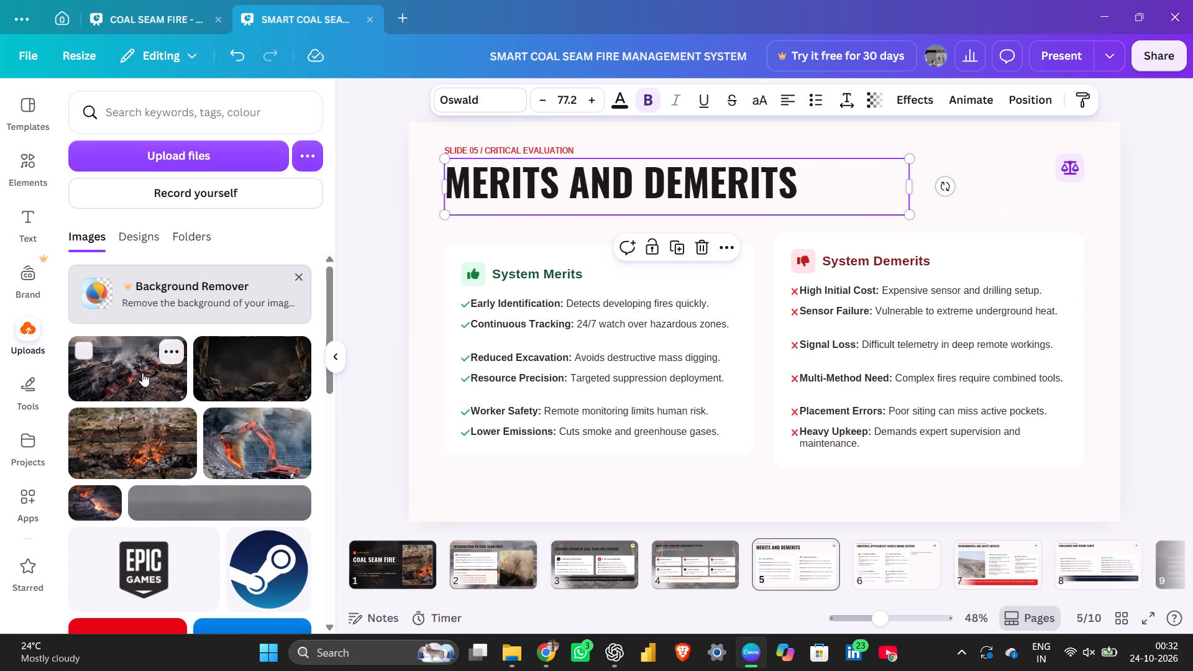
Add the uploaded smoking coal field image to slide 5 and enlarge it to about 2038 × 1137 px, covering the whole slide.
{"action": "left_click", "coordinate": [142, 373]}
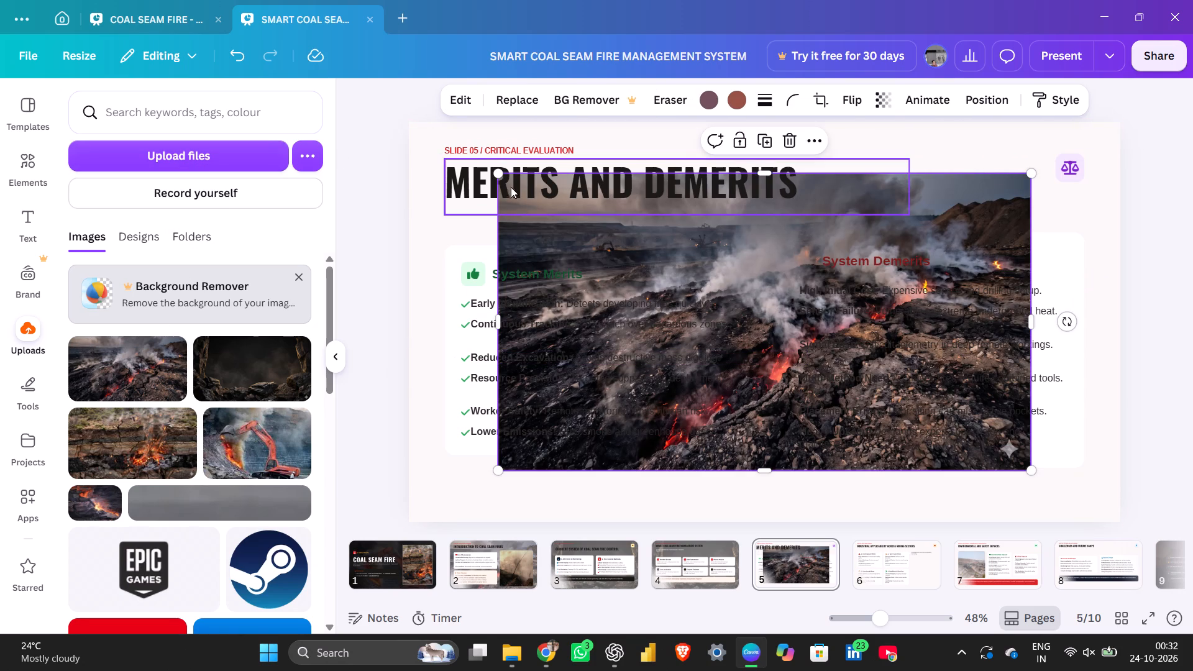
{"action": "left_click_drag", "start_coordinate": [501, 175], "coordinate": [419, 140]}
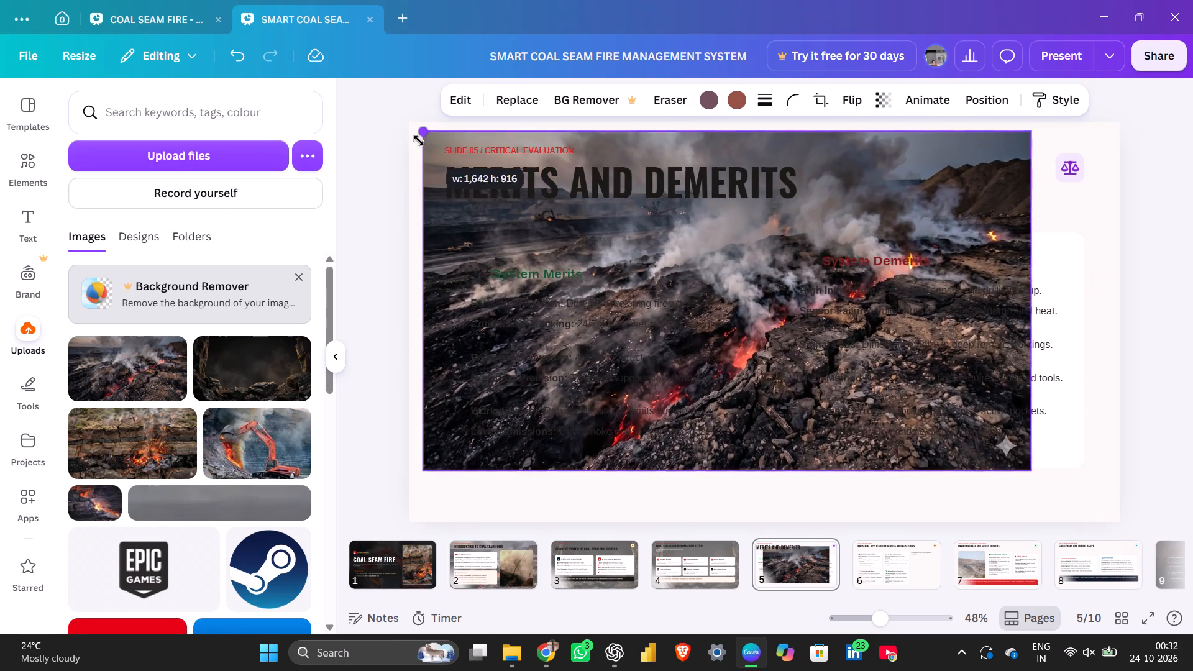
{"action": "left_click_drag", "start_coordinate": [419, 140], "coordinate": [404, 140]}
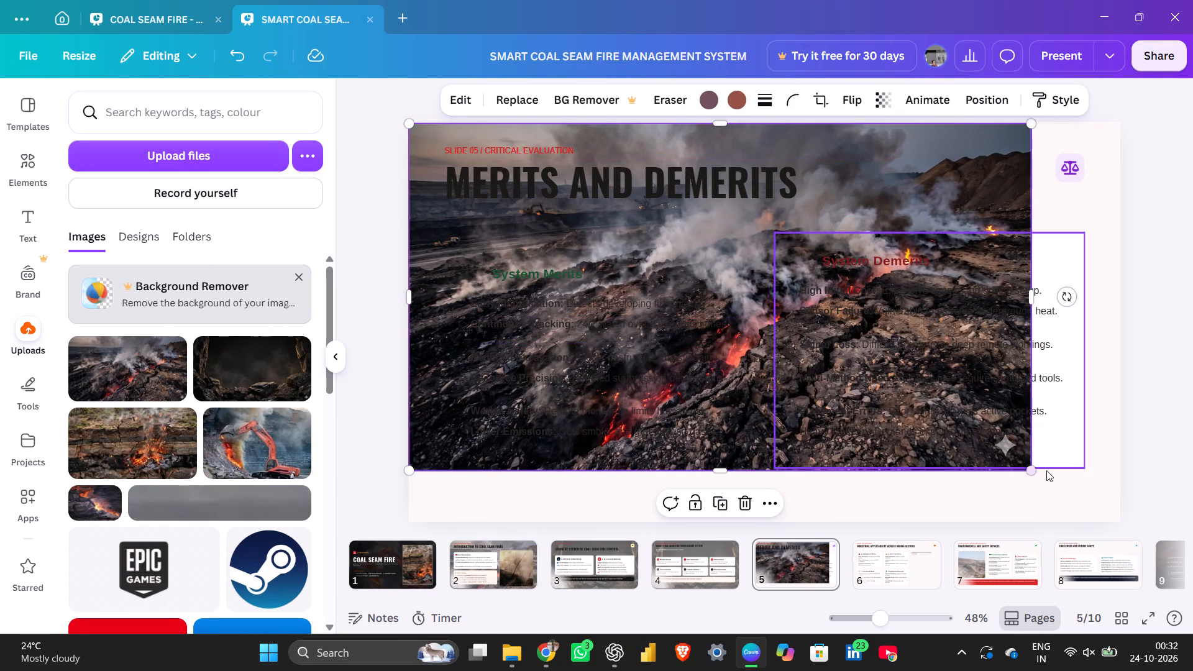
{"action": "left_click_drag", "start_coordinate": [1032, 468], "coordinate": [1111, 532]}
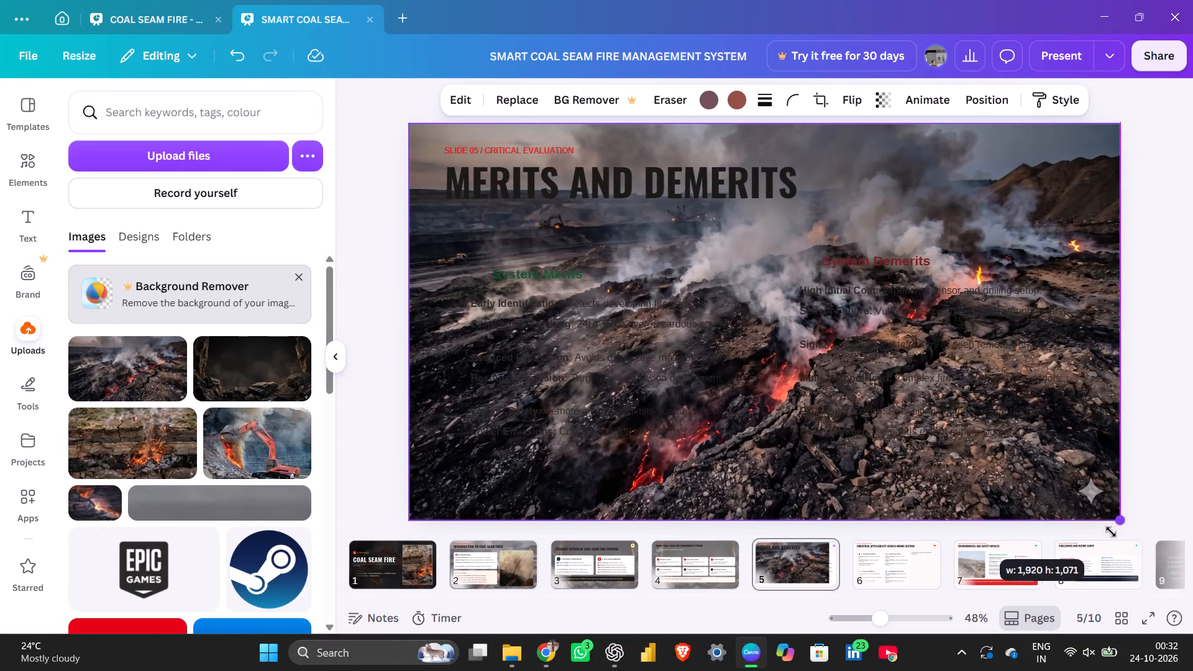
{"action": "left_click_drag", "start_coordinate": [1111, 532], "coordinate": [1148, 572]}
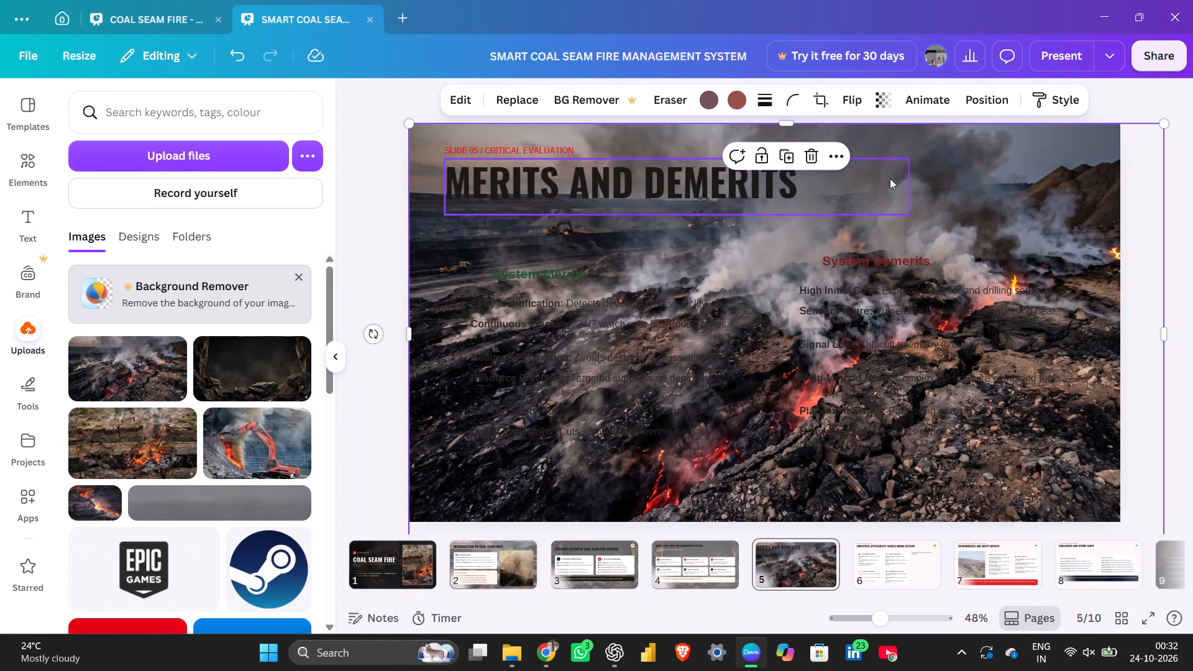
Send slide 5's coal field image to the back, behind the title and both cards.
{"action": "left_click", "coordinate": [881, 98]}
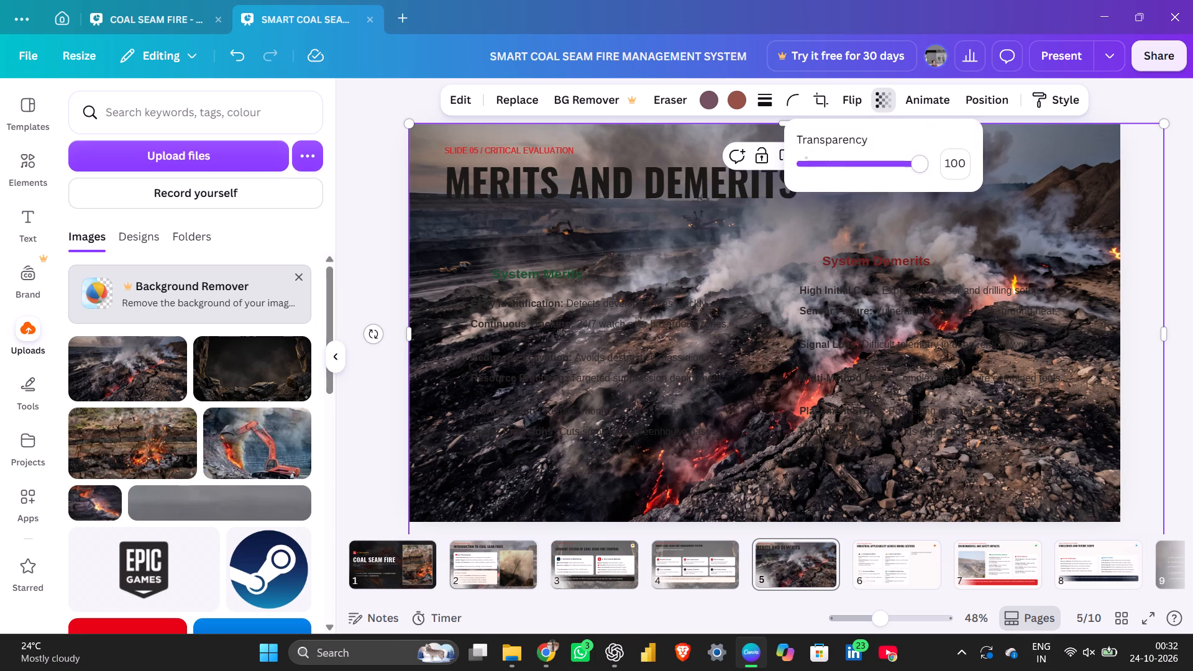
{"action": "left_click", "coordinate": [984, 101]}
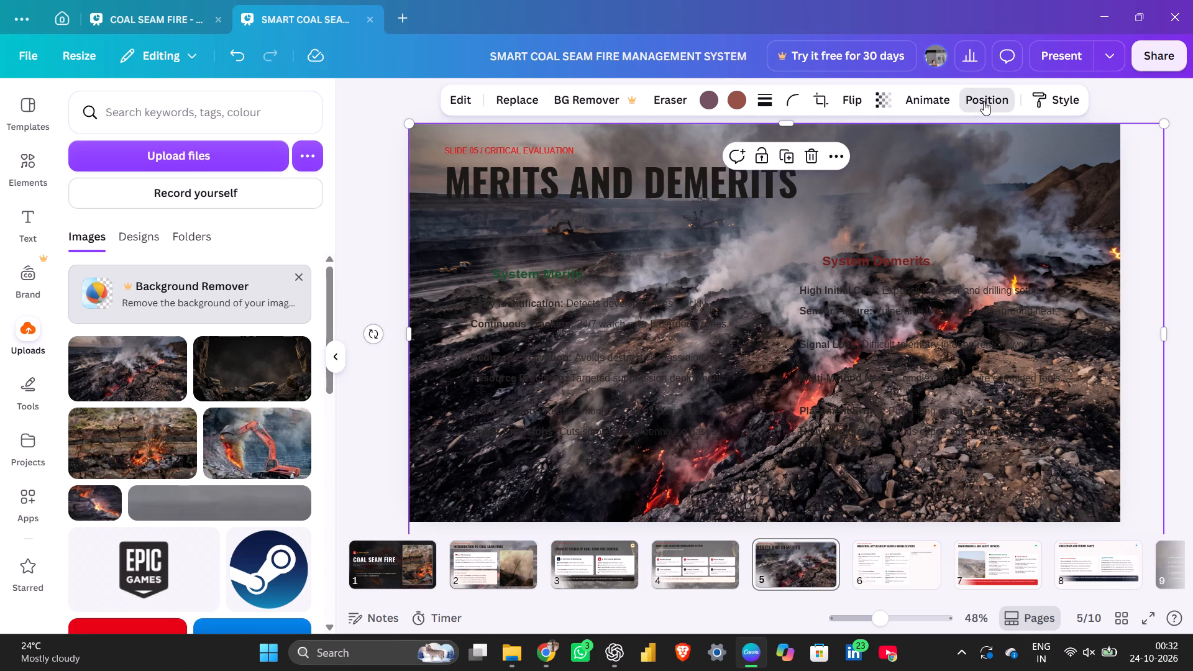
{"action": "left_click", "coordinate": [255, 217]}
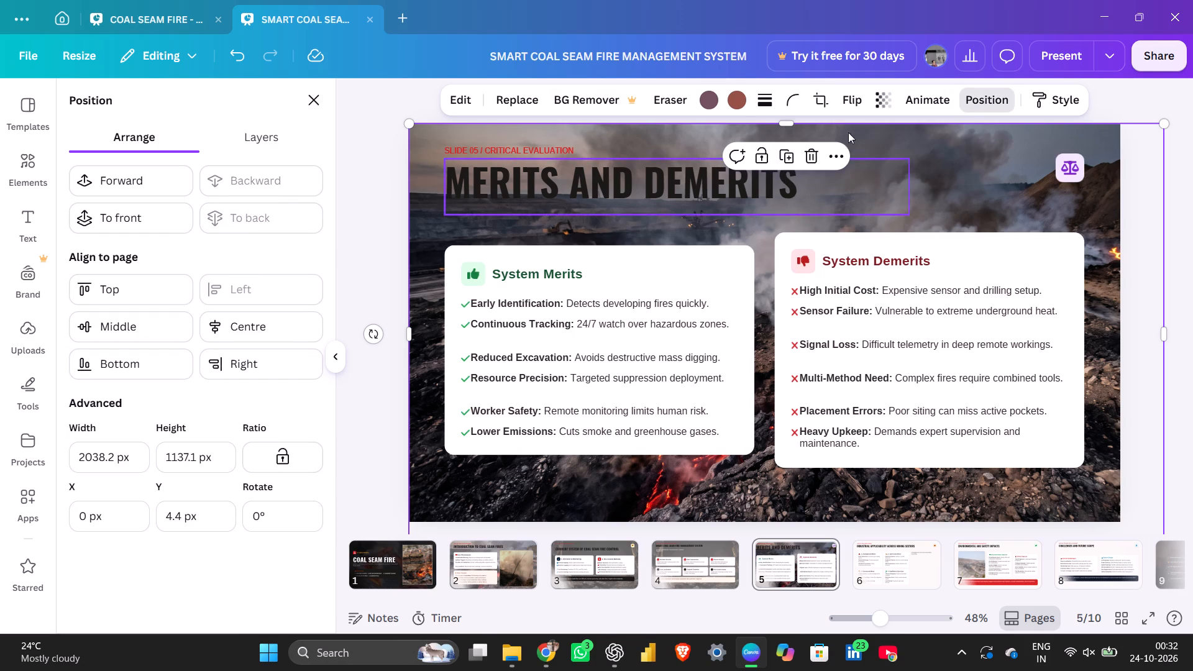
Set the transparency of slide 5's coal field background image to about 75.
{"action": "left_click", "coordinate": [883, 89]}
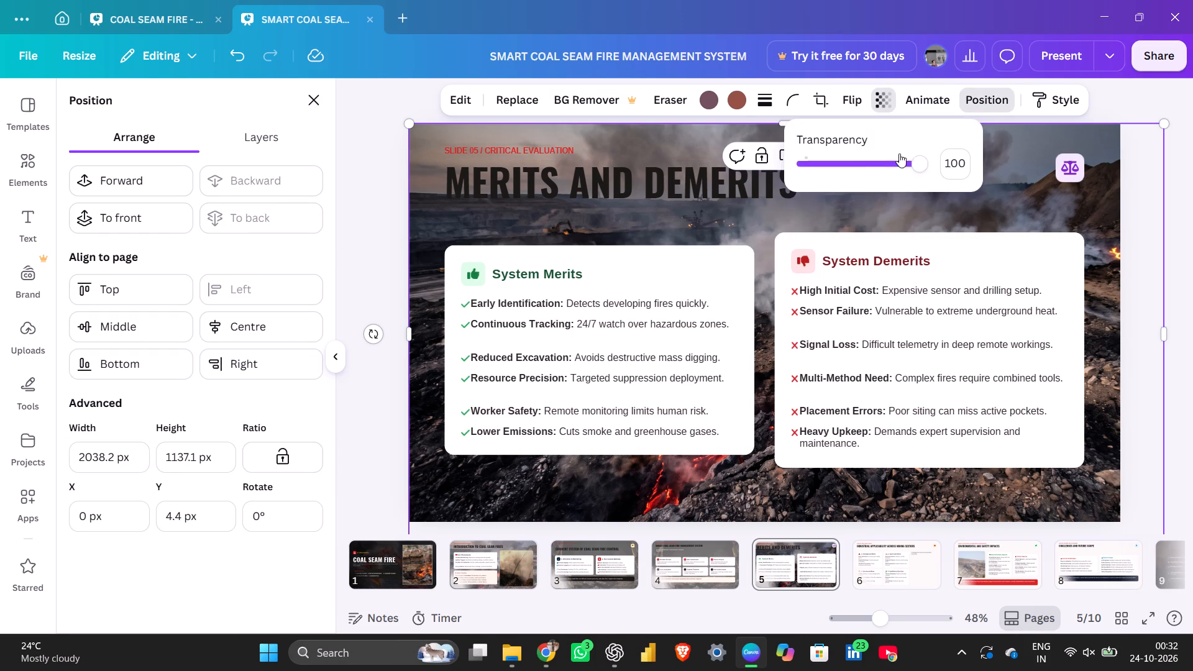
{"action": "left_click_drag", "start_coordinate": [920, 167], "coordinate": [887, 185]}
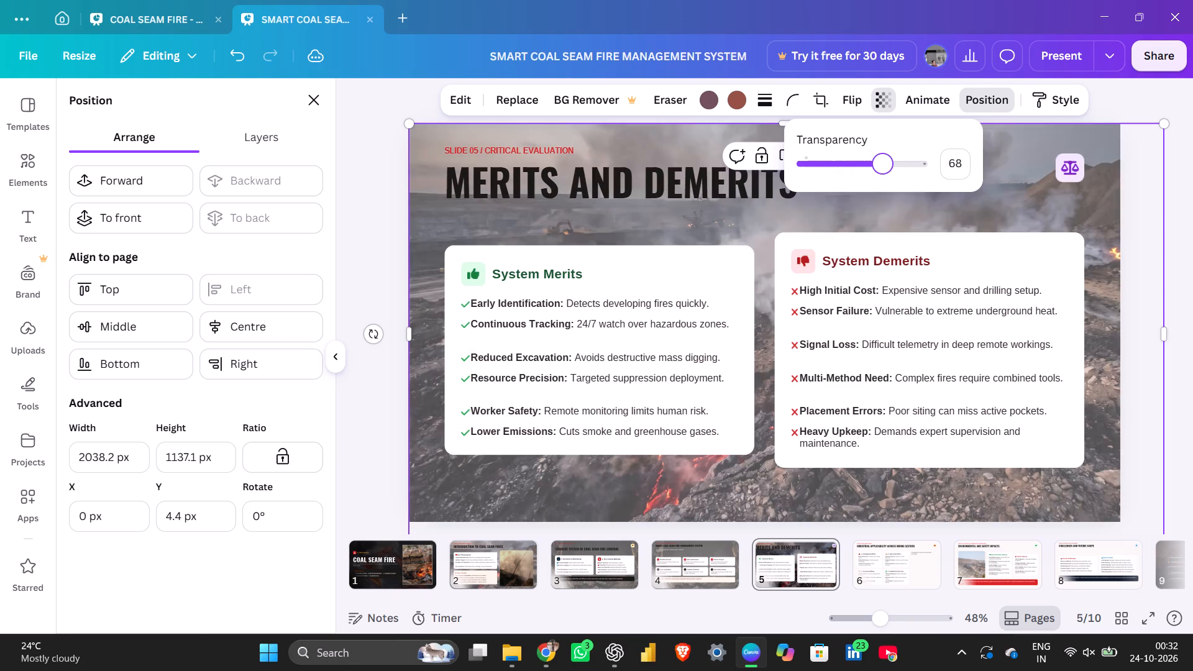
{"action": "left_click_drag", "start_coordinate": [887, 185], "coordinate": [953, 197]}
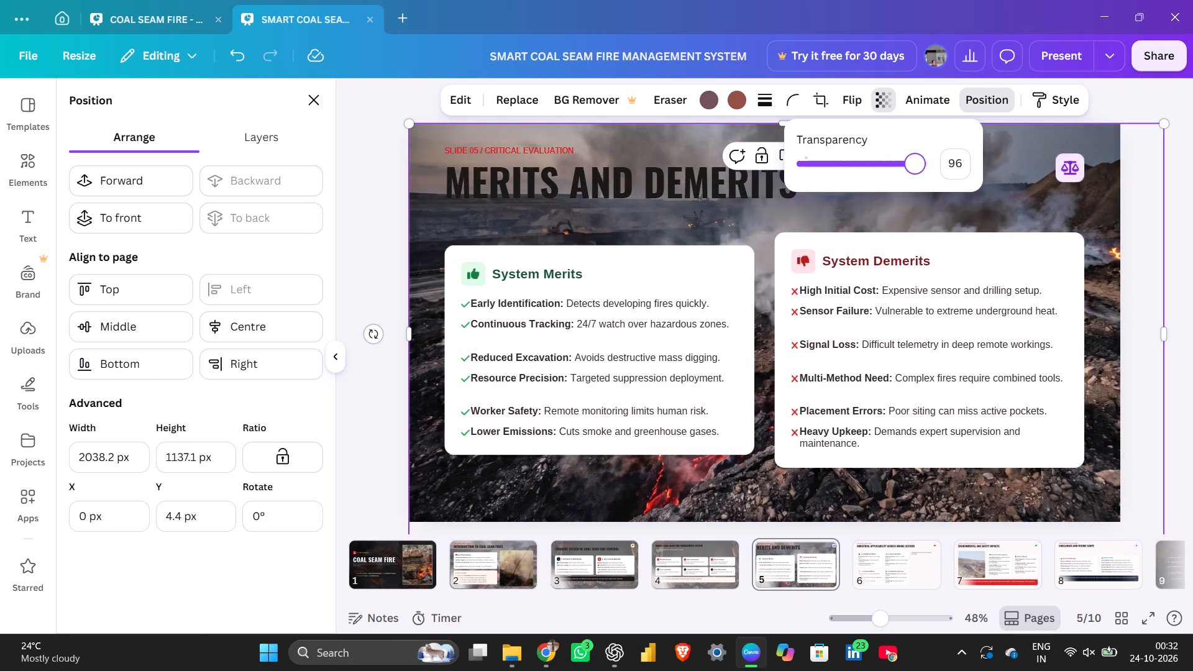
{"action": "left_click_drag", "start_coordinate": [953, 197], "coordinate": [877, 193]}
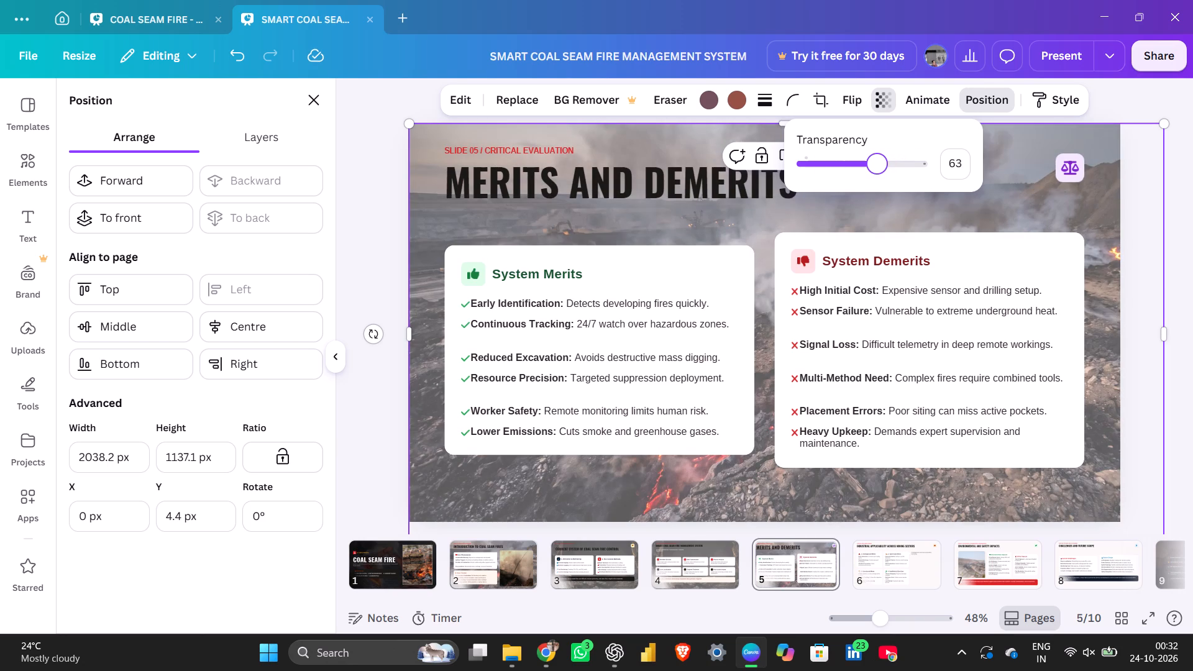
{"action": "left_click_drag", "start_coordinate": [877, 193], "coordinate": [883, 199]}
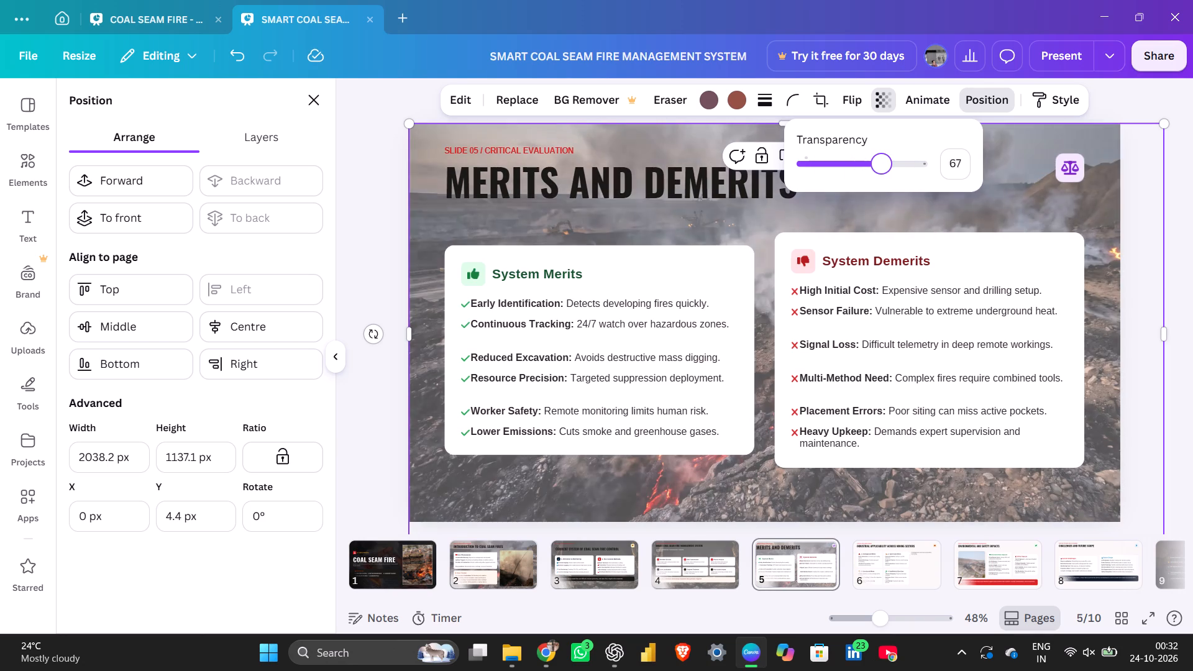
{"action": "left_click_drag", "start_coordinate": [883, 199], "coordinate": [891, 201]}
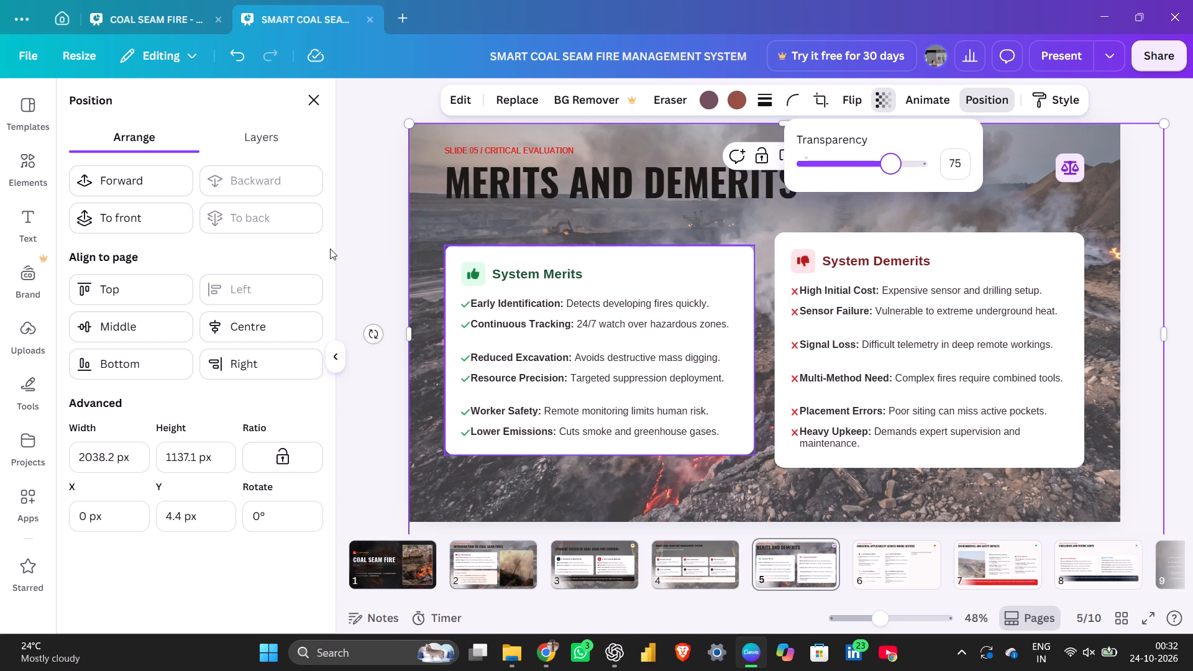
{"action": "left_click", "coordinate": [355, 226]}
{"action": "left_click", "coordinate": [355, 226]}
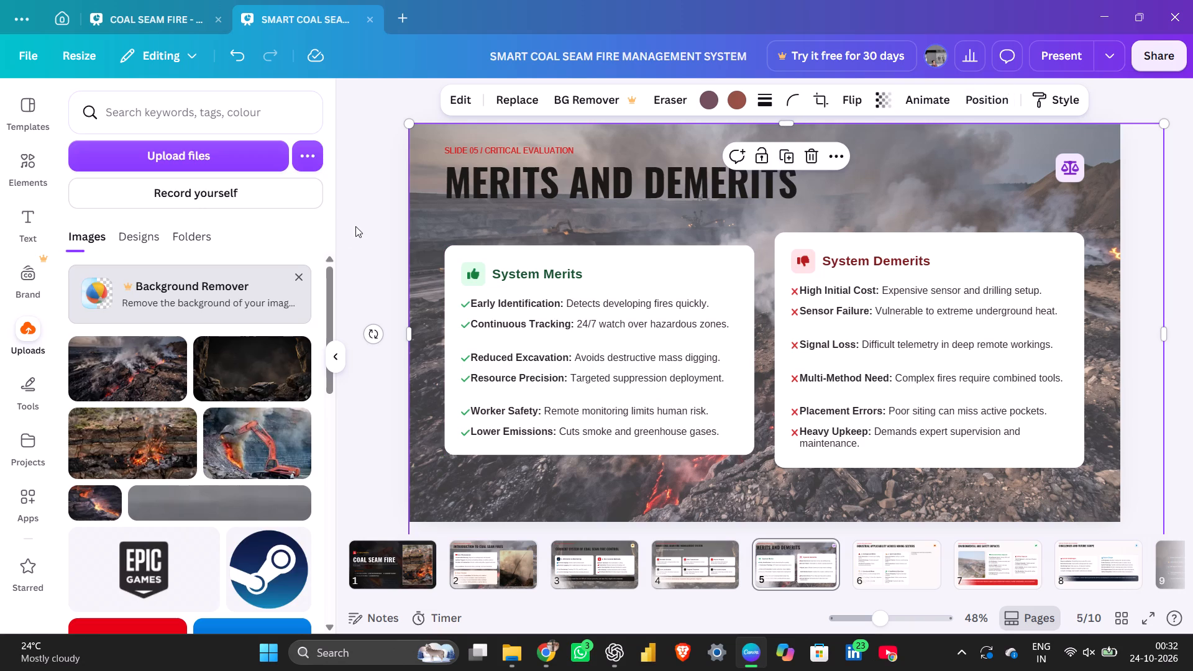
{"action": "left_click", "coordinate": [355, 226]}
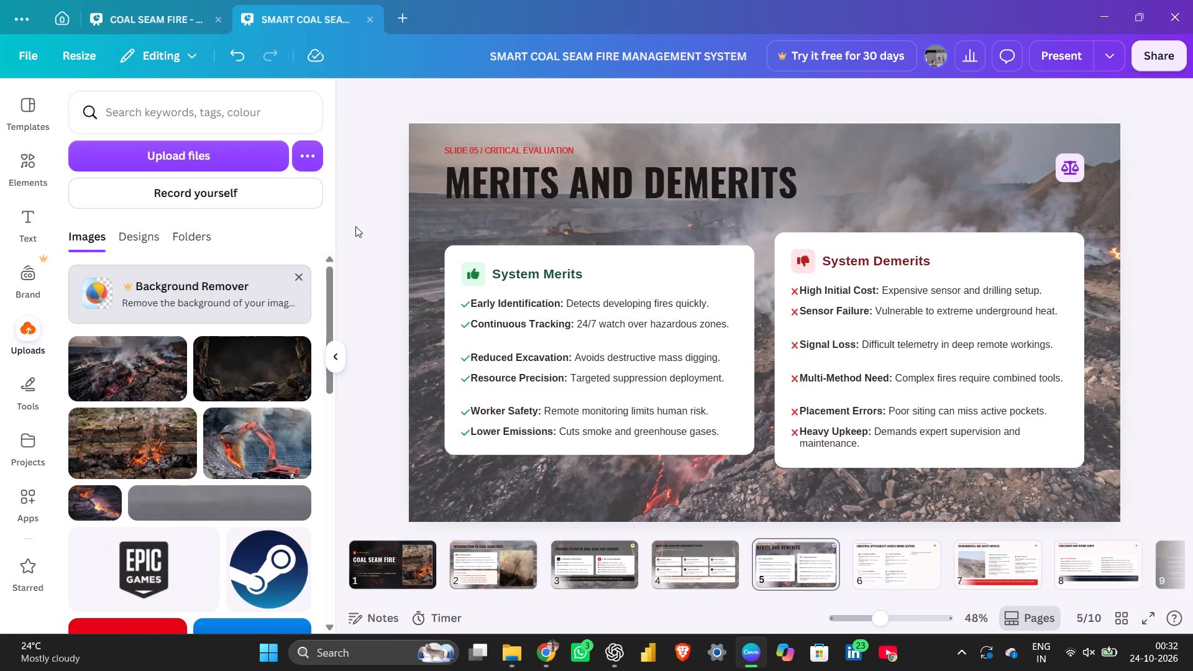
After reviewing slides 1 and 2, change the text colour of slide 2's red "SLIDE 02 / PHENOMENON OVERVIEW" label to dark green.
{"action": "left_click", "coordinate": [490, 564]}
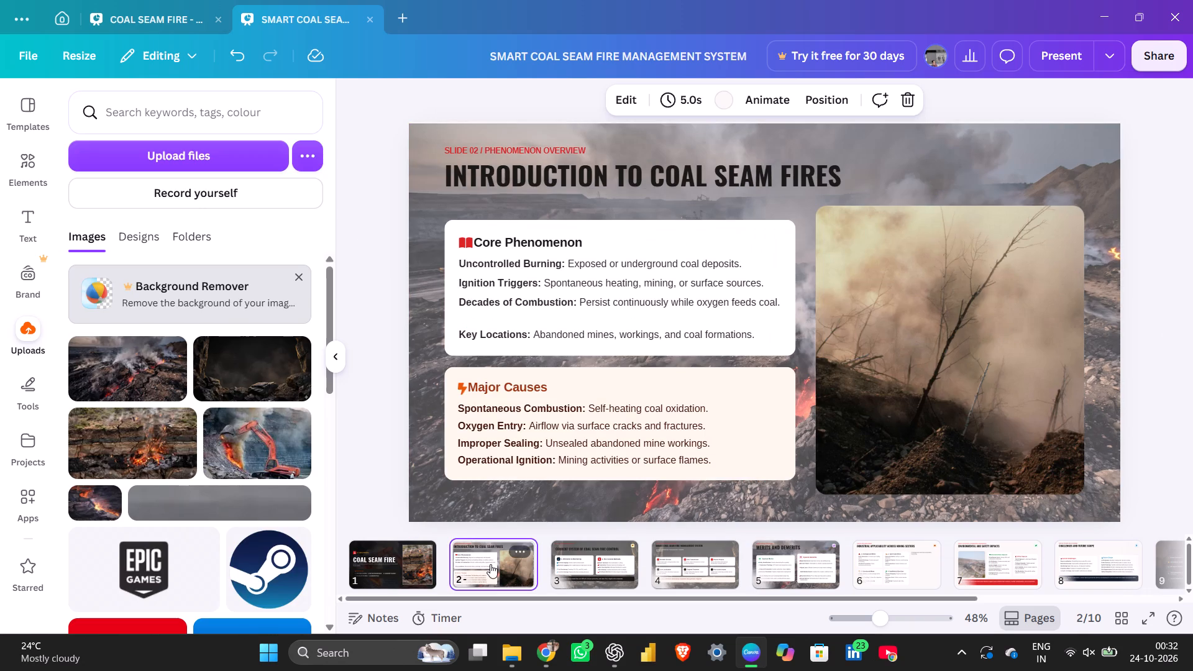
{"action": "left_click", "coordinate": [416, 559]}
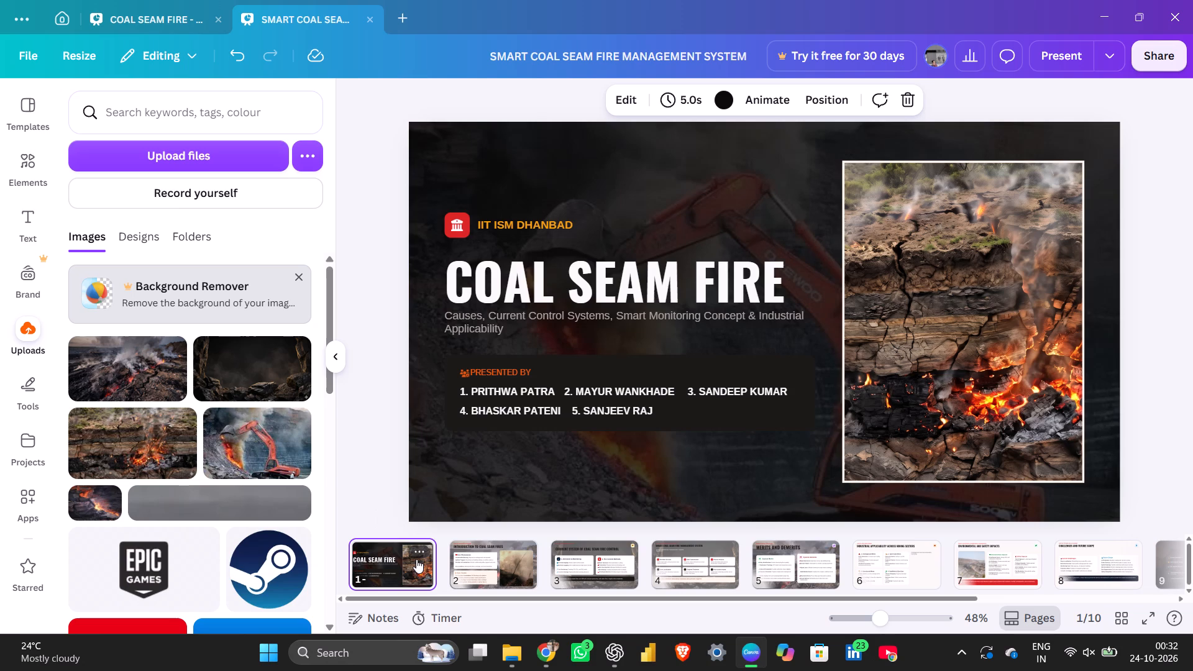
{"action": "left_click", "coordinate": [483, 560]}
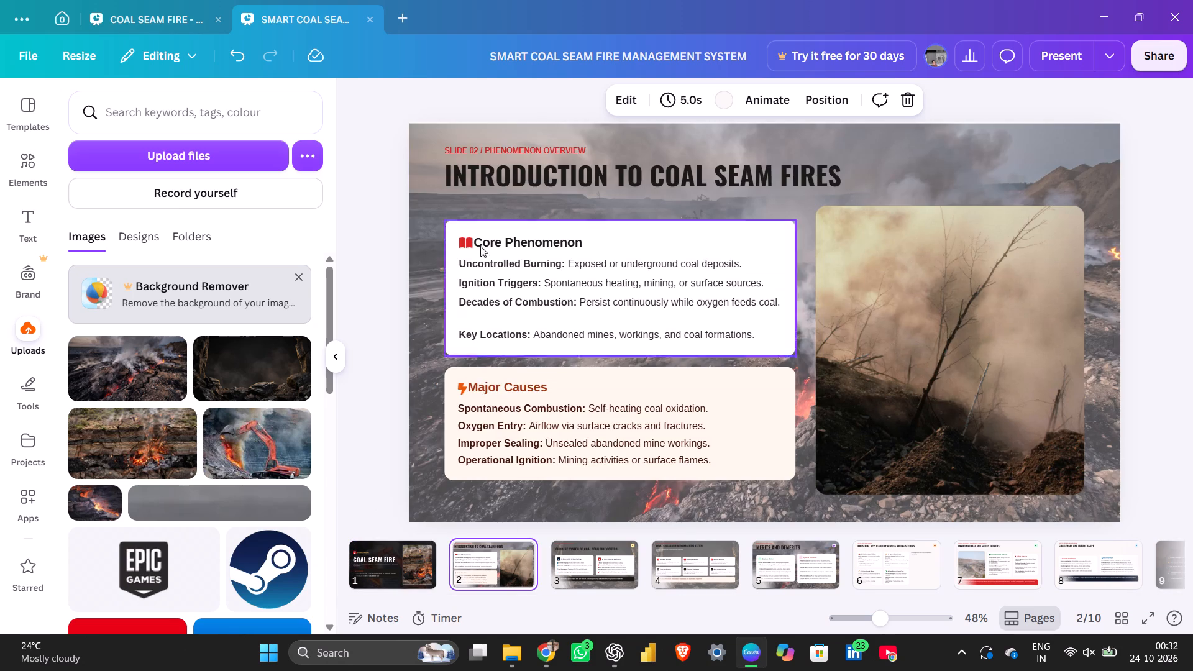
{"action": "left_click", "coordinate": [487, 153]}
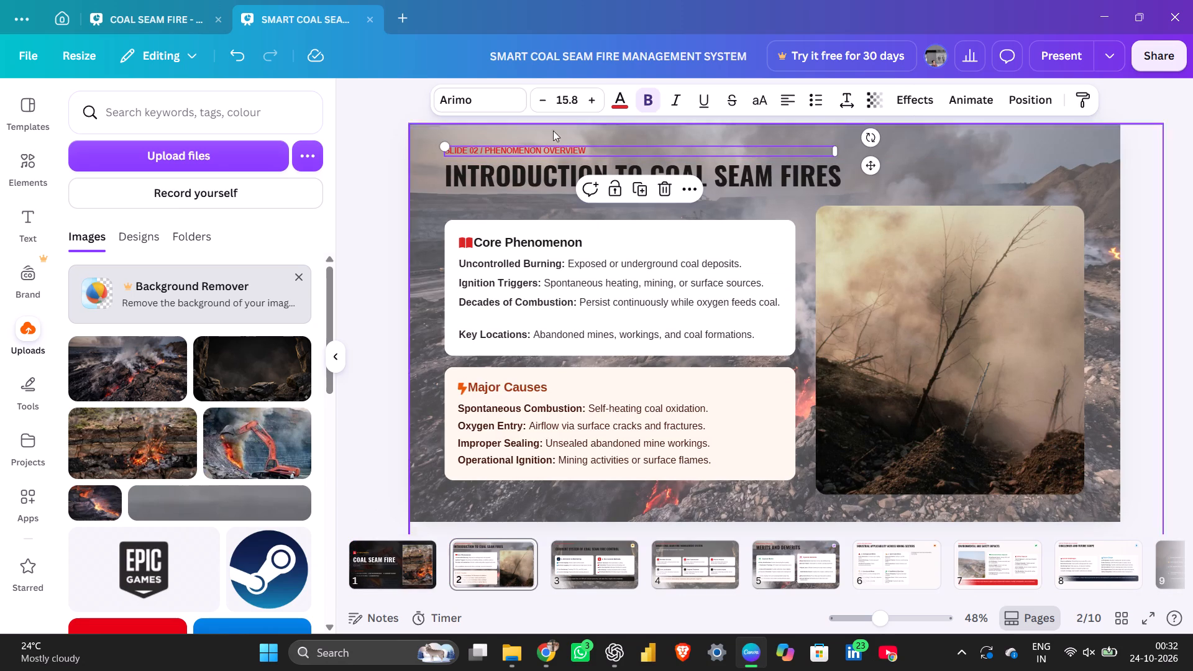
{"action": "left_click", "coordinate": [630, 96]}
{"action": "left_click", "coordinate": [630, 96]}
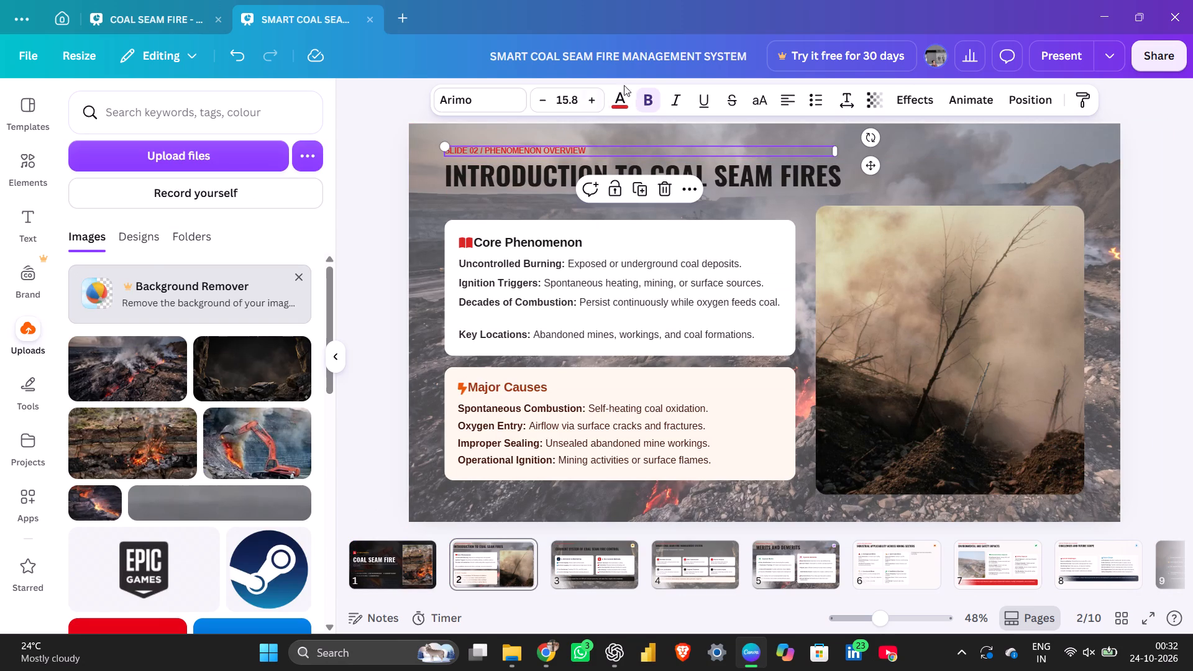
{"action": "left_click", "coordinate": [626, 92]}
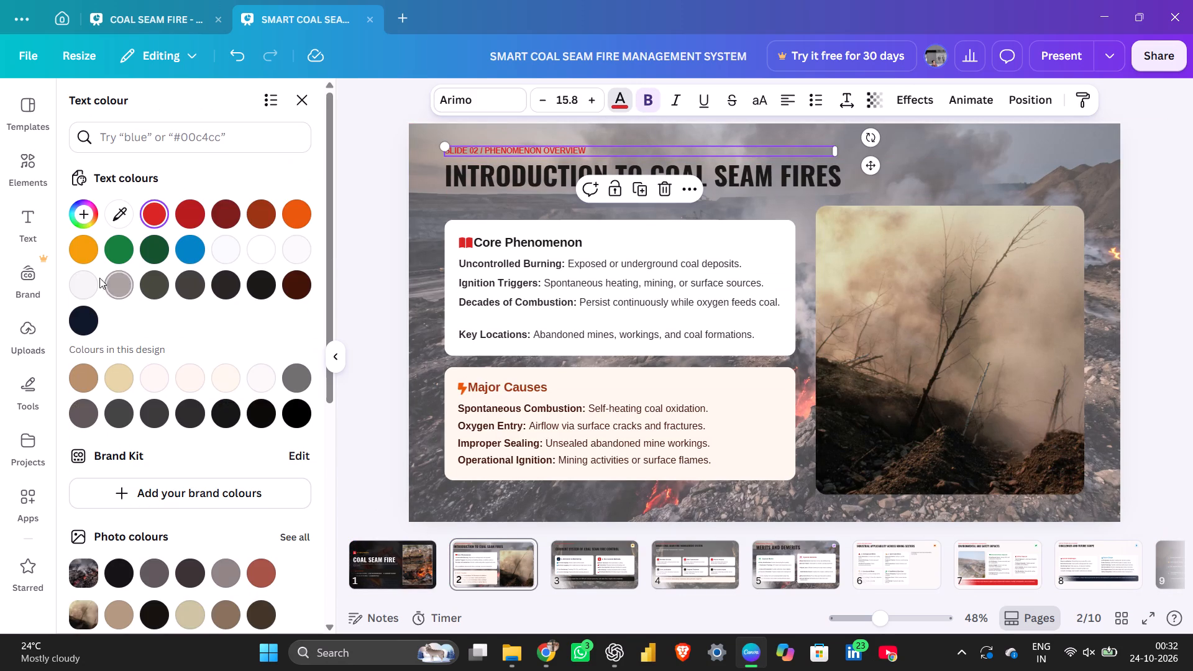
{"action": "left_click", "coordinate": [121, 248]}
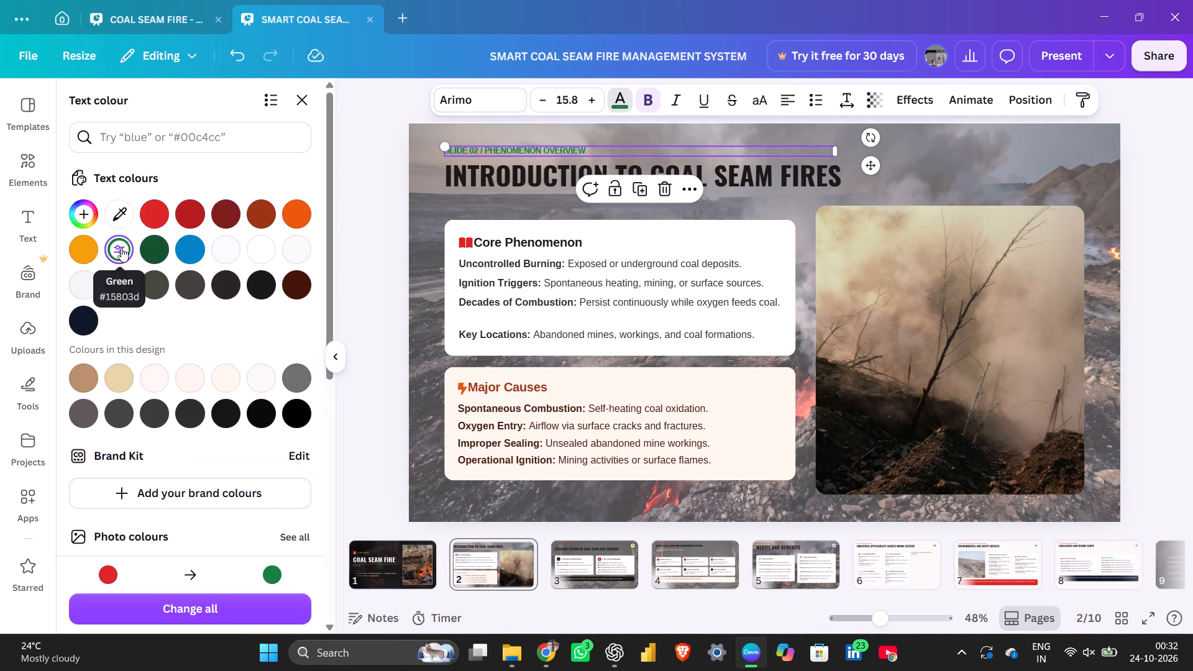
{"action": "left_click", "coordinate": [229, 248]}
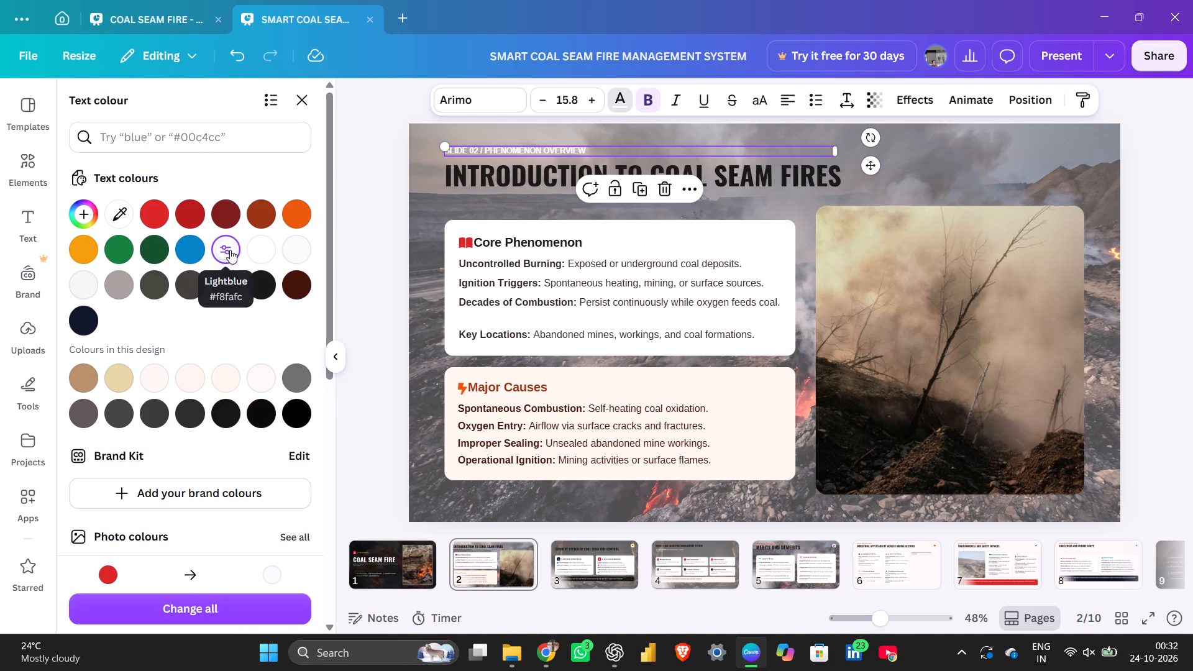
{"action": "scroll", "coordinate": [239, 278], "scroll_direction": "down", "scroll_amount": 3}
{"action": "scroll", "coordinate": [239, 278], "scroll_direction": "up", "scroll_amount": 3}
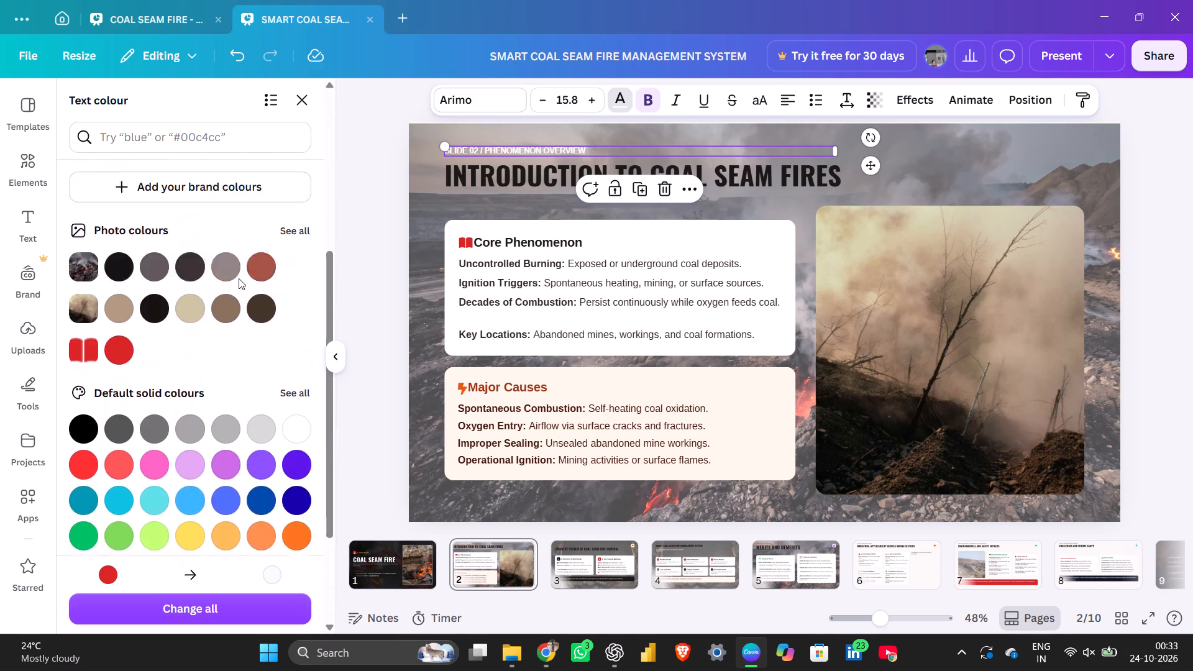
{"action": "scroll", "coordinate": [239, 278], "scroll_direction": "up", "scroll_amount": 1}
{"action": "left_click", "coordinate": [146, 250]}
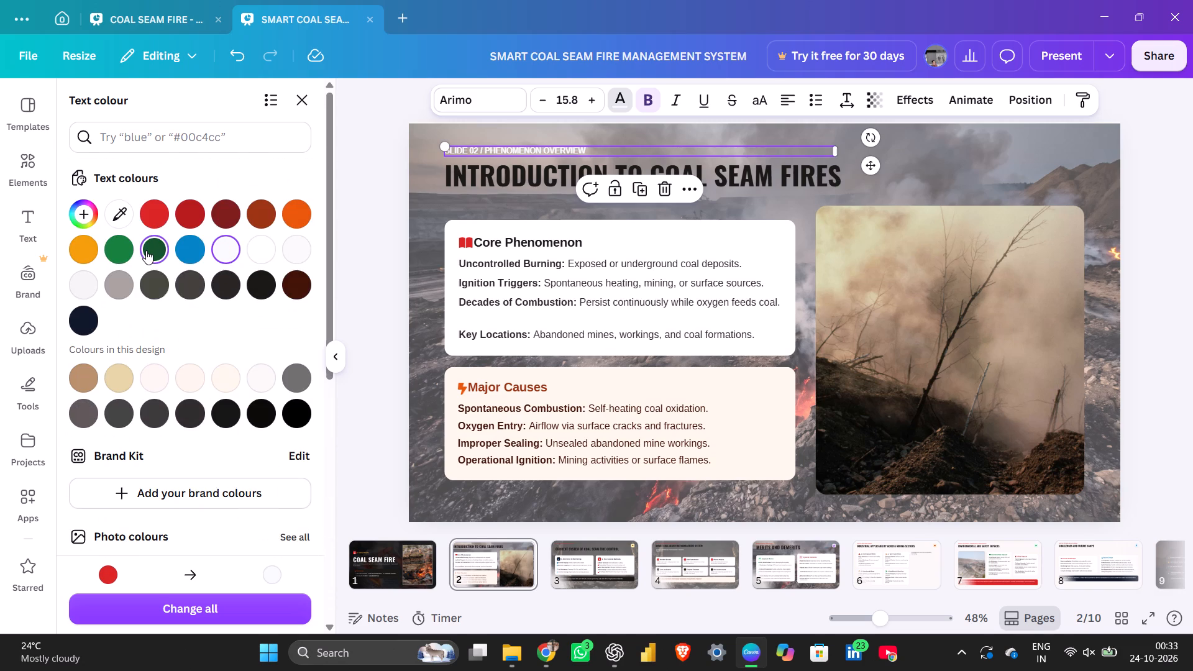
{"action": "left_click", "coordinate": [378, 206]}
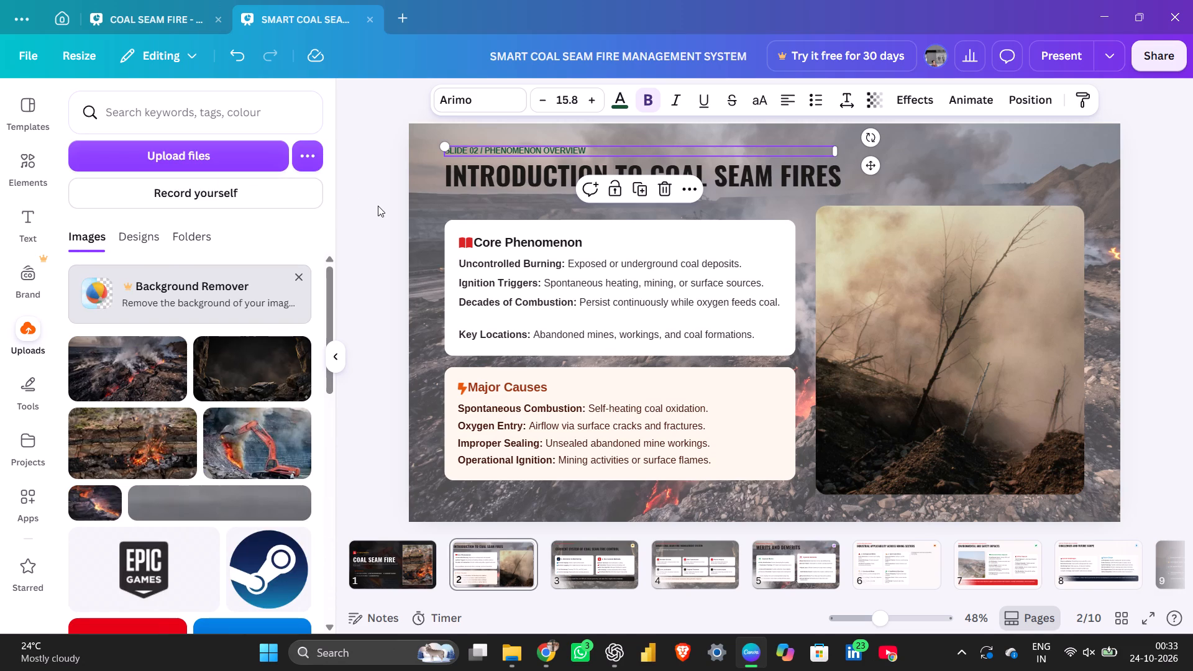
{"action": "left_click", "coordinate": [378, 206]}
Change the text colour of slide 3's red "SLIDE 03 / PRESENT-DAY TECHNIQUES" label to the same dark green.
{"action": "left_click", "coordinate": [577, 558]}
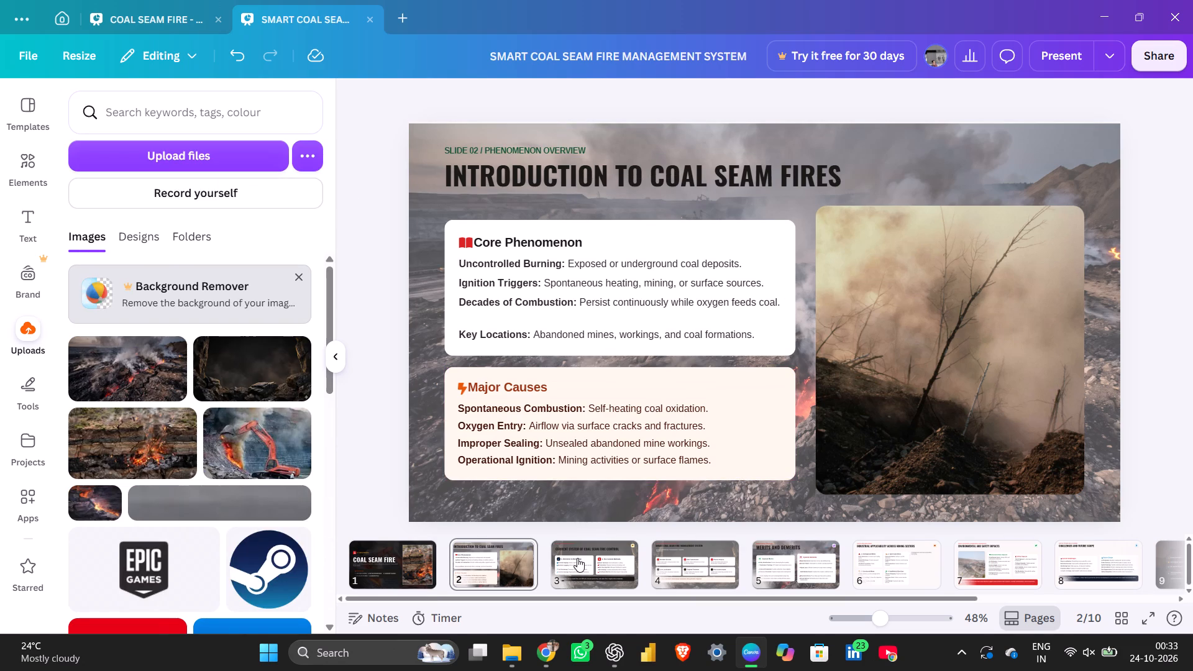
{"action": "left_click", "coordinate": [546, 154]}
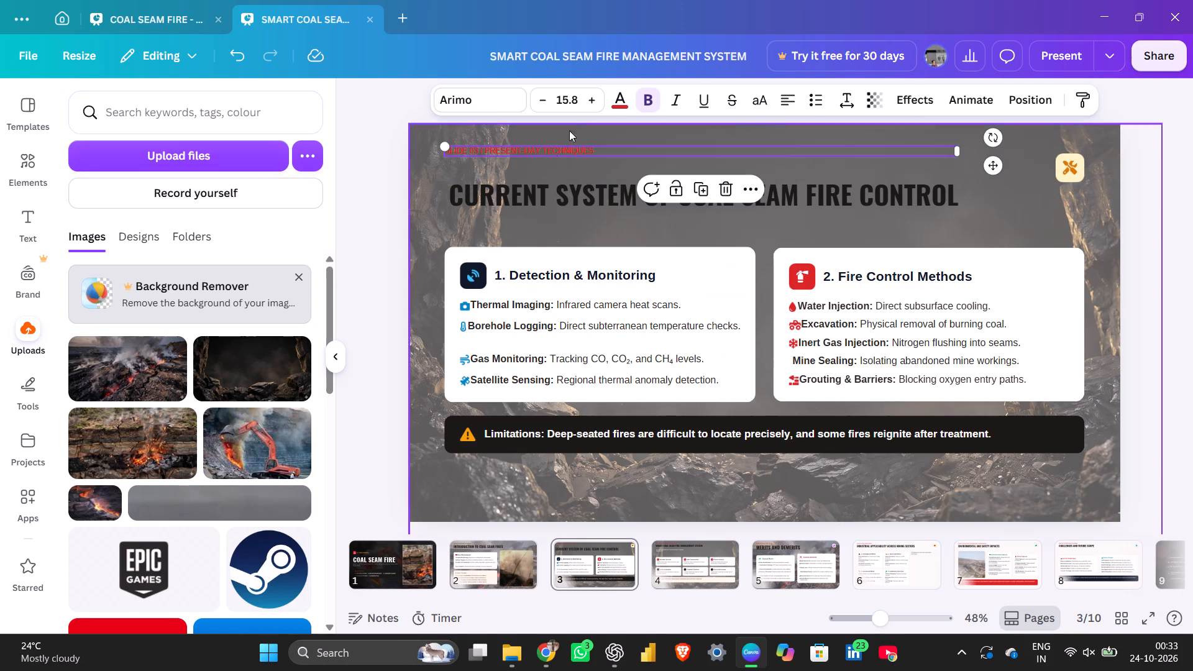
{"action": "left_click", "coordinate": [631, 99]}
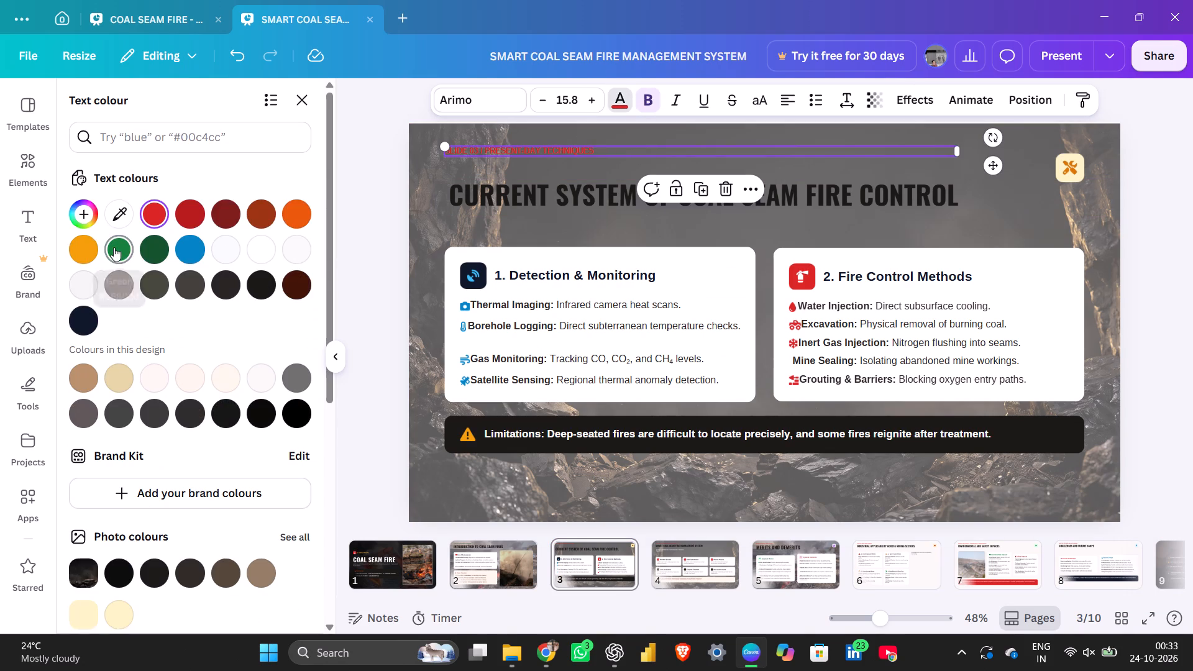
{"action": "left_click", "coordinate": [114, 247]}
{"action": "left_click", "coordinate": [144, 246]}
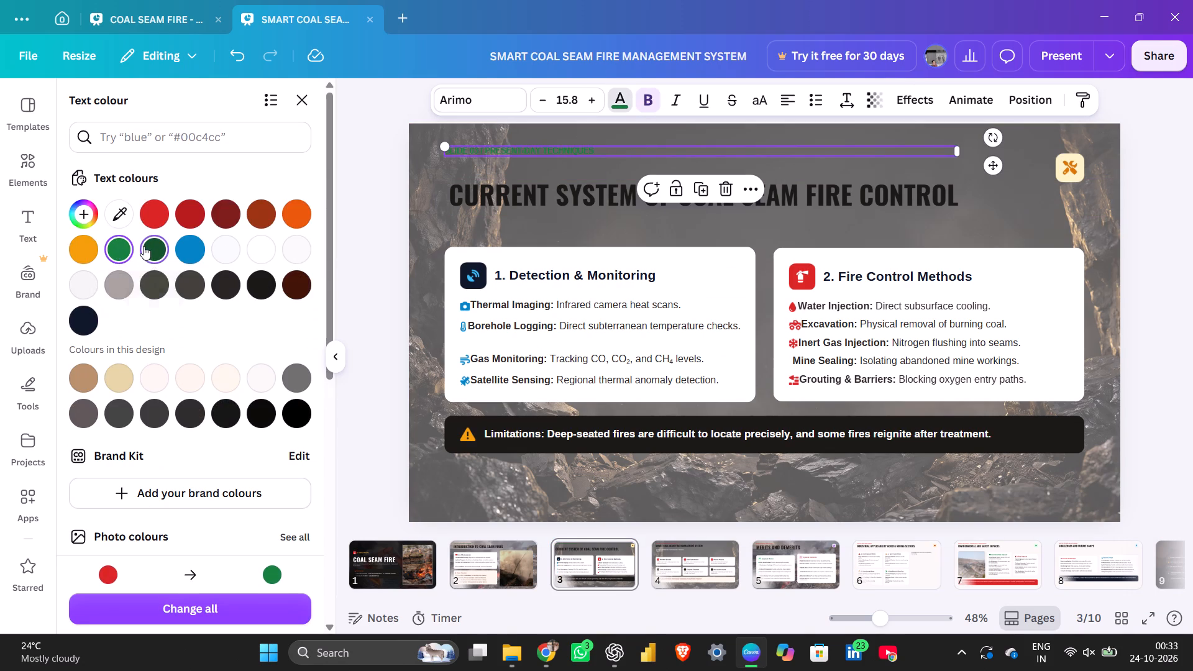
{"action": "left_click", "coordinate": [386, 224]}
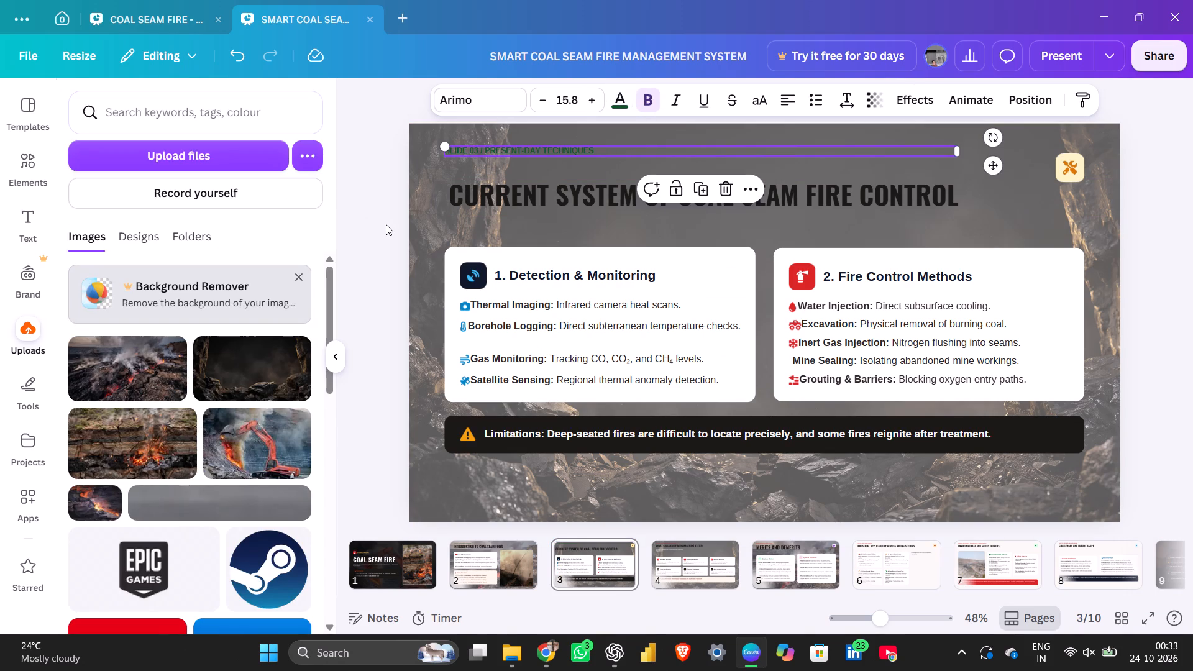
{"action": "left_click", "coordinate": [386, 224]}
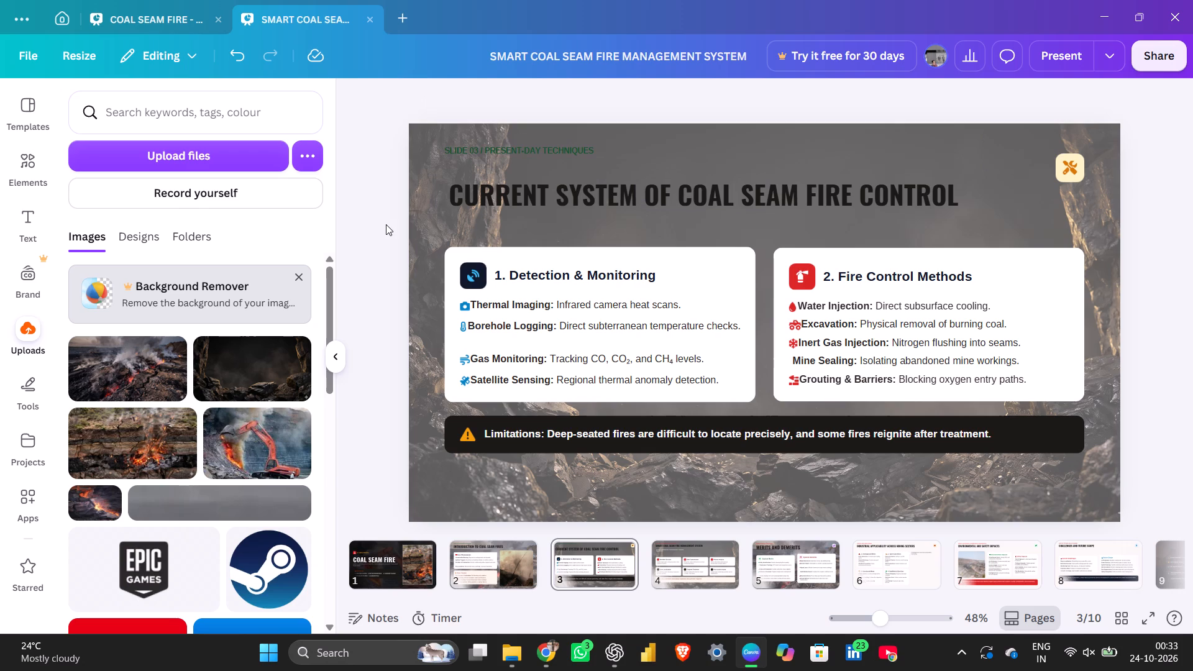
Change the text colour of slide 4's red "SLIDE 04 / PROPOSED INTEGRATED CONCEPT" label to dark green.
{"action": "left_click", "coordinate": [712, 562]}
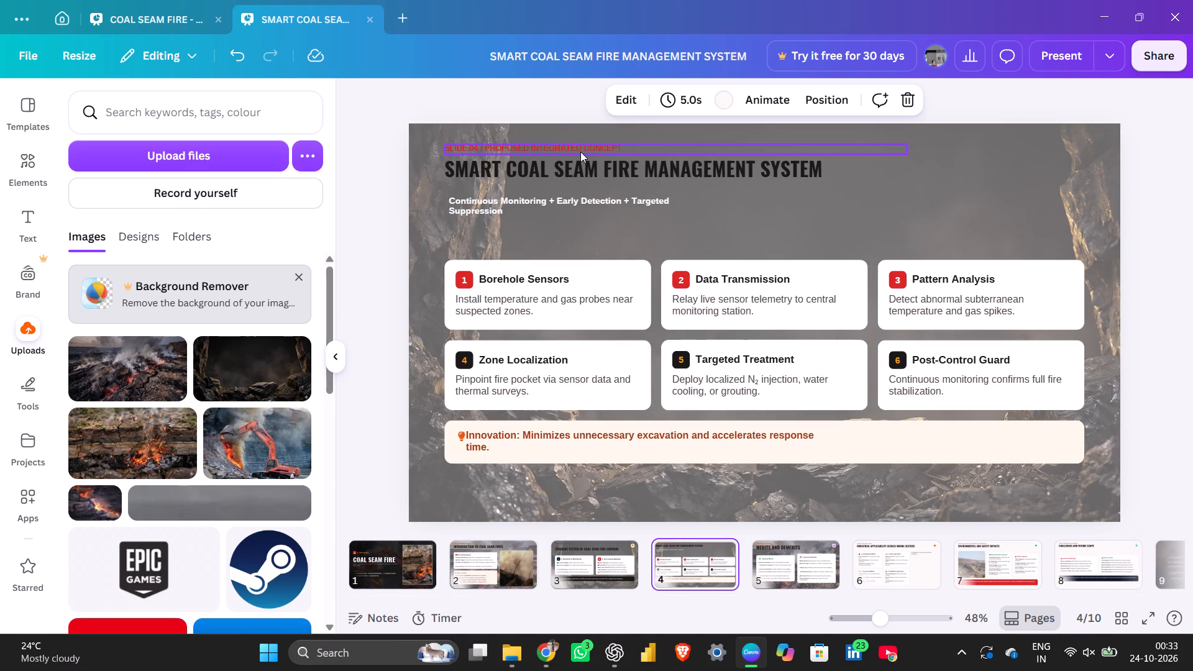
{"action": "left_click", "coordinate": [580, 150]}
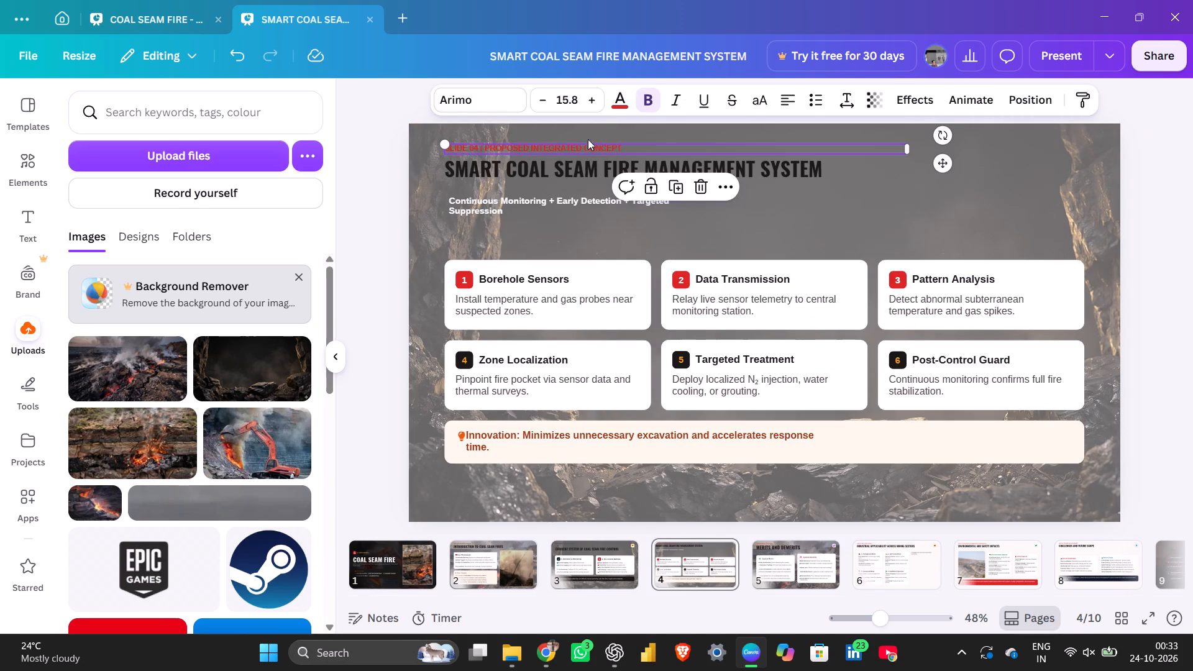
{"action": "left_click", "coordinate": [615, 103]}
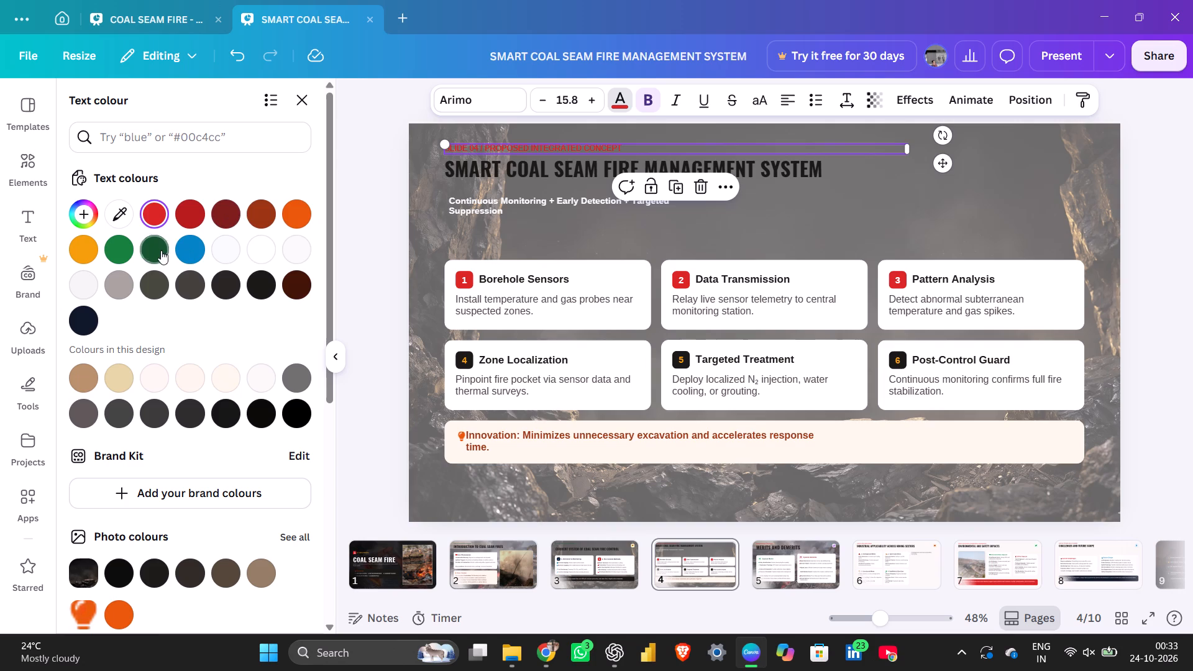
{"action": "left_click", "coordinate": [161, 250]}
{"action": "left_click", "coordinate": [349, 222]}
{"action": "left_click", "coordinate": [349, 222]}
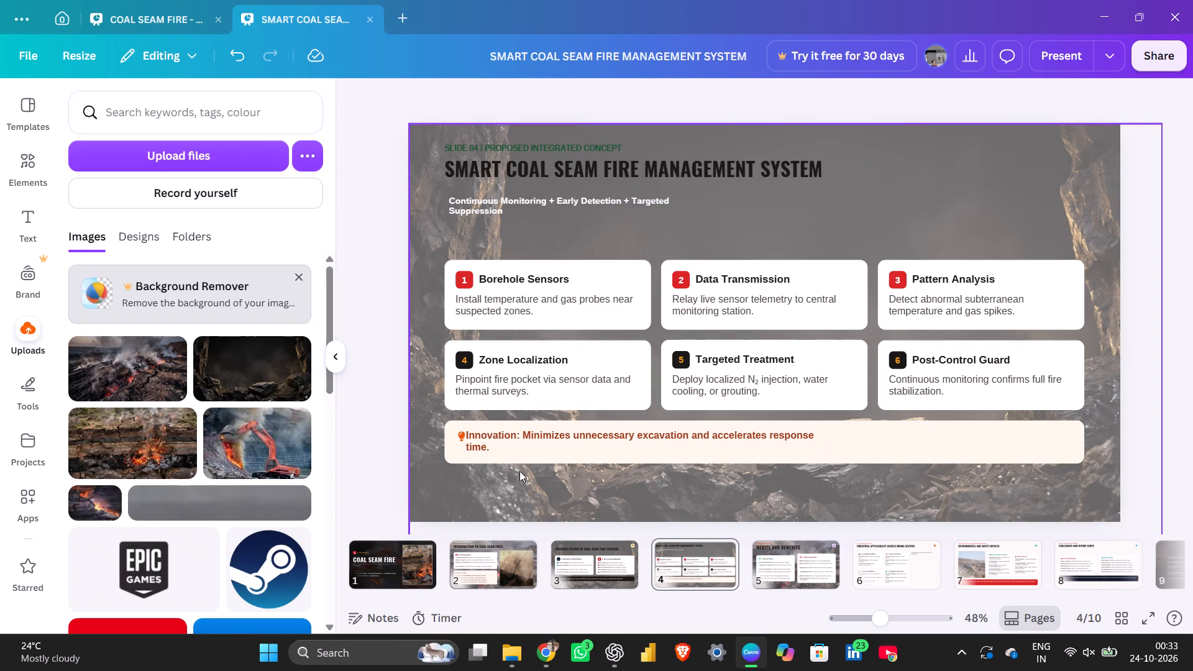
After reviewing slides 1 to 4, change the text colour of slide 5's red "SLIDE 05 / CRITICAL EVALUATION" label to dark green.
{"action": "left_click", "coordinate": [408, 549]}
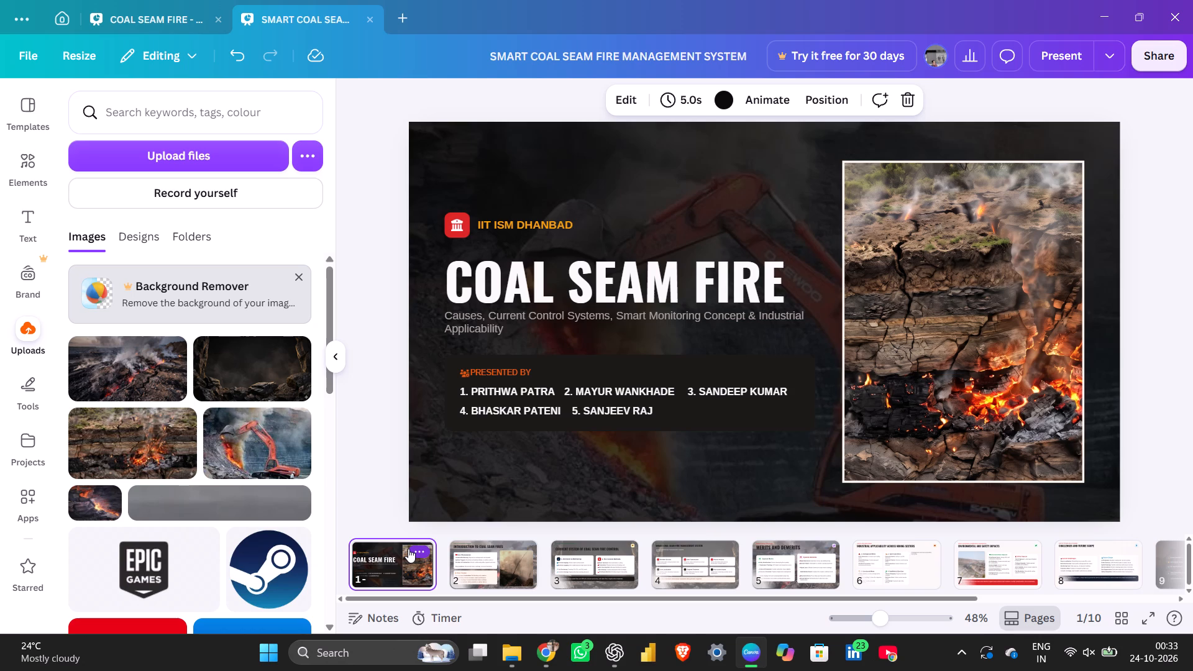
{"action": "left_click", "coordinate": [495, 555]}
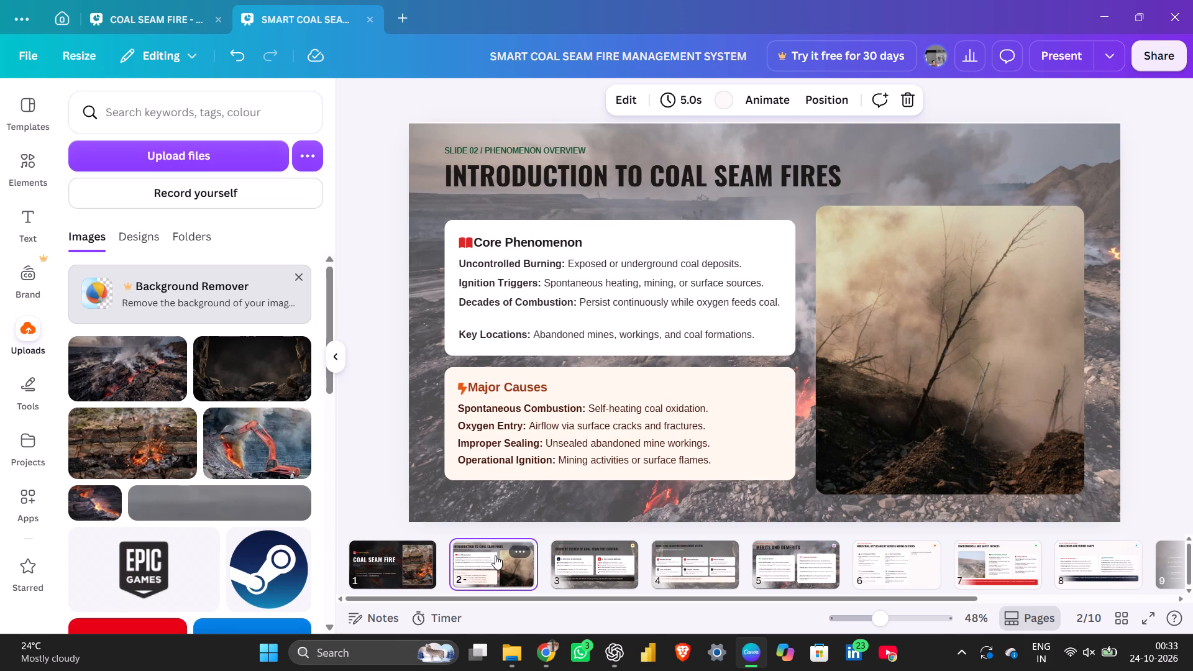
{"action": "left_click", "coordinate": [586, 551]}
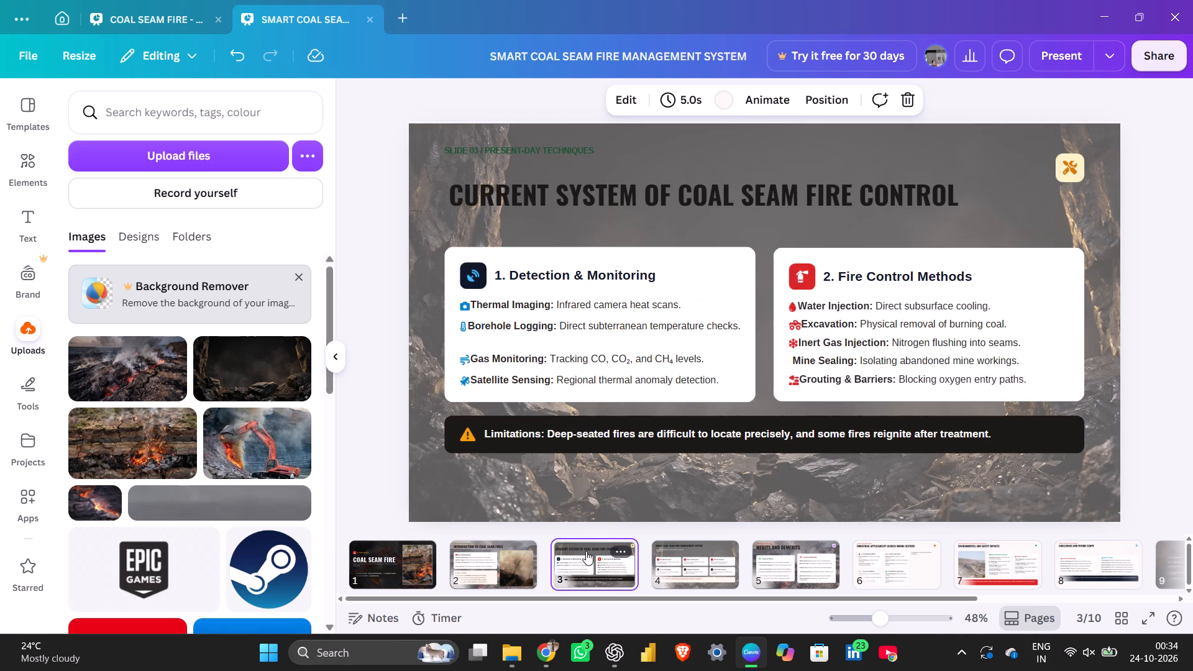
{"action": "left_click", "coordinate": [683, 566]}
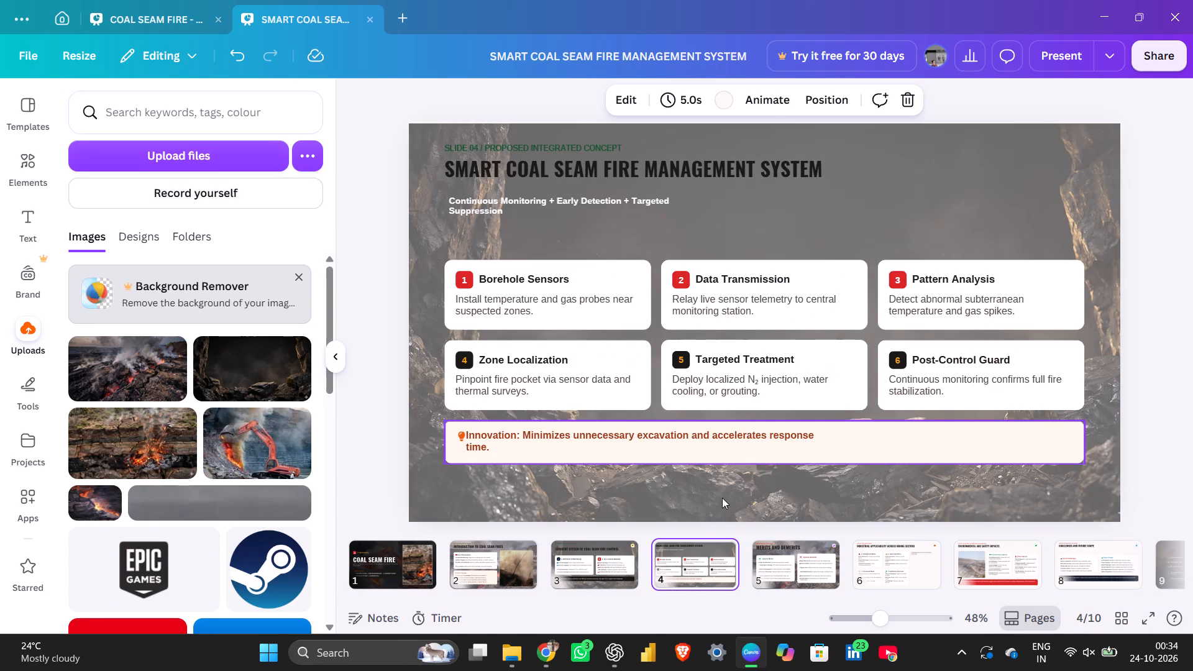
{"action": "left_click", "coordinate": [765, 554]}
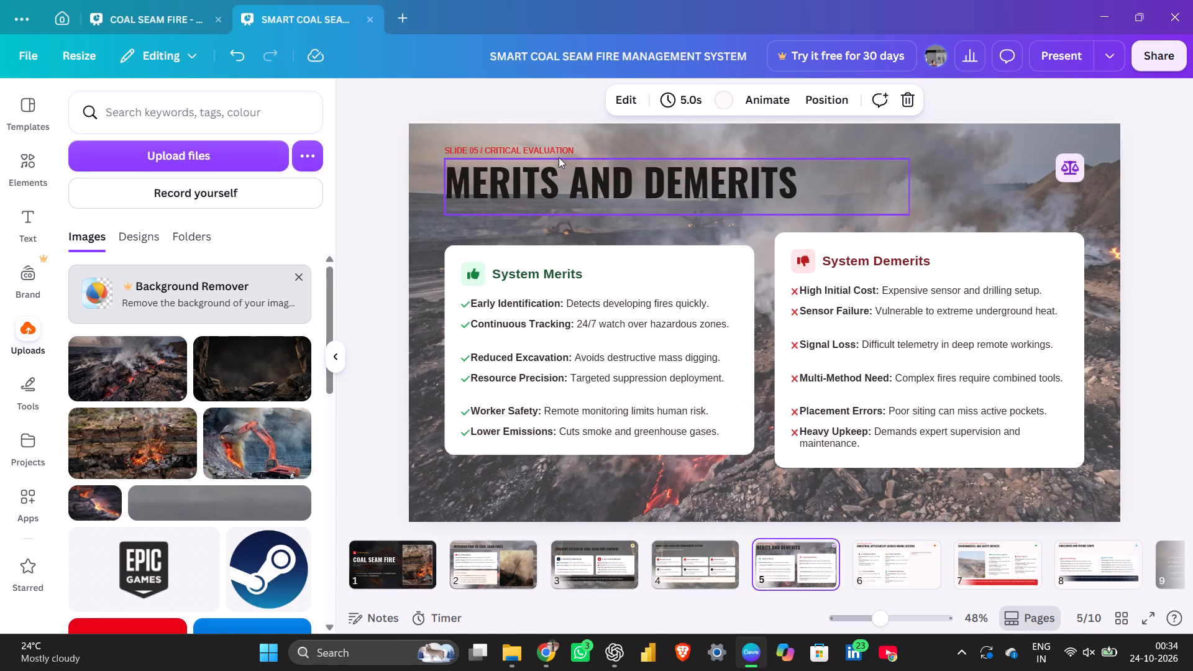
{"action": "double_click", "coordinate": [547, 145]}
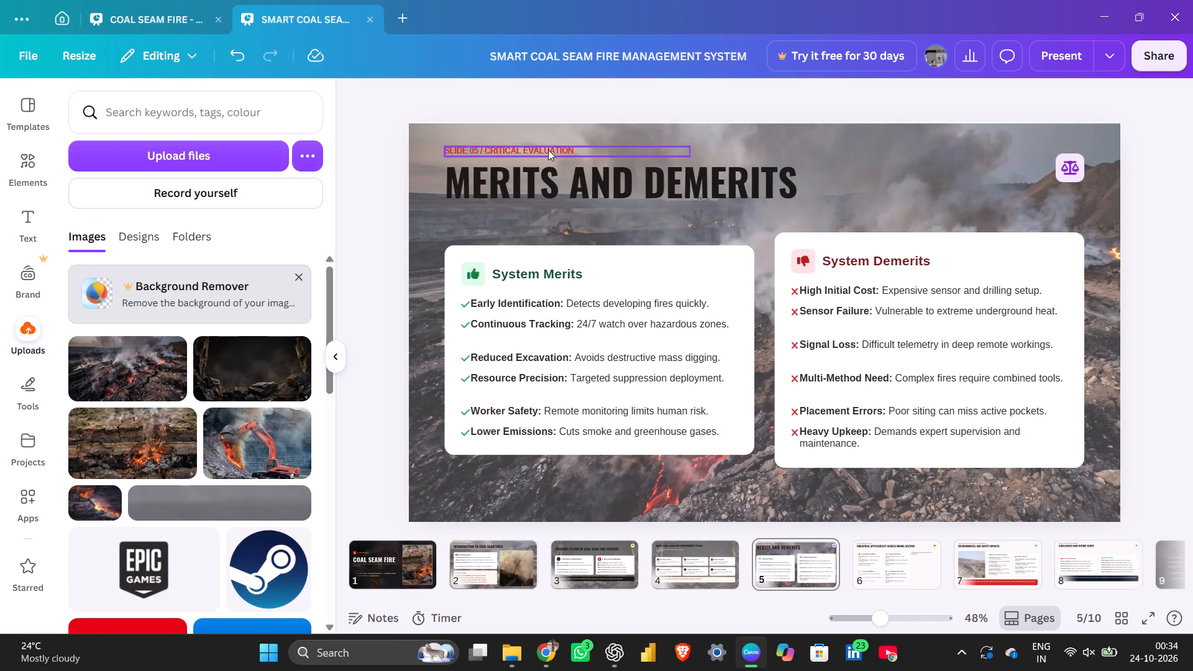
{"action": "left_click", "coordinate": [548, 150]}
{"action": "left_click", "coordinate": [631, 96]}
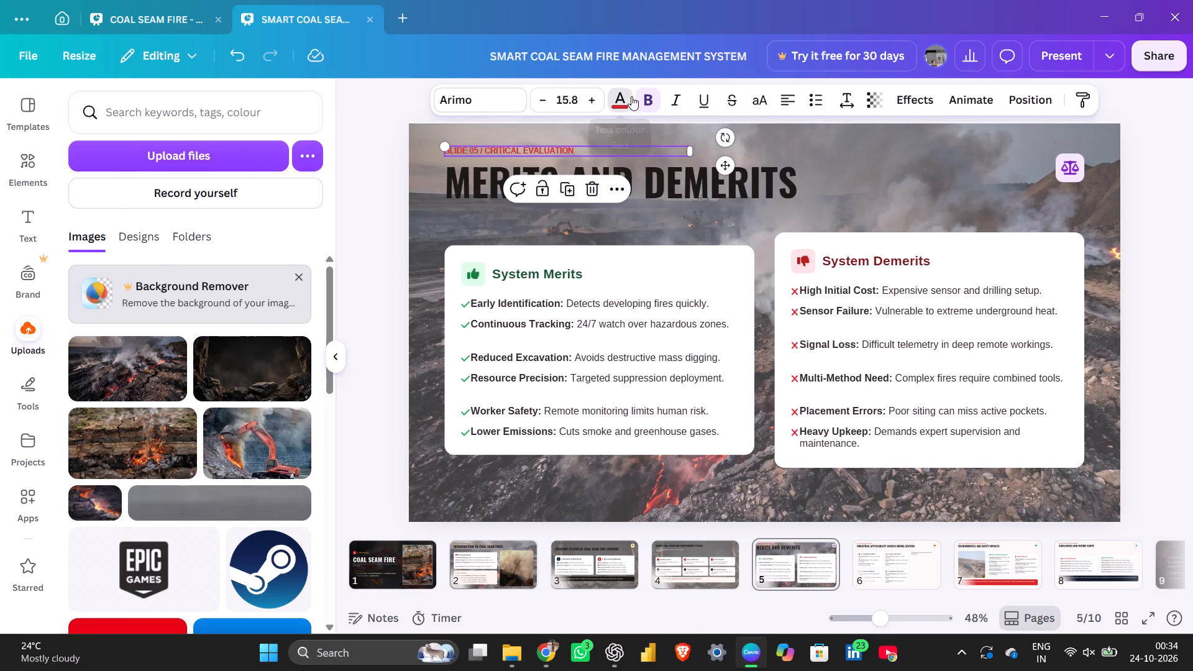
{"action": "left_click", "coordinate": [162, 252]}
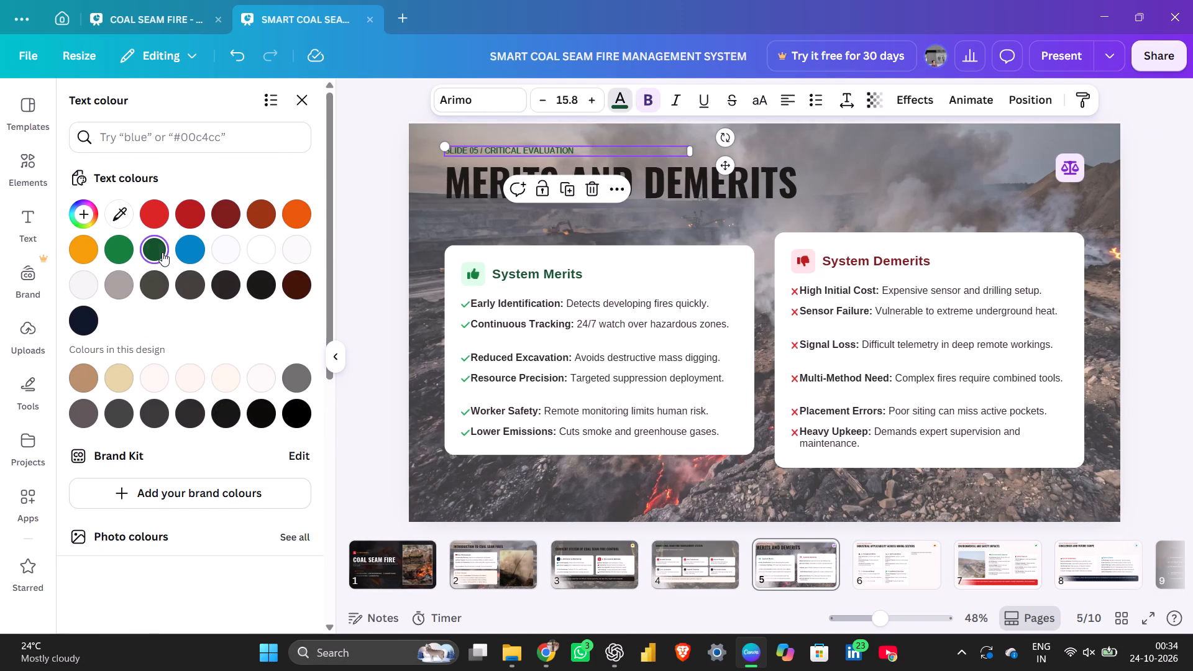
{"action": "left_click", "coordinate": [362, 263]}
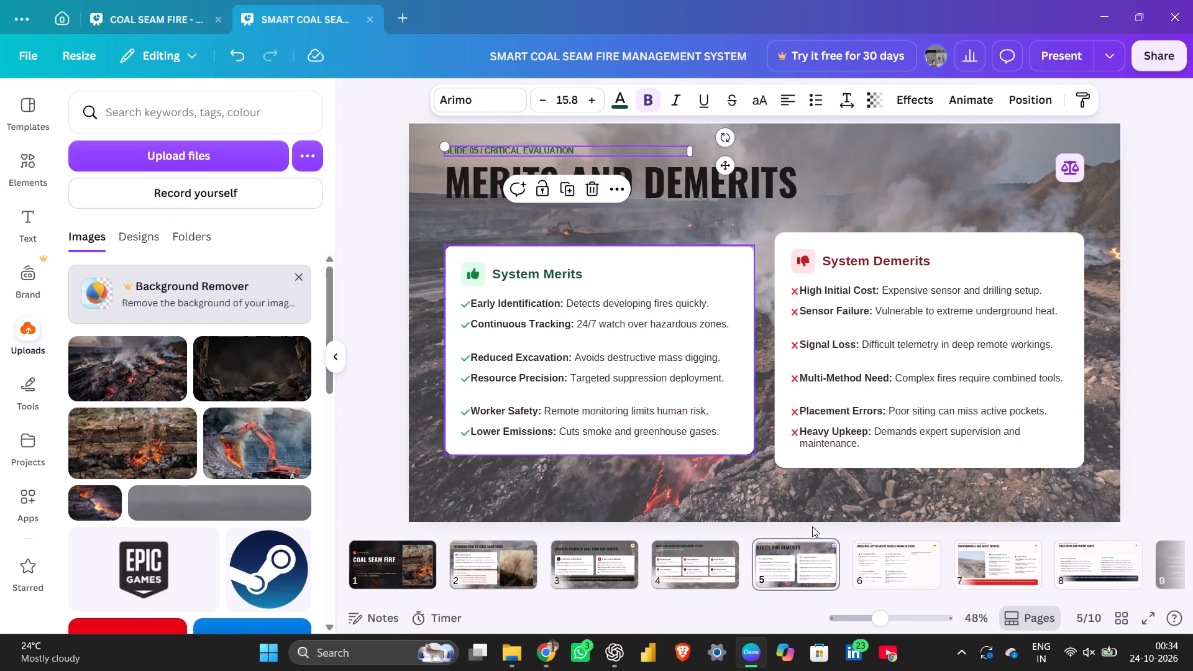
{"action": "left_click", "coordinate": [875, 567]}
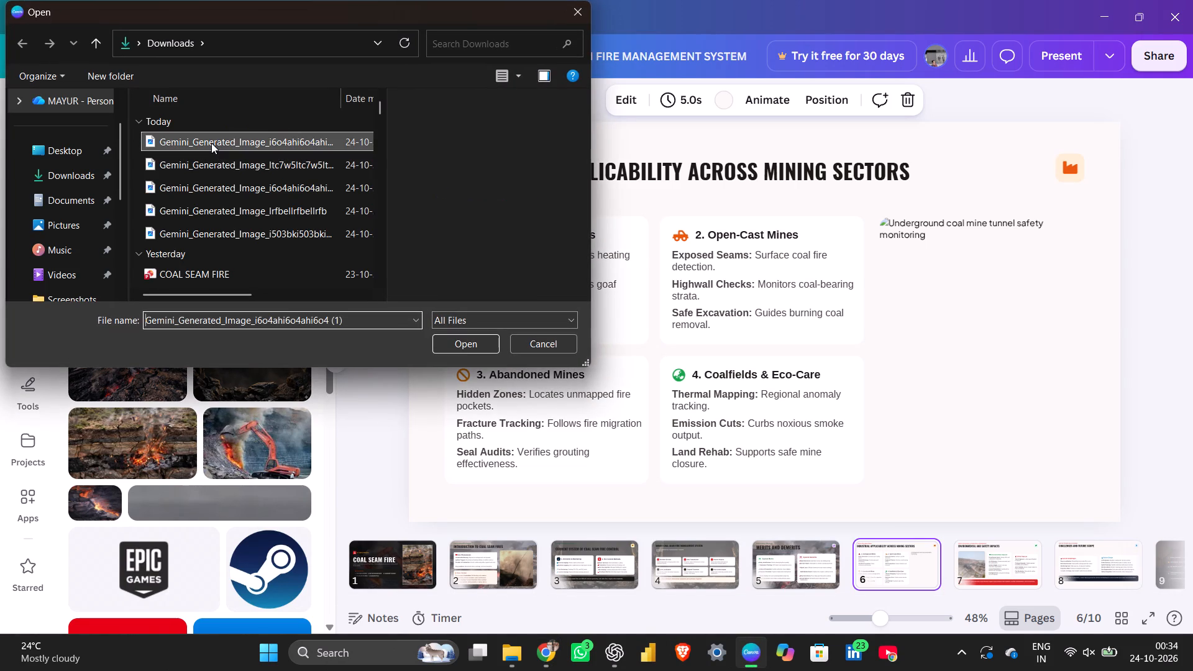
{"action": "left_click", "coordinate": [460, 339]}
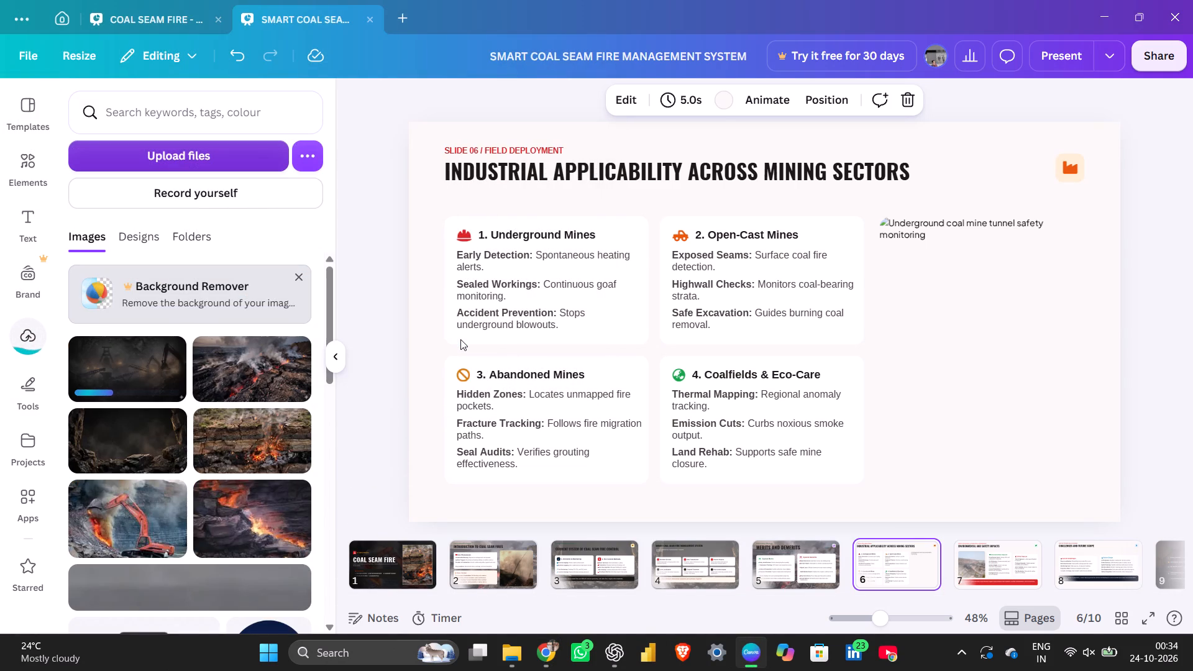
Move slide 6's title "INDUSTRIAL APPLICABILITY ACROSS MINING SECTORS" slightly down, leaving more space below the red label.
{"action": "left_click", "coordinate": [767, 170]}
{"action": "left_click_drag", "start_coordinate": [764, 178], "coordinate": [764, 185]}
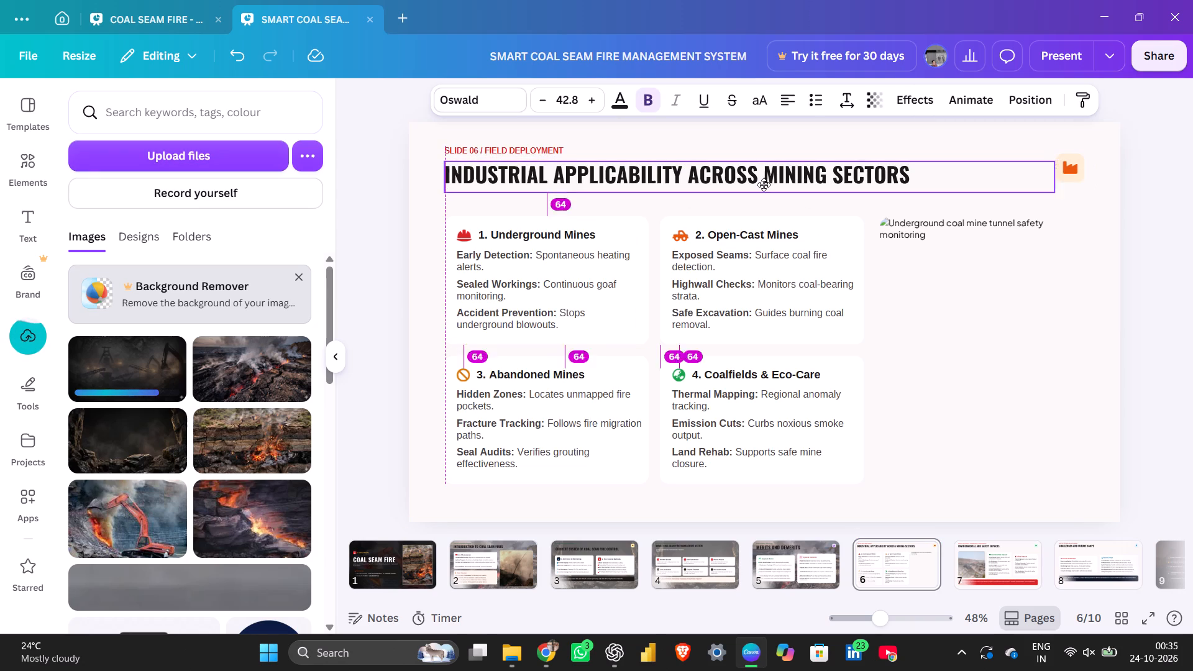
{"action": "left_click_drag", "start_coordinate": [764, 185], "coordinate": [764, 185]}
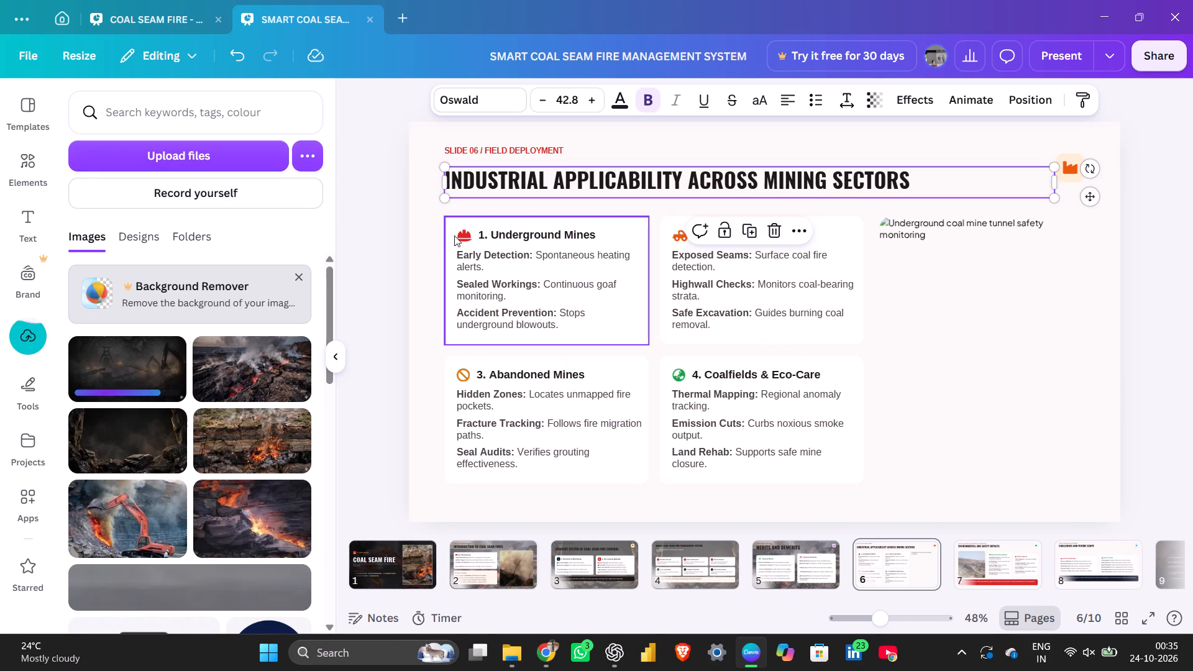
Add the uploaded dark mine image to slide 6 and enlarge it to about 2051 by 1145 px, covering the whole slide.
{"action": "left_click", "coordinate": [147, 371]}
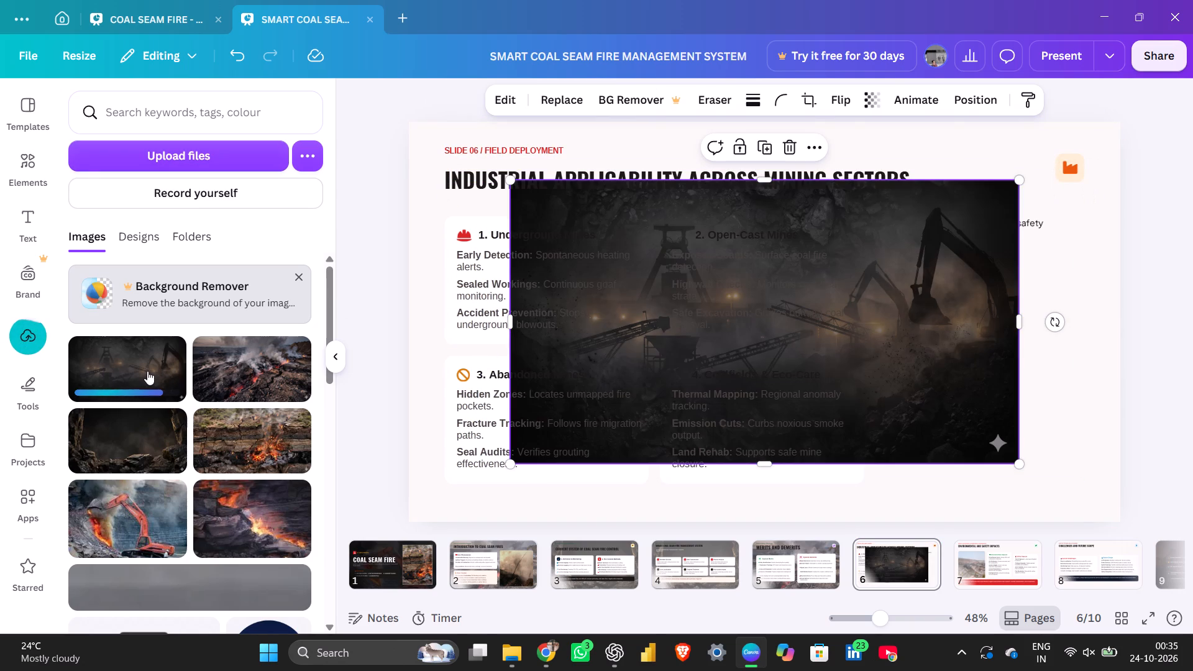
{"action": "left_click_drag", "start_coordinate": [508, 183], "coordinate": [475, 166]}
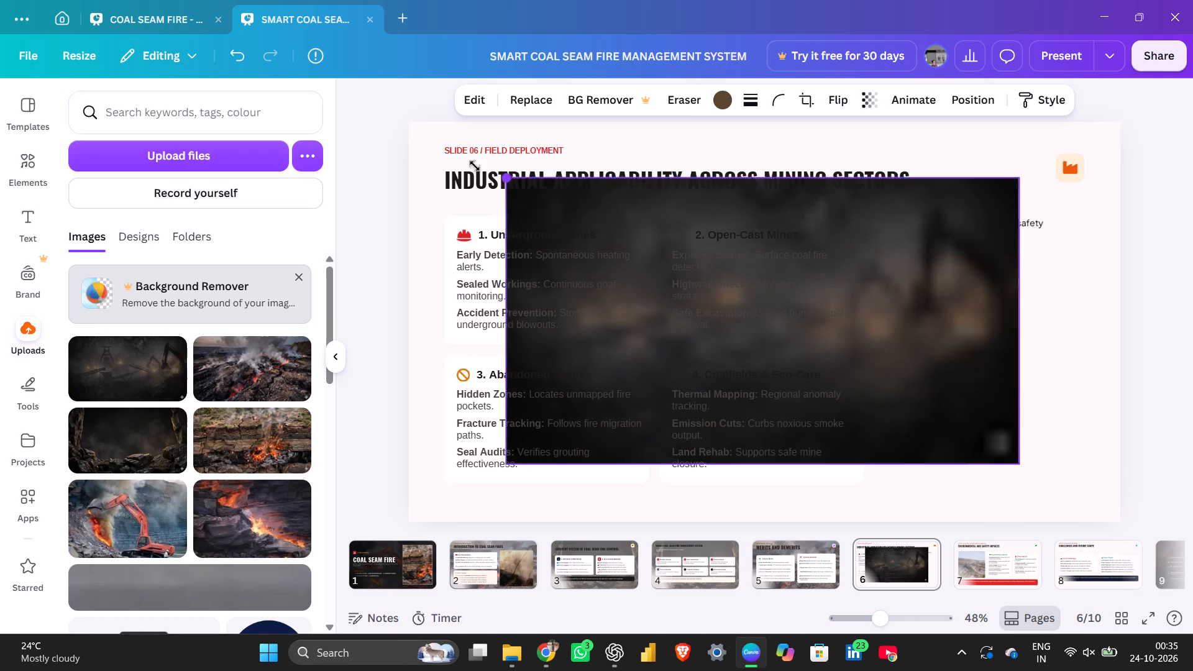
{"action": "left_click_drag", "start_coordinate": [475, 166], "coordinate": [452, 32]}
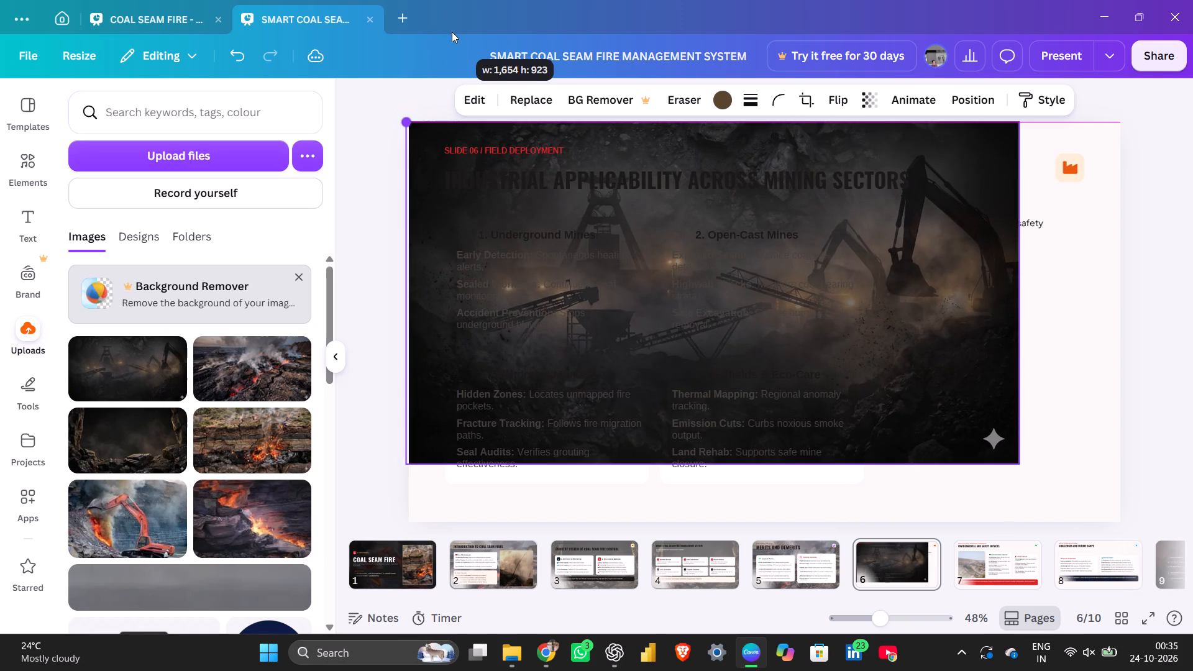
{"action": "left_click_drag", "start_coordinate": [452, 32], "coordinate": [454, 35]}
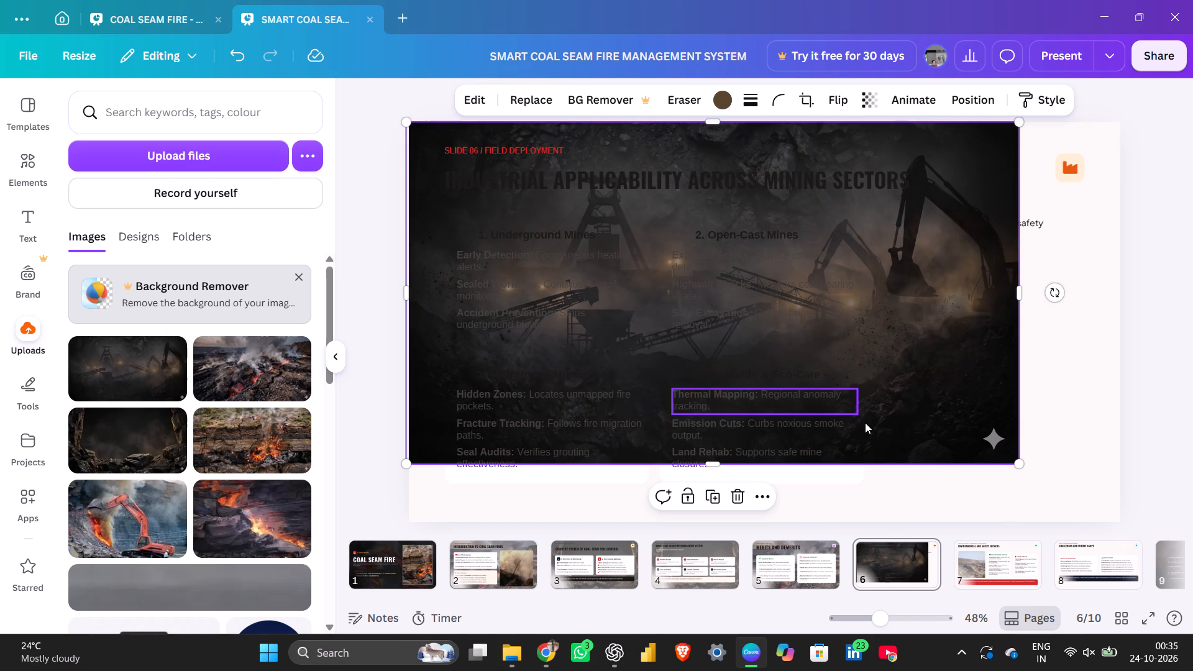
{"action": "left_click_drag", "start_coordinate": [1018, 465], "coordinate": [1110, 545]}
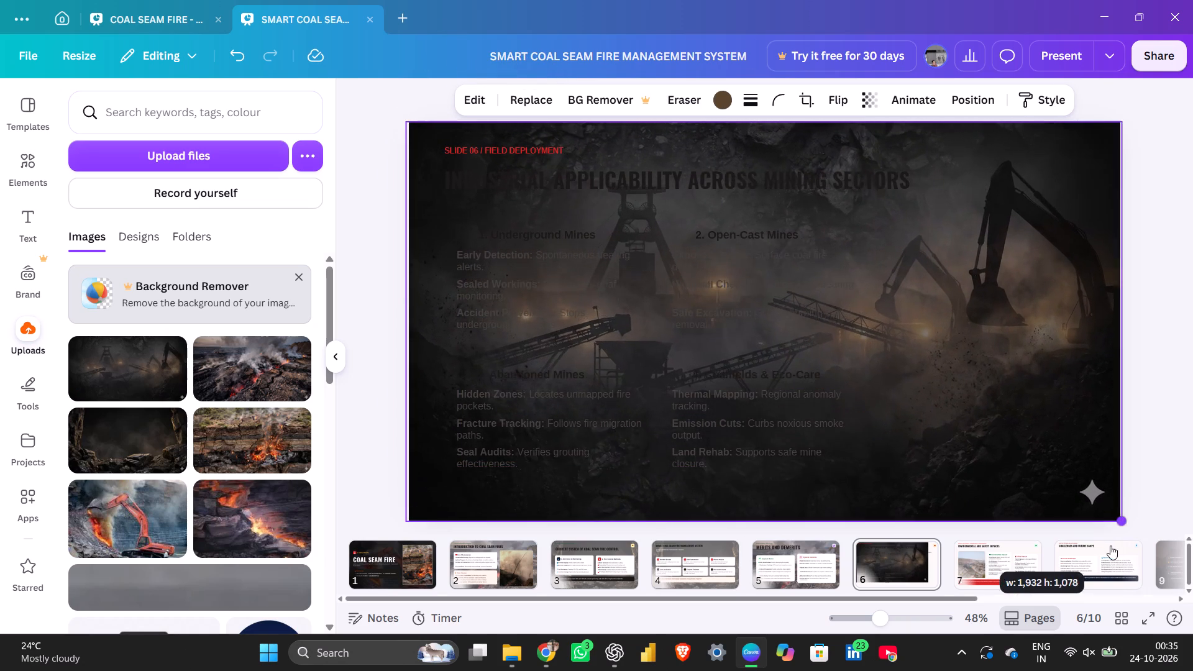
{"action": "left_click_drag", "start_coordinate": [1110, 545], "coordinate": [1143, 587]}
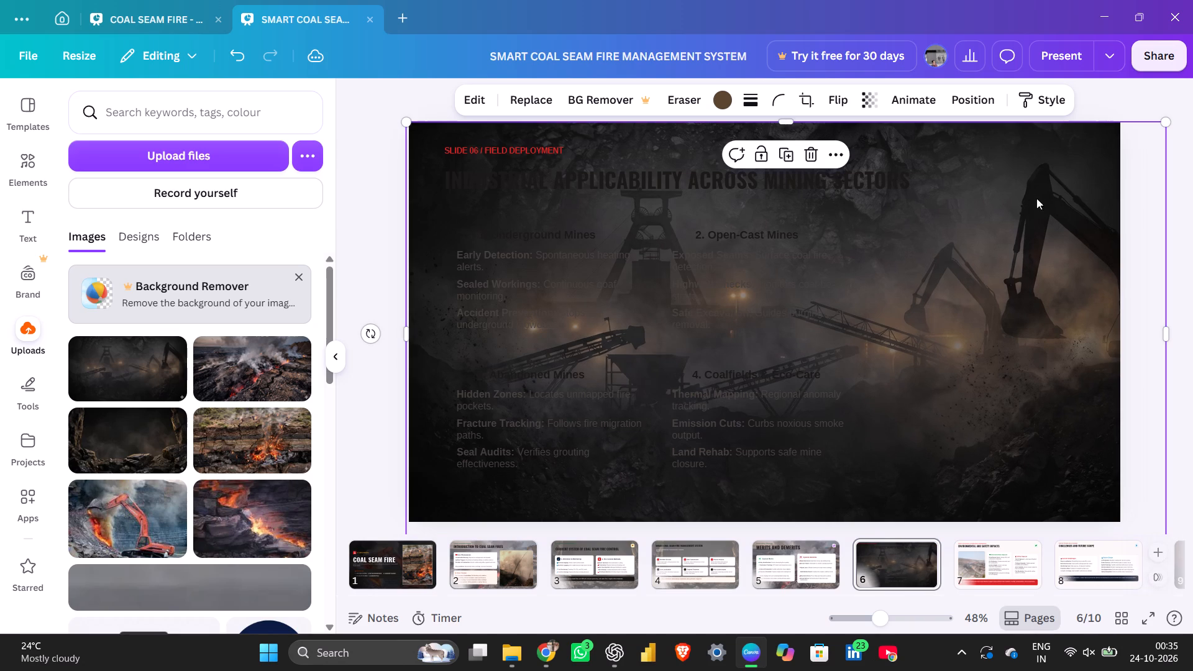
Send slide 6's dark mine image behind all other content and set its transparency to 59.
{"action": "left_click", "coordinate": [963, 96]}
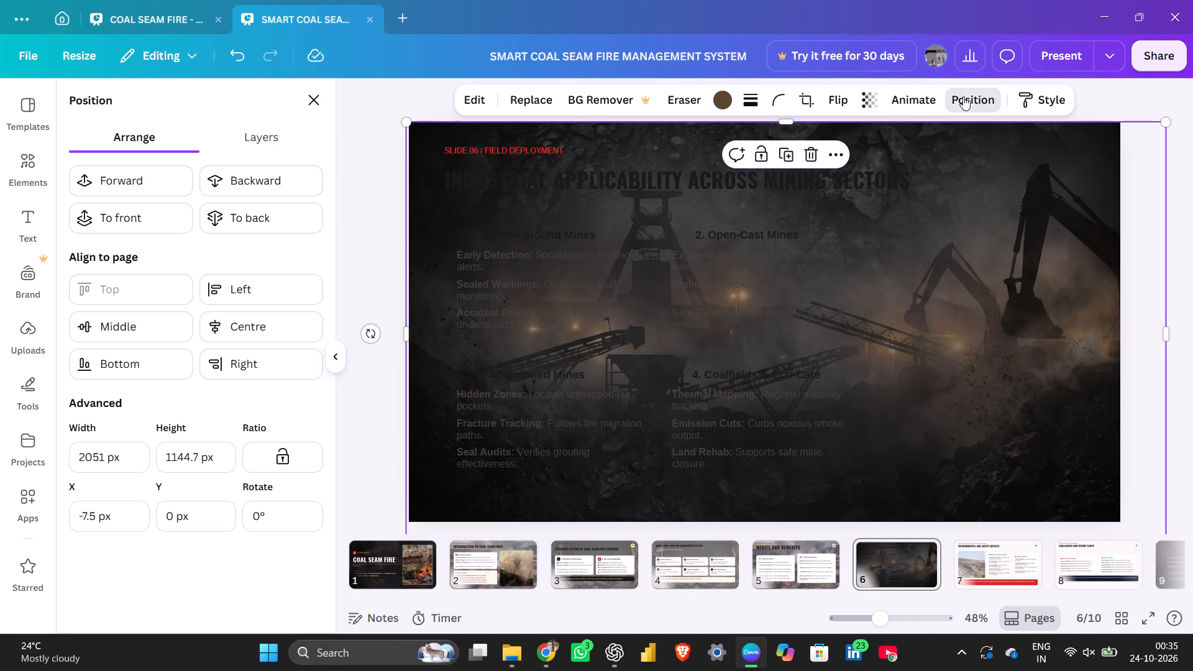
{"action": "left_click", "coordinate": [282, 217]}
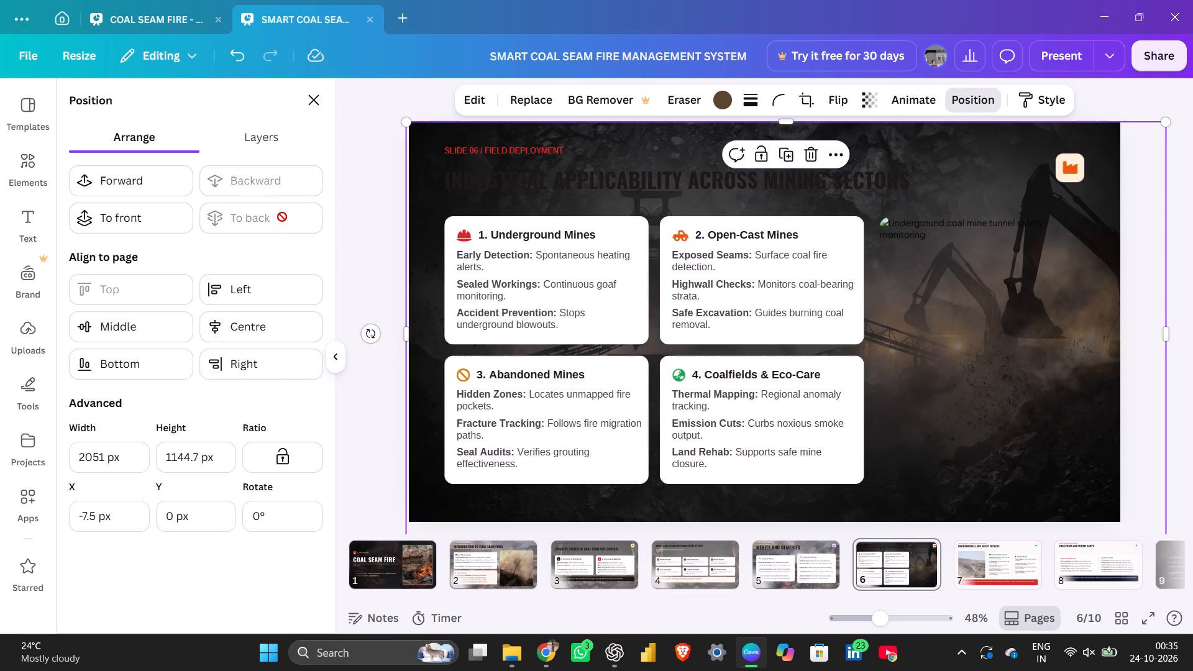
{"action": "left_click", "coordinate": [872, 99]}
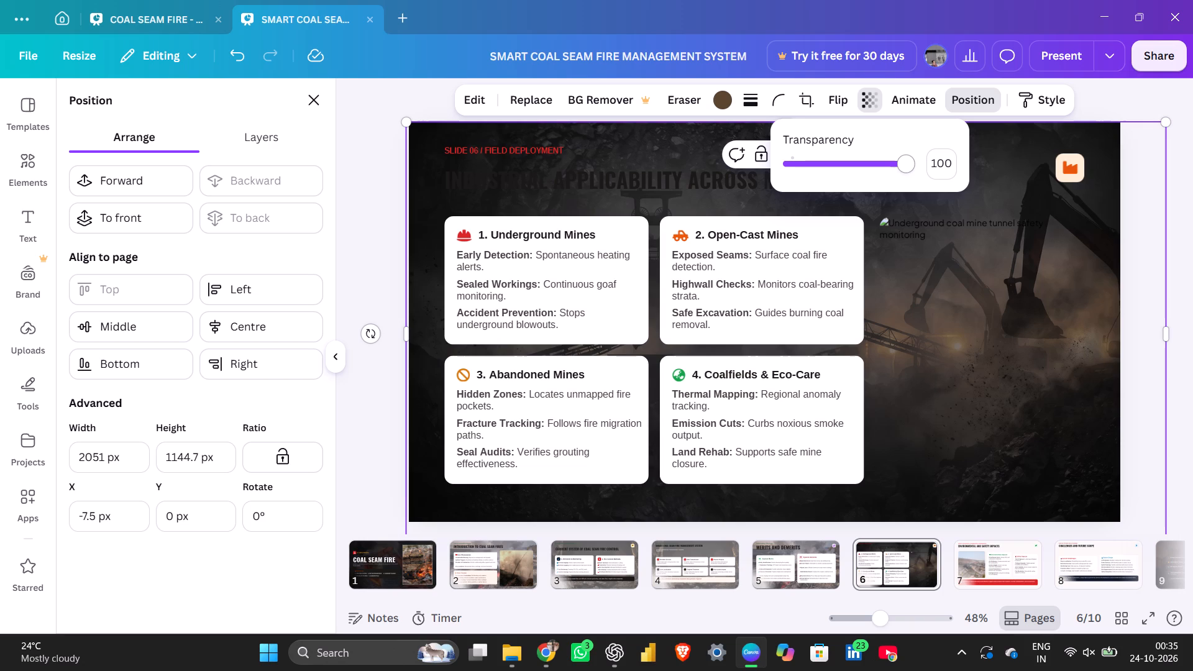
{"action": "left_click_drag", "start_coordinate": [909, 168], "coordinate": [836, 162]}
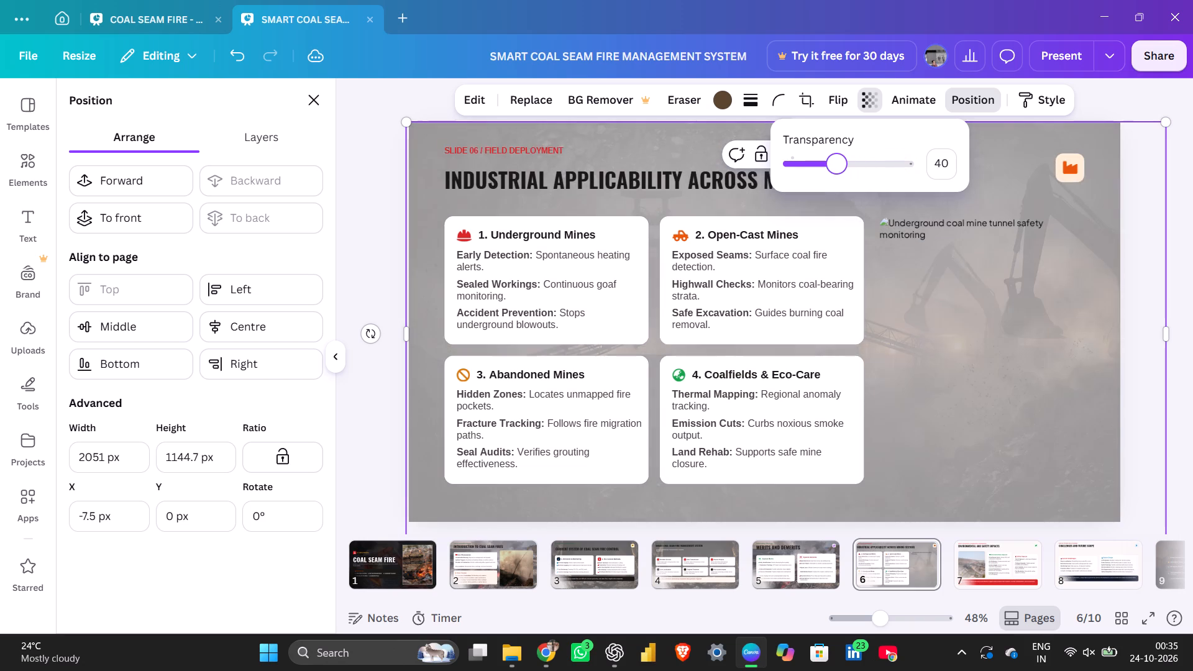
{"action": "left_click_drag", "start_coordinate": [836, 162], "coordinate": [846, 165]}
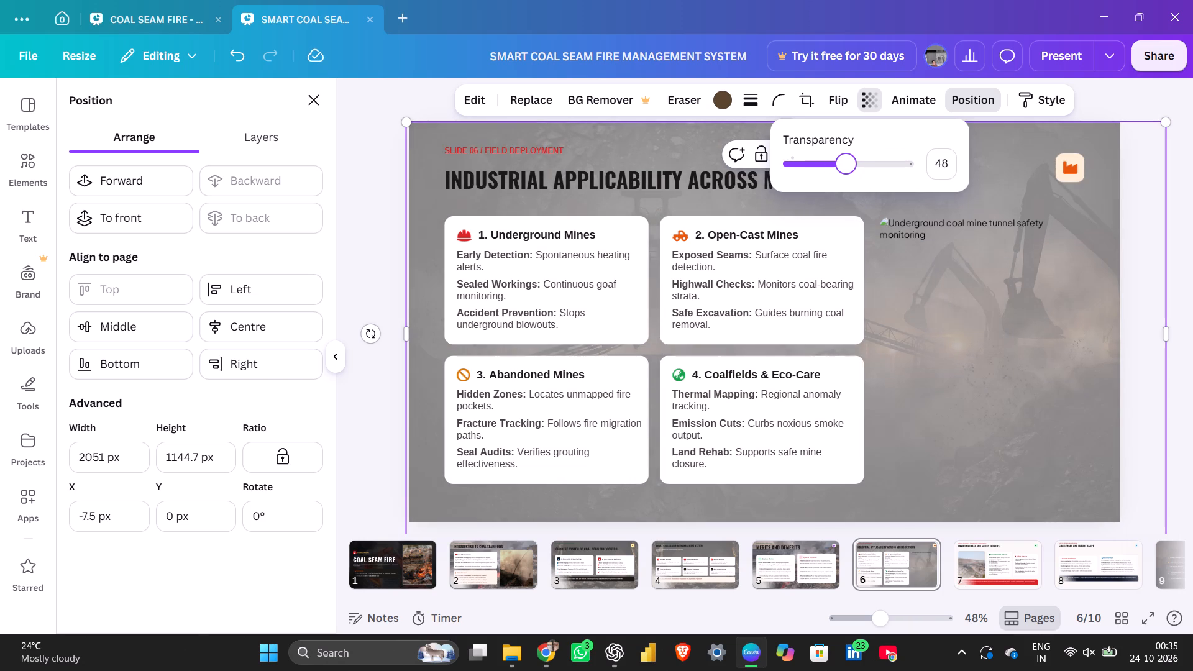
{"action": "left_click_drag", "start_coordinate": [846, 165], "coordinate": [849, 163]}
{"action": "left_click_drag", "start_coordinate": [849, 163], "coordinate": [858, 162]}
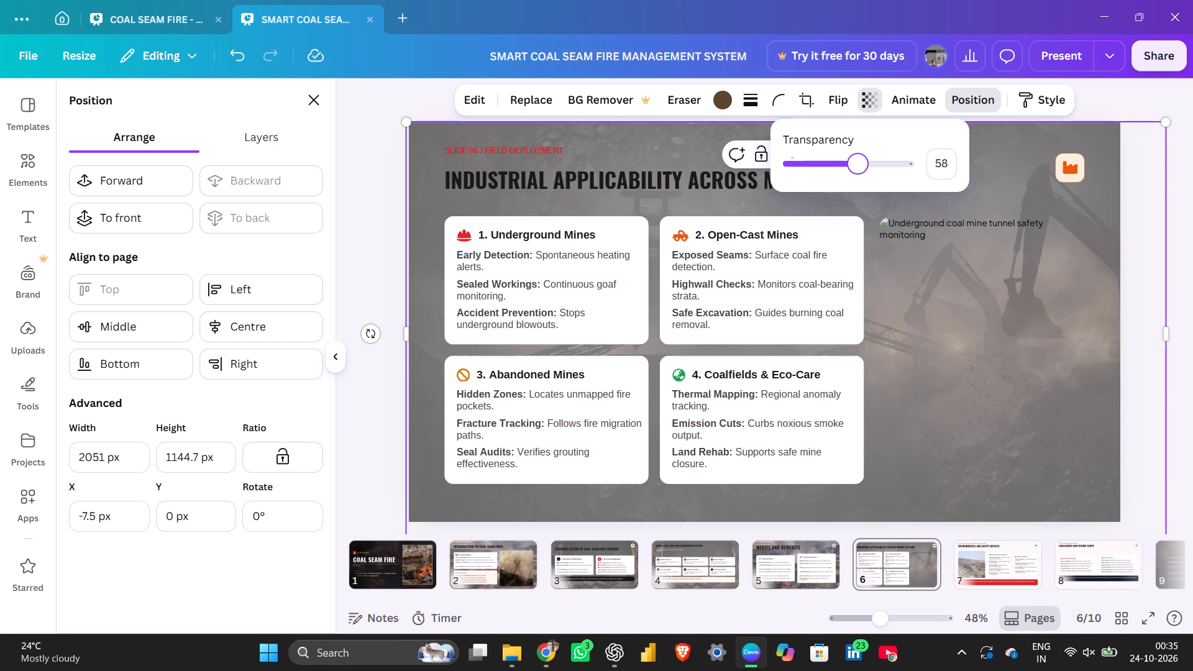
{"action": "left_click_drag", "start_coordinate": [858, 162], "coordinate": [859, 164]}
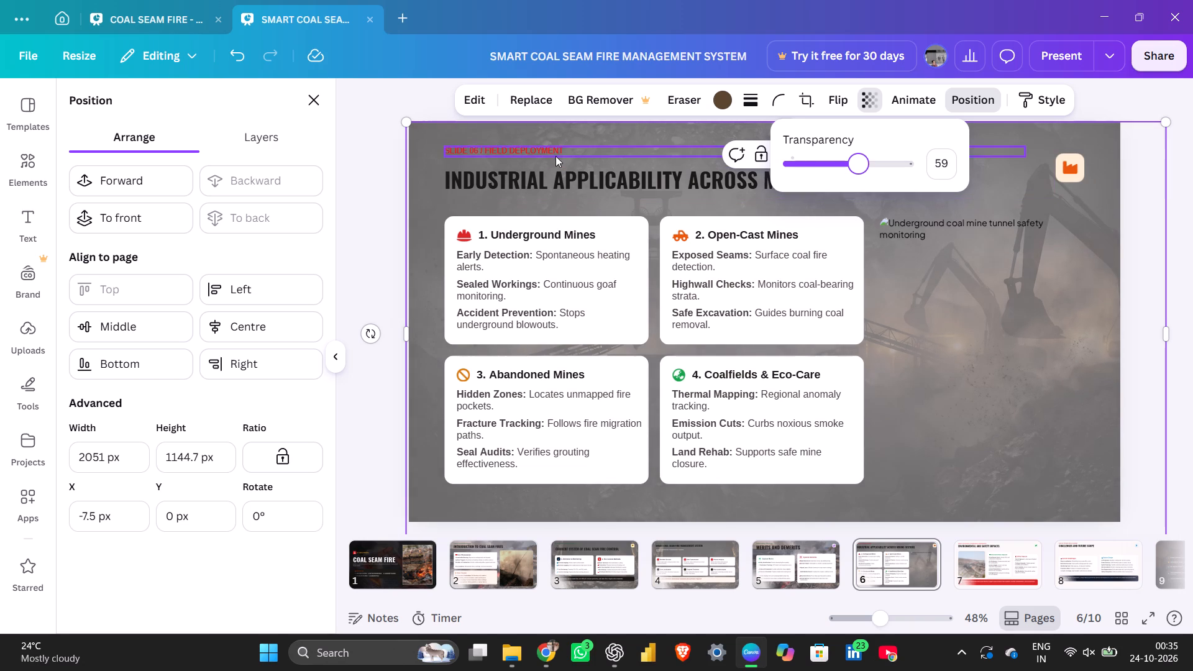
Recolour the label "SLIDE 06 / FIELD DEPLOYMENT" dark green.
{"action": "left_click", "coordinate": [555, 152]}
{"action": "left_click", "coordinate": [610, 101]}
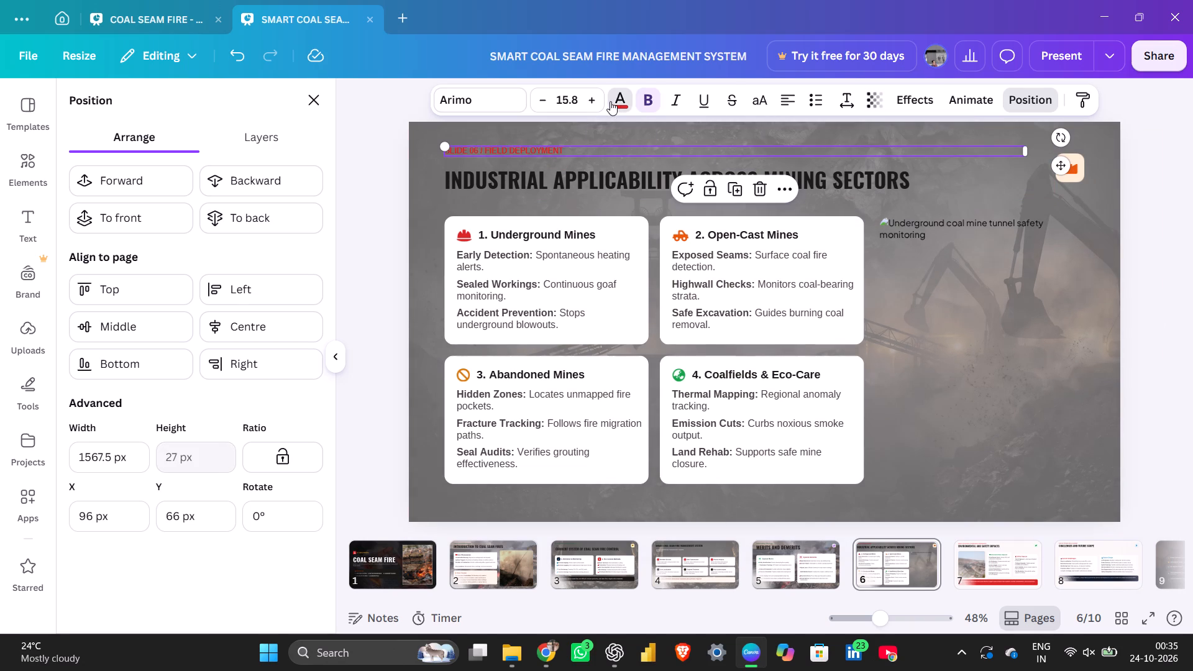
{"action": "left_click", "coordinate": [165, 255]}
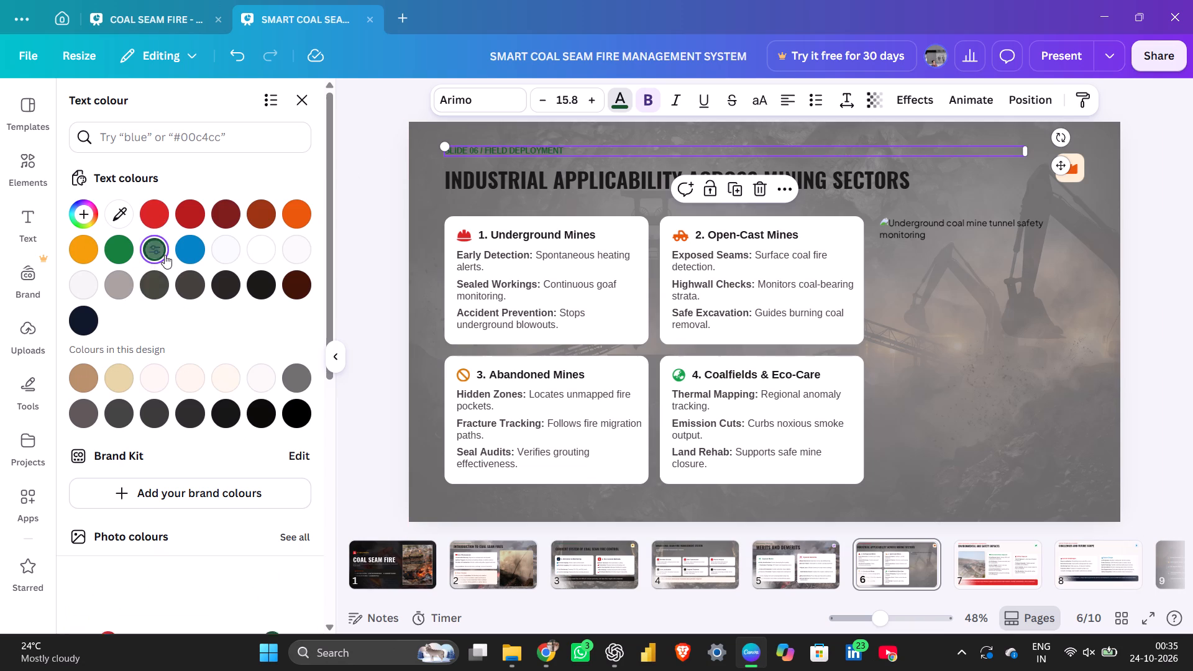
{"action": "left_click", "coordinate": [379, 273]}
{"action": "left_click", "coordinate": [379, 273]}
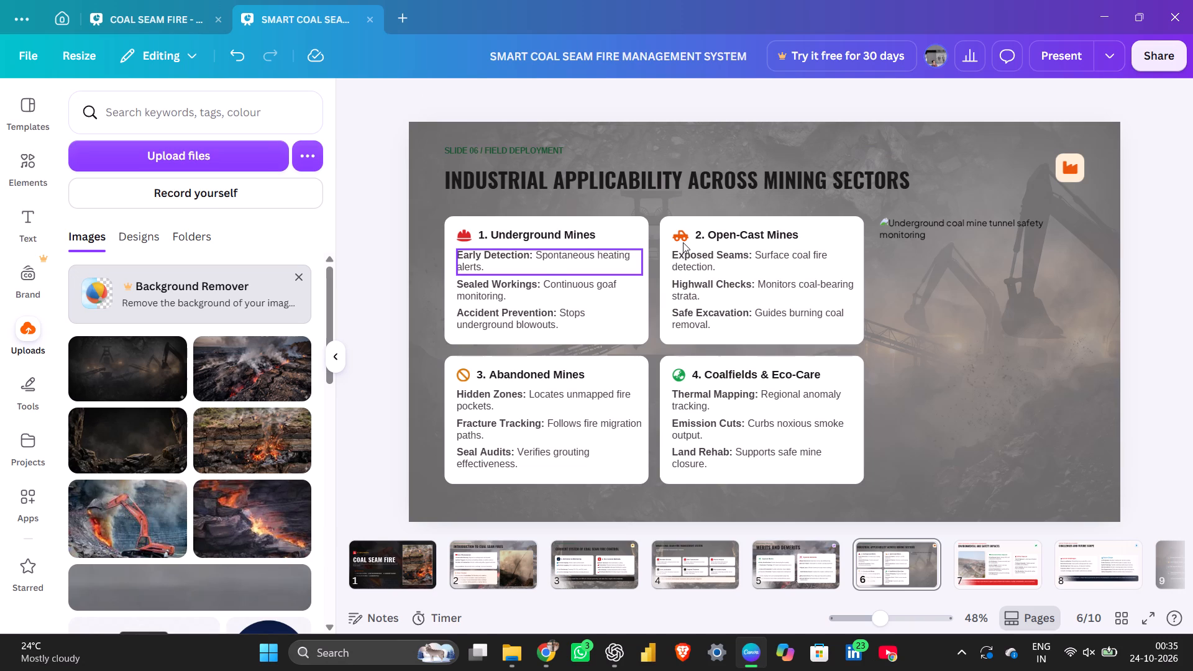
{"action": "left_click", "coordinate": [911, 236]}
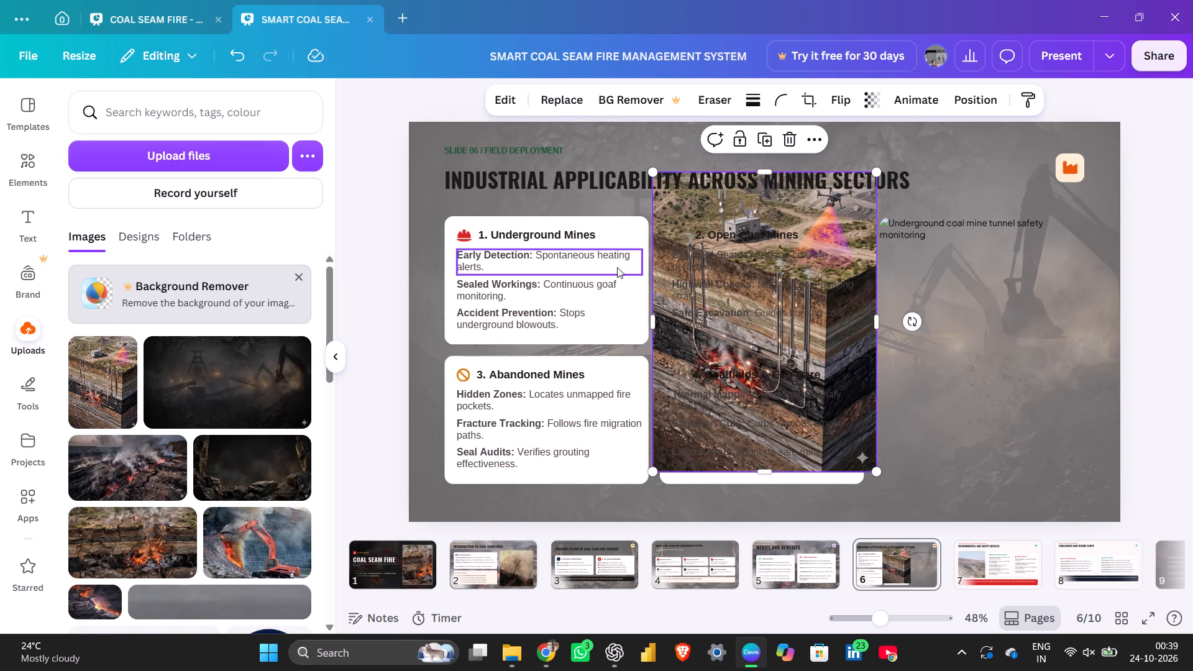
{"action": "left_click_drag", "start_coordinate": [660, 383], "coordinate": [884, 418]}
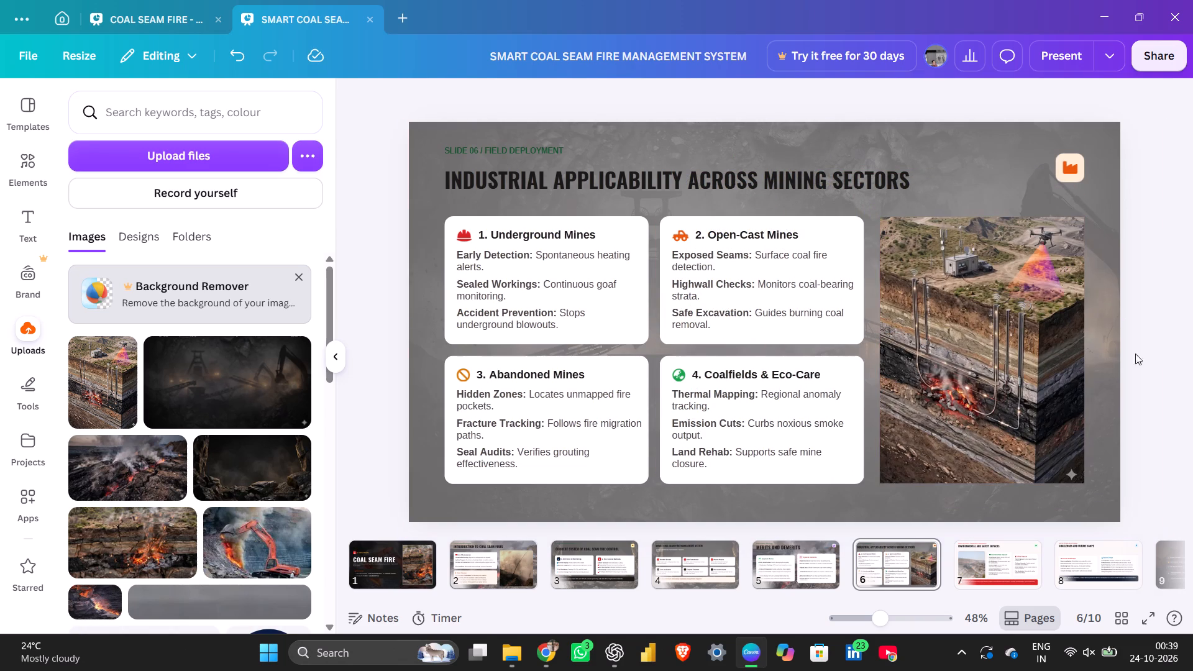
{"action": "left_click", "coordinate": [1038, 382]}
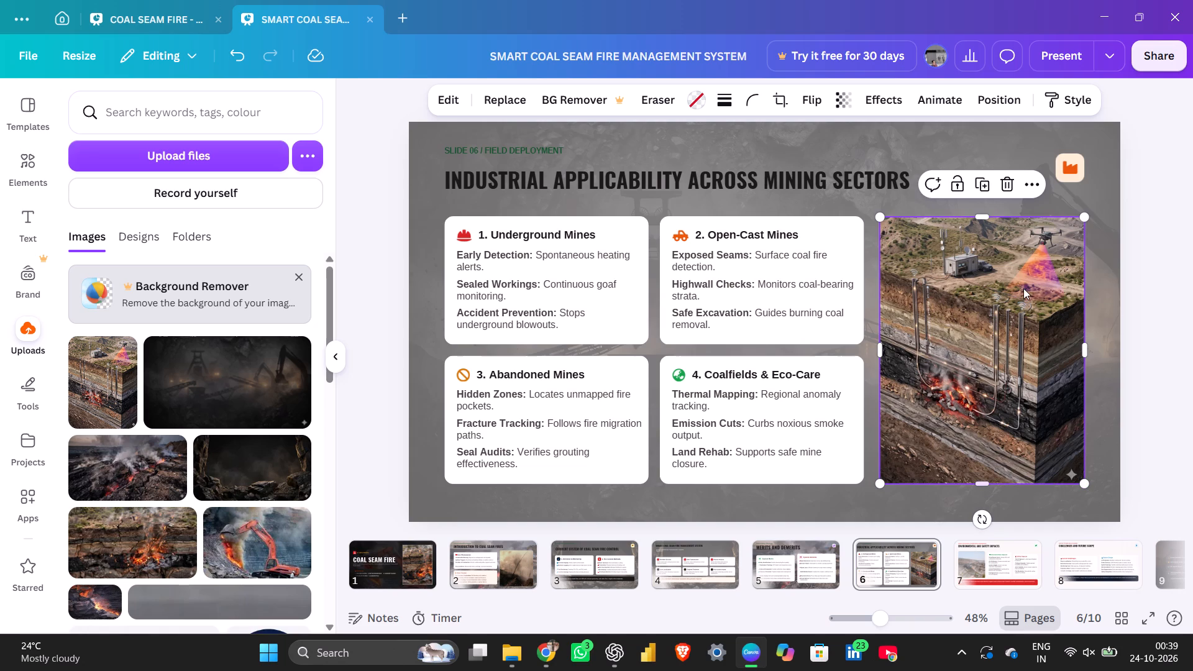
{"action": "left_click", "coordinate": [1159, 354]}
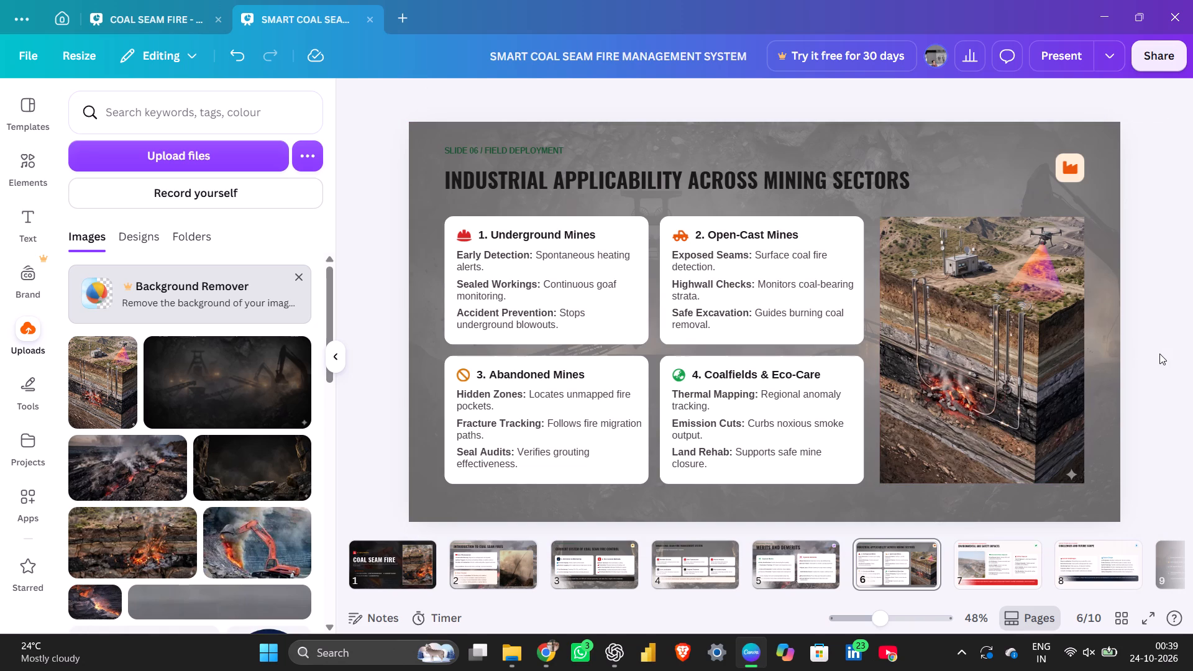
Give slide 6's framed detection image a solid border with a stroke weight of 27.
{"action": "left_click", "coordinate": [1020, 316]}
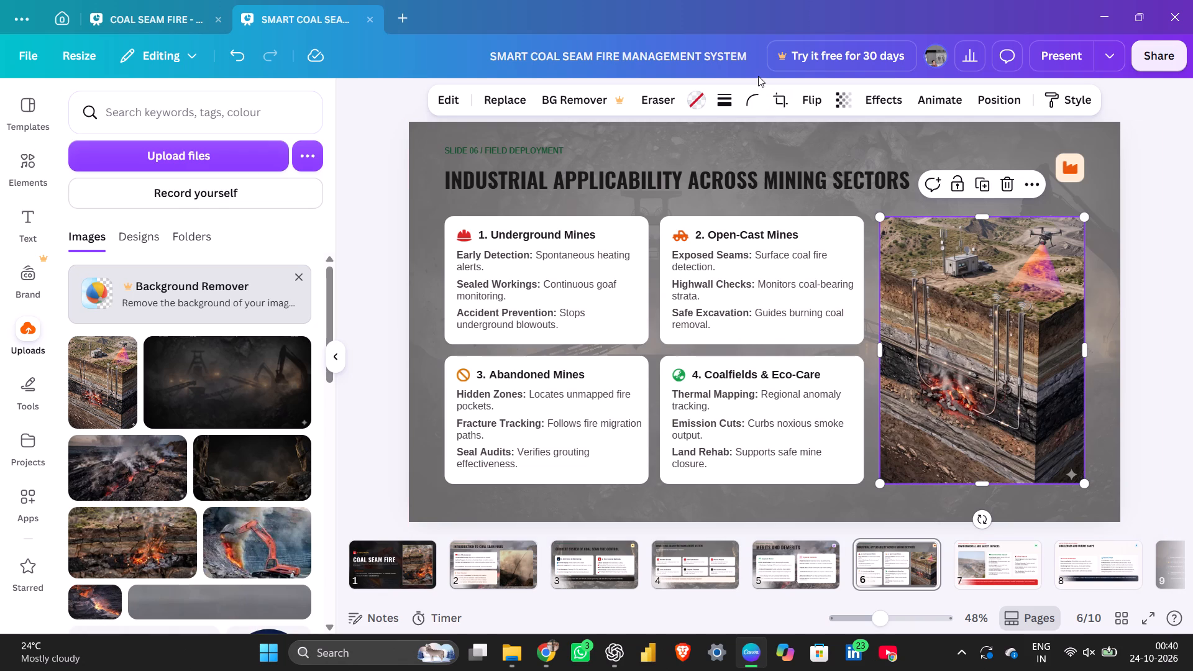
{"action": "left_click", "coordinate": [732, 99]}
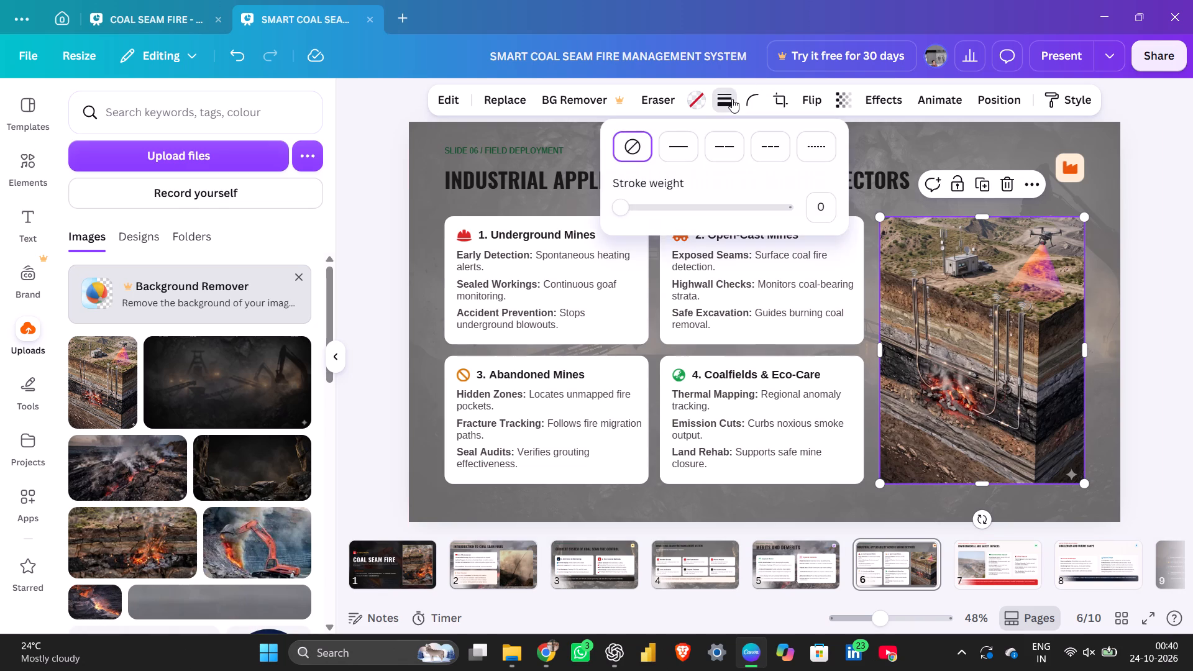
{"action": "left_click_drag", "start_coordinate": [622, 211], "coordinate": [652, 209]}
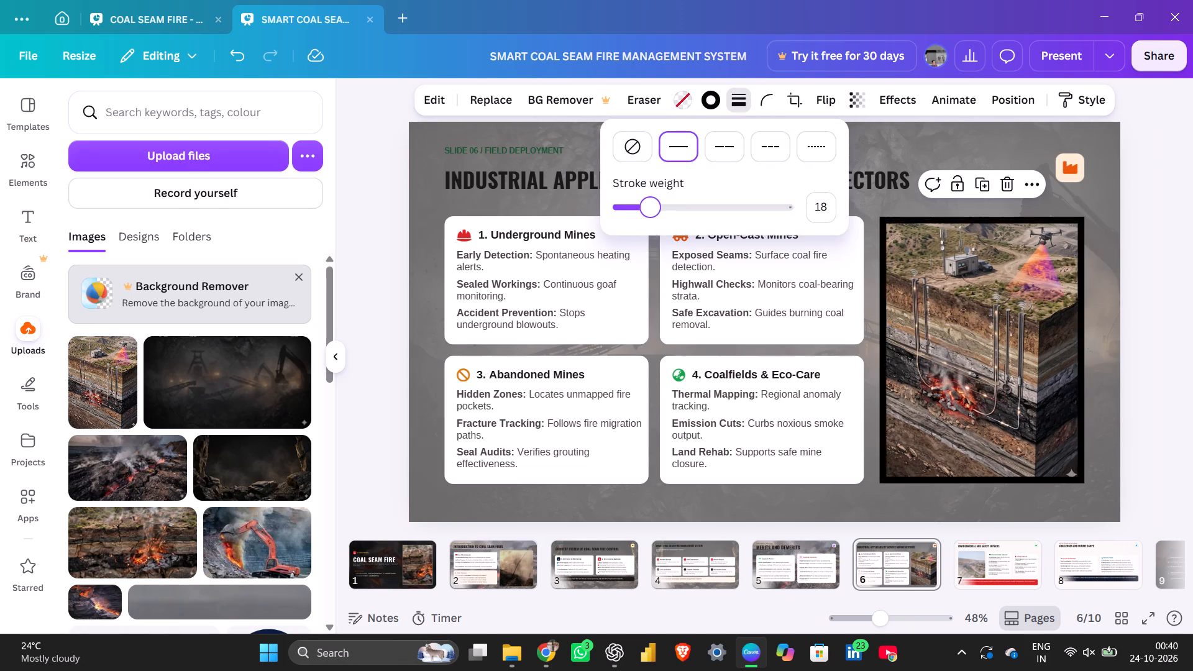
{"action": "left_click_drag", "start_coordinate": [652, 209], "coordinate": [634, 208]}
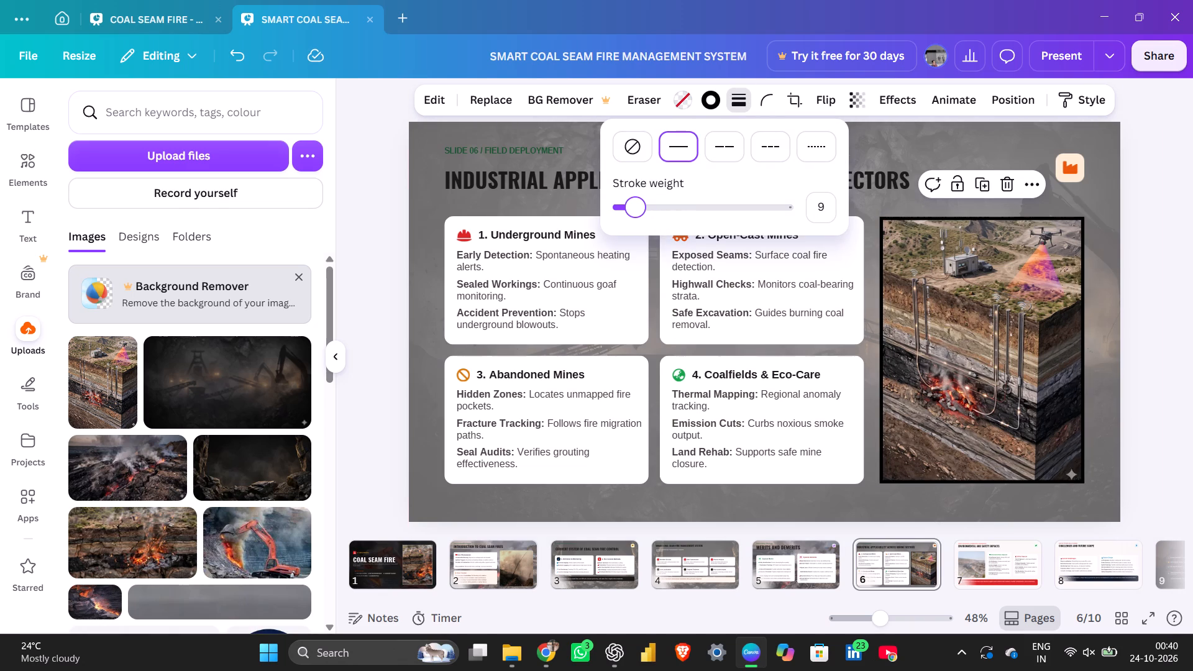
{"action": "left_click_drag", "start_coordinate": [634, 208], "coordinate": [680, 211]}
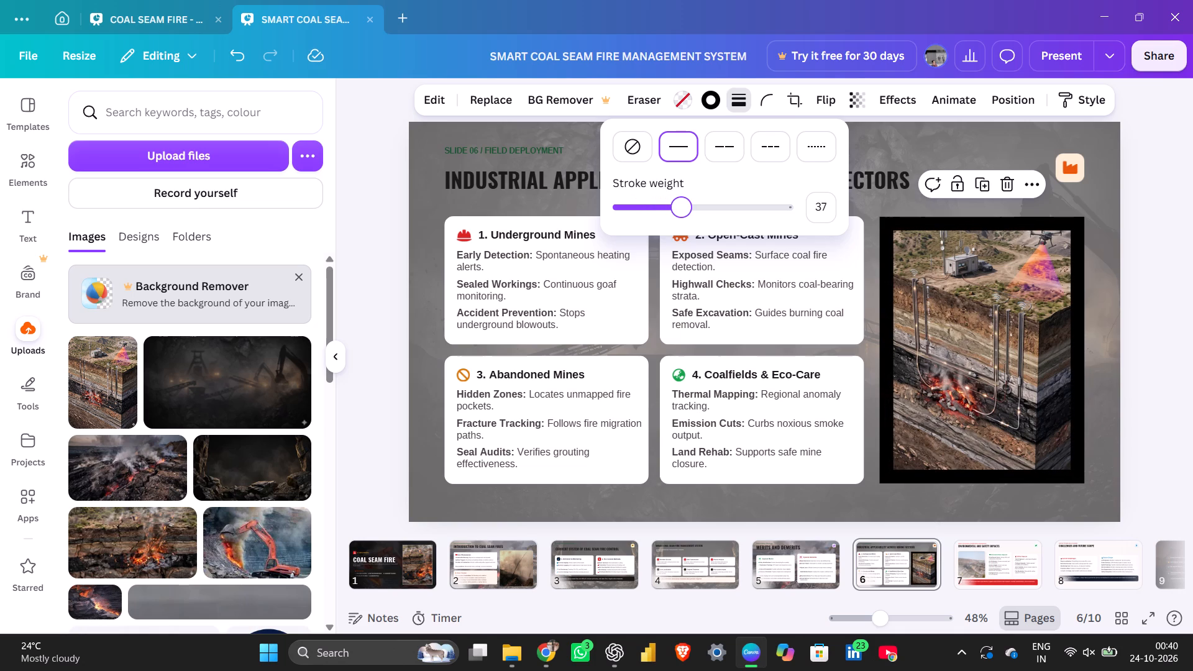
{"action": "left_click_drag", "start_coordinate": [680, 211], "coordinate": [679, 211]}
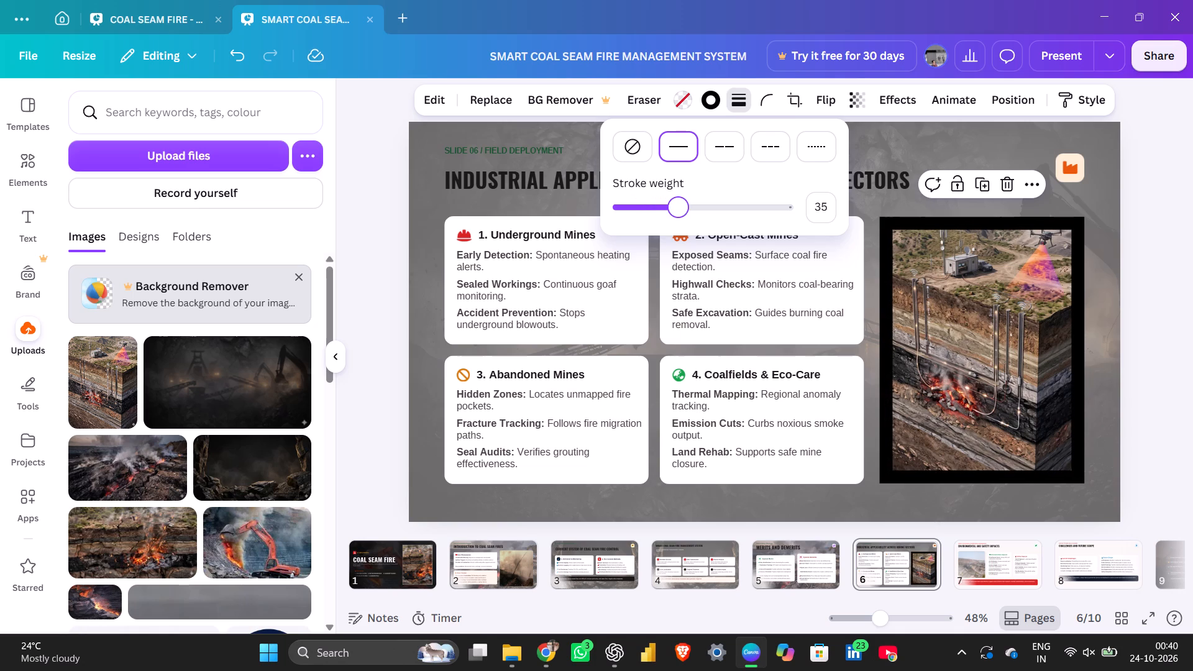
{"action": "left_click_drag", "start_coordinate": [679, 211], "coordinate": [670, 212]}
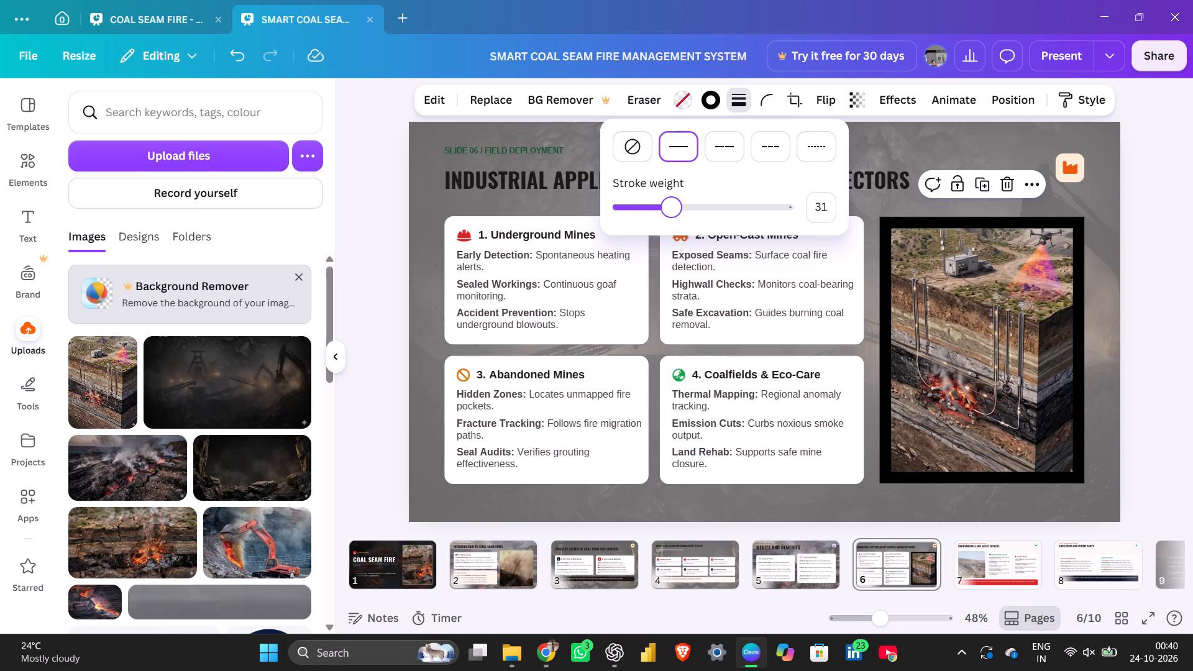
{"action": "left_click_drag", "start_coordinate": [670, 212], "coordinate": [659, 209]}
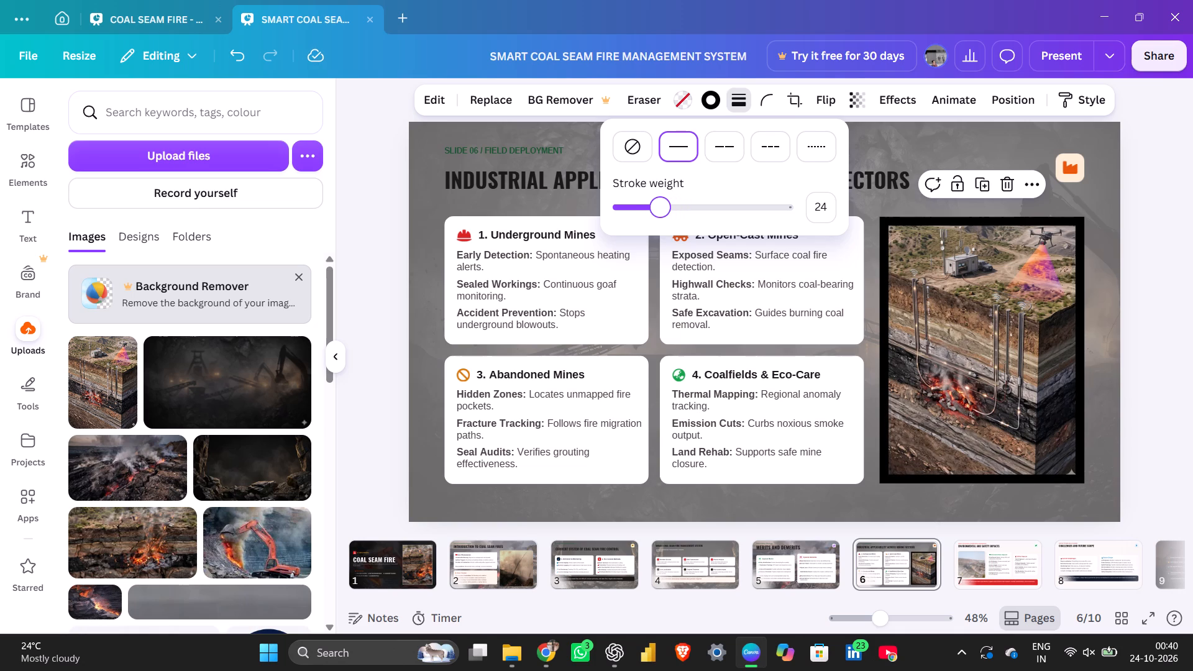
{"action": "left_click_drag", "start_coordinate": [659, 209], "coordinate": [664, 209]}
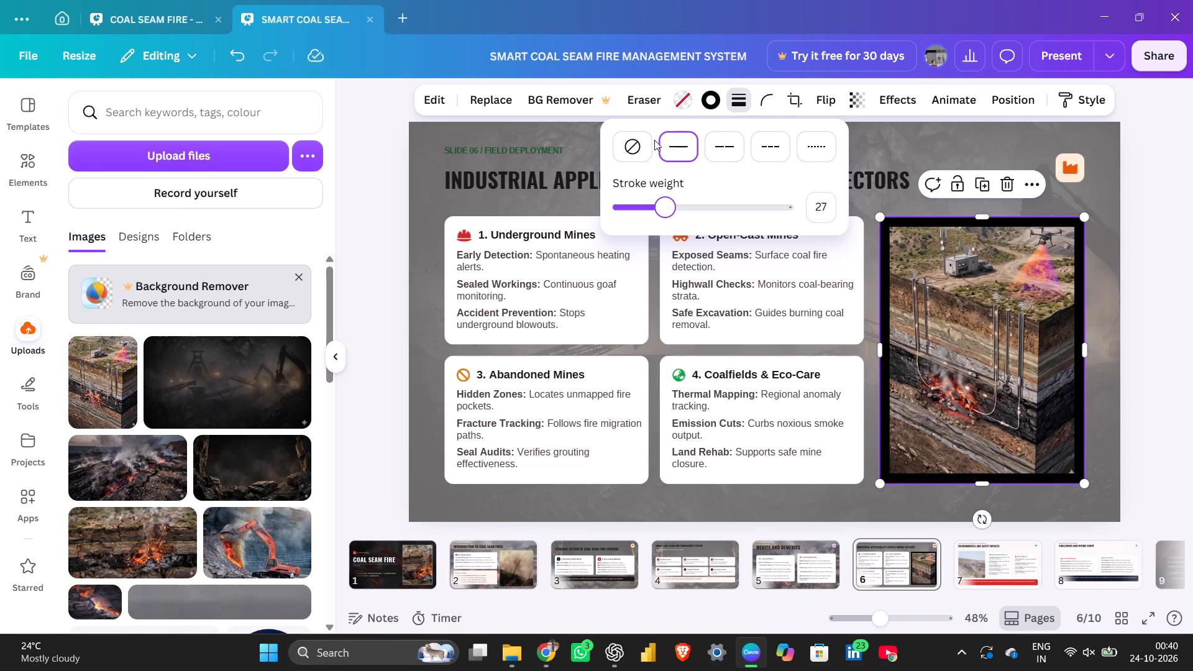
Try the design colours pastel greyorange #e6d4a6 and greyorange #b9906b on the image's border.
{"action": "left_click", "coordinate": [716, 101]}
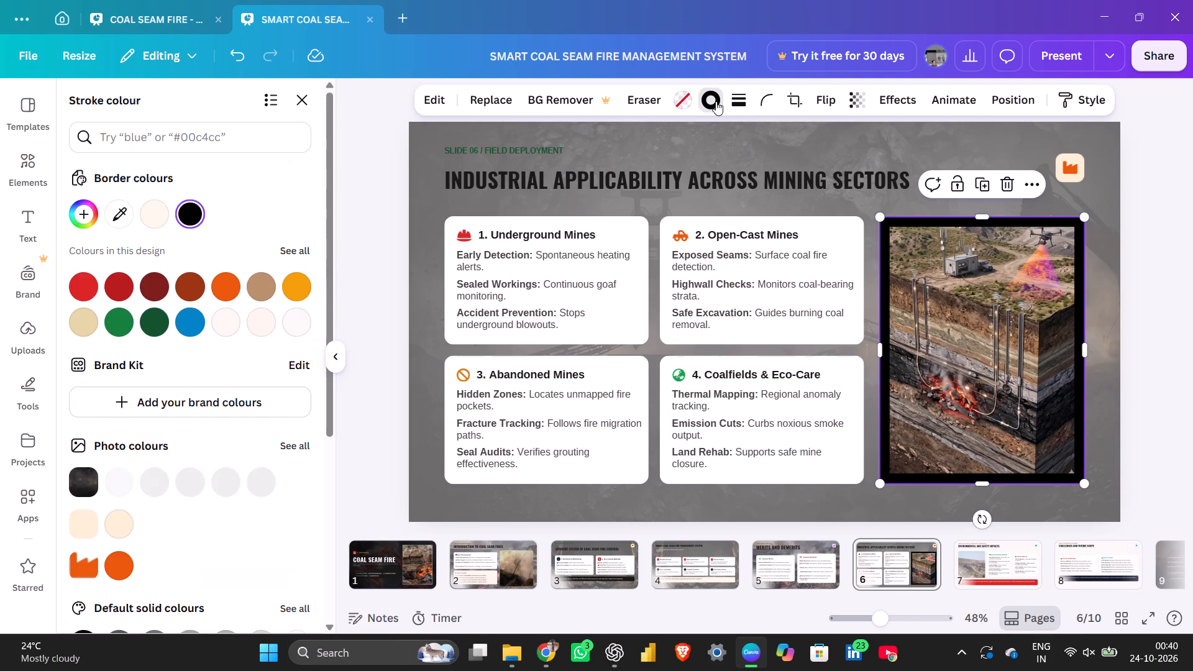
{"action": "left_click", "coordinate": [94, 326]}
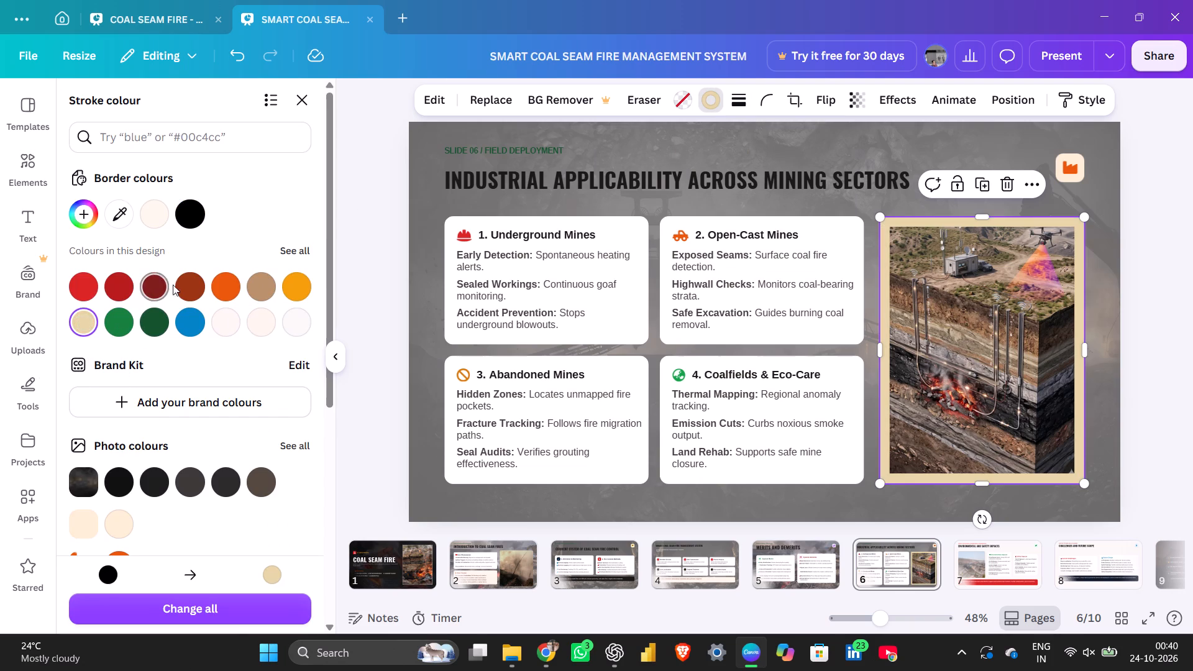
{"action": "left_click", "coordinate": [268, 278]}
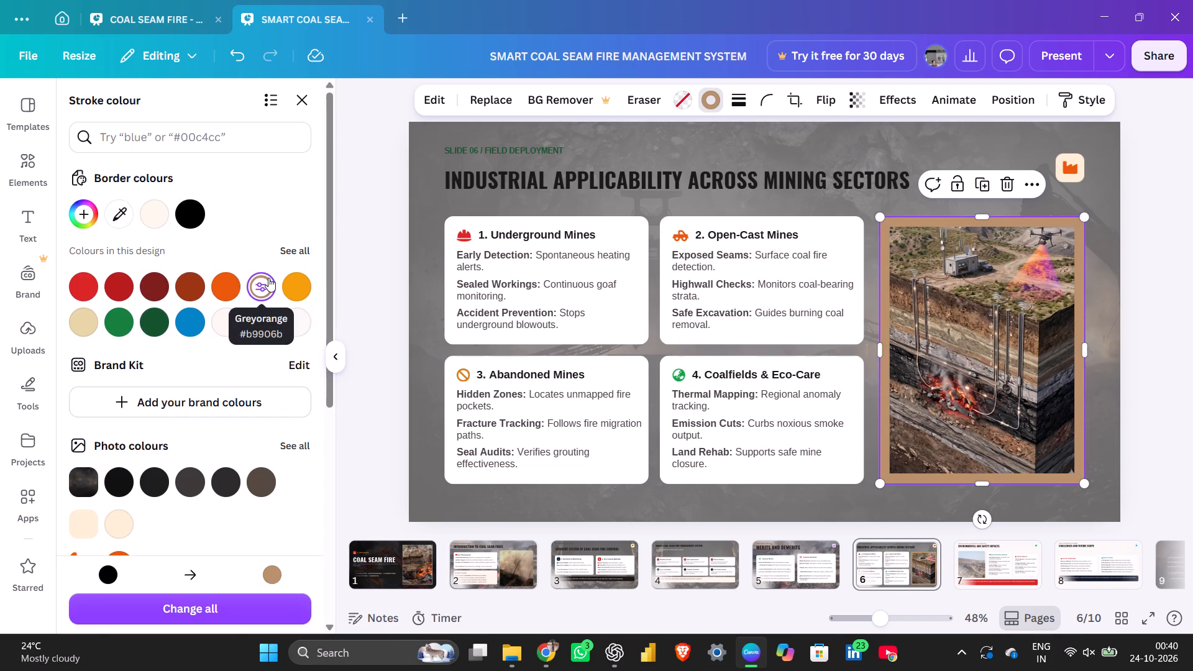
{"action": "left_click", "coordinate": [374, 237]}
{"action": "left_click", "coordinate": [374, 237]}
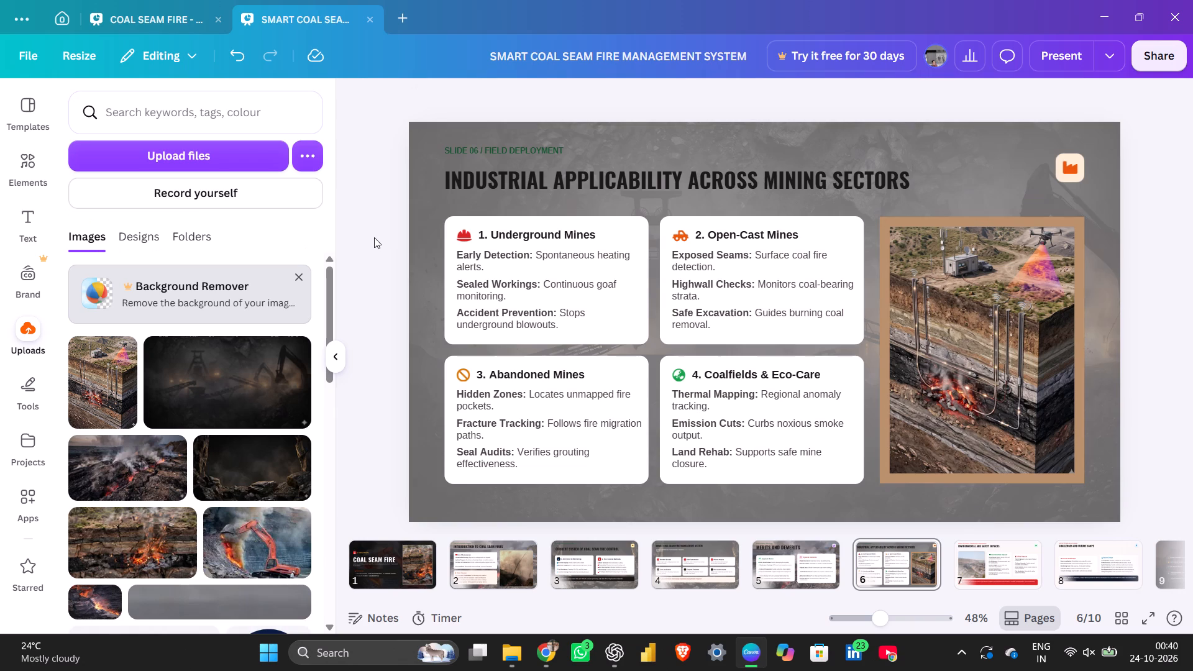
Set the image's border colour to the dark brown from the photo colours.
{"action": "left_click", "coordinate": [908, 227]}
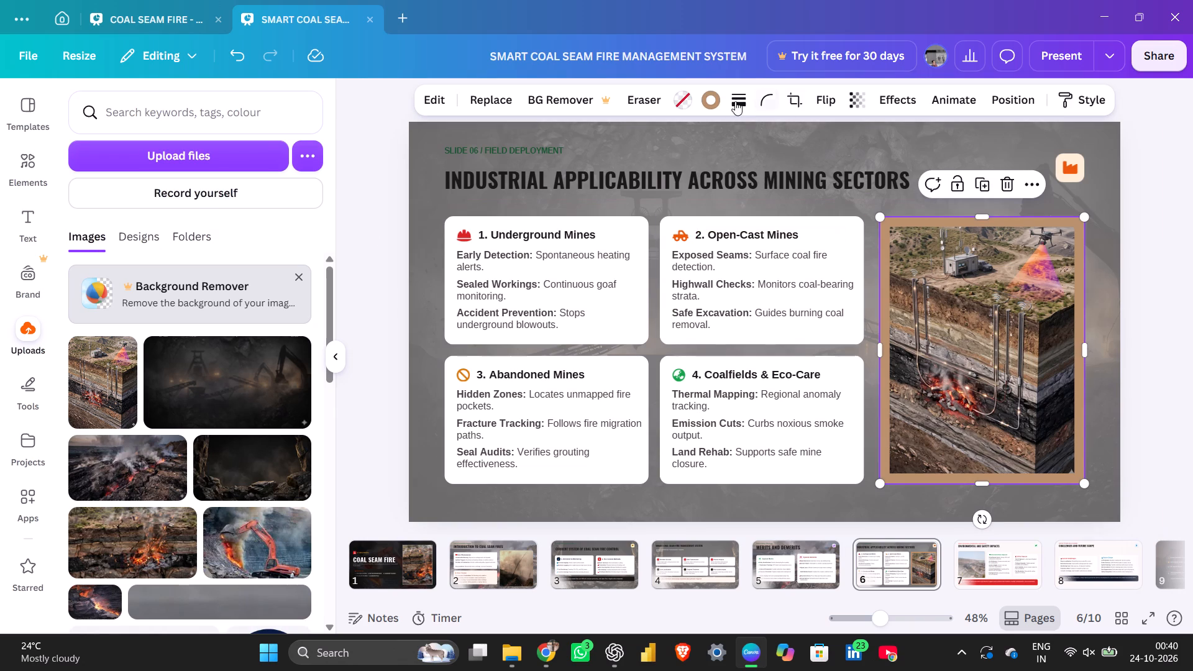
{"action": "left_click", "coordinate": [719, 102]}
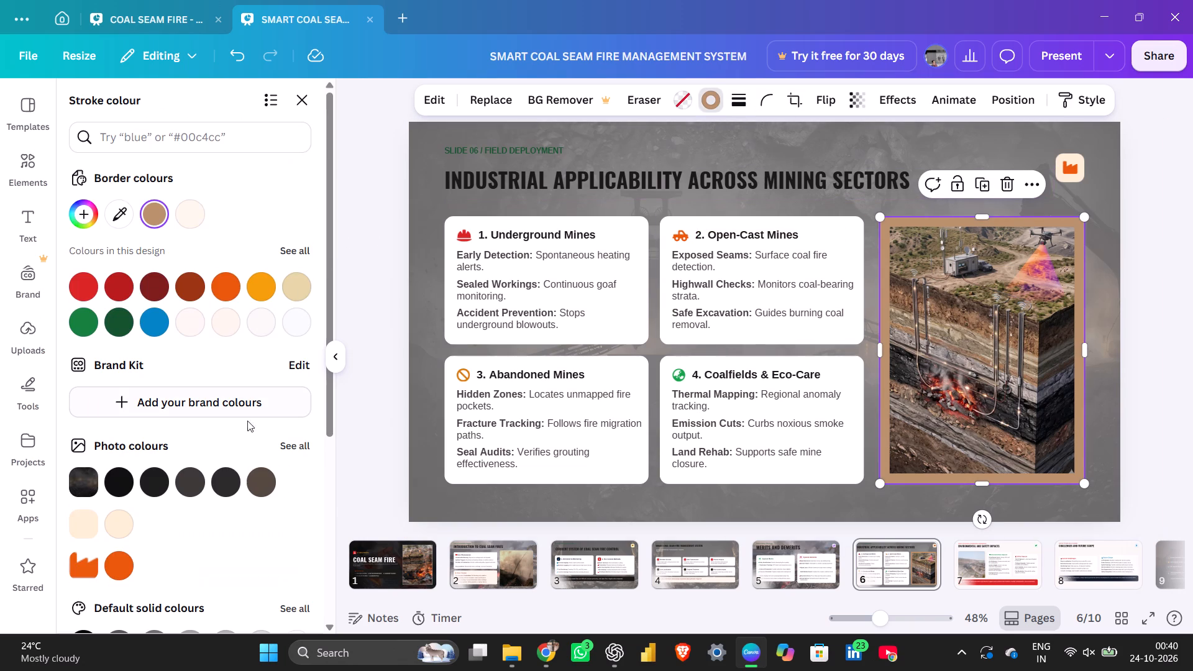
{"action": "left_click", "coordinate": [264, 482]}
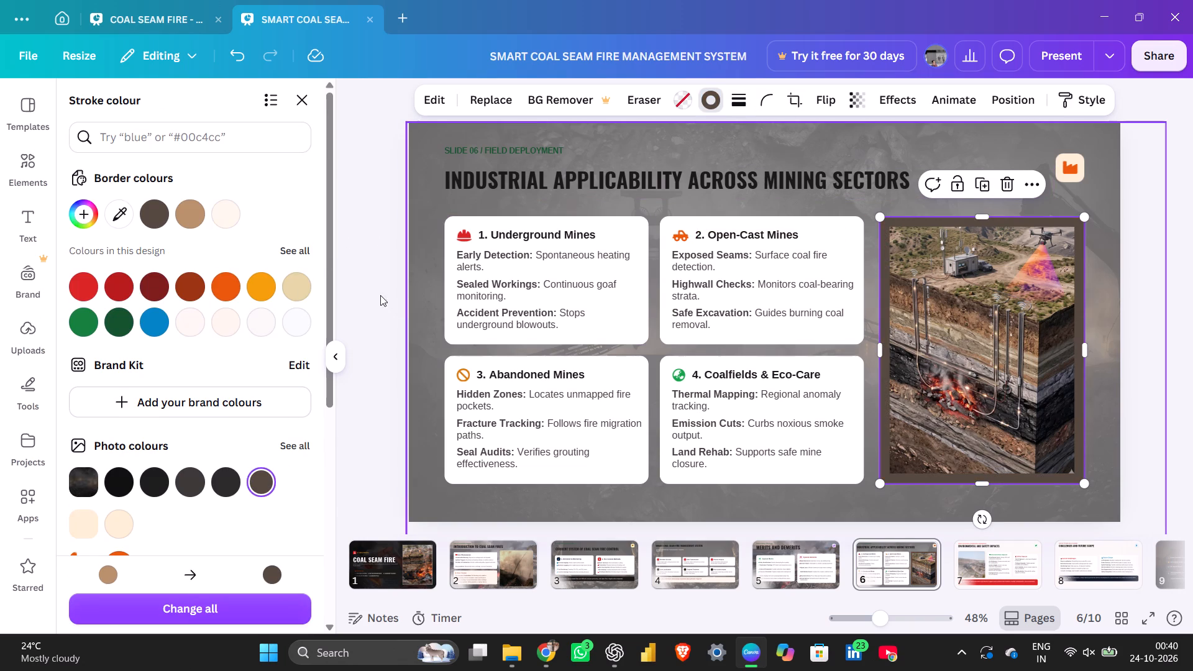
{"action": "left_click", "coordinate": [371, 292]}
{"action": "left_click", "coordinate": [371, 292]}
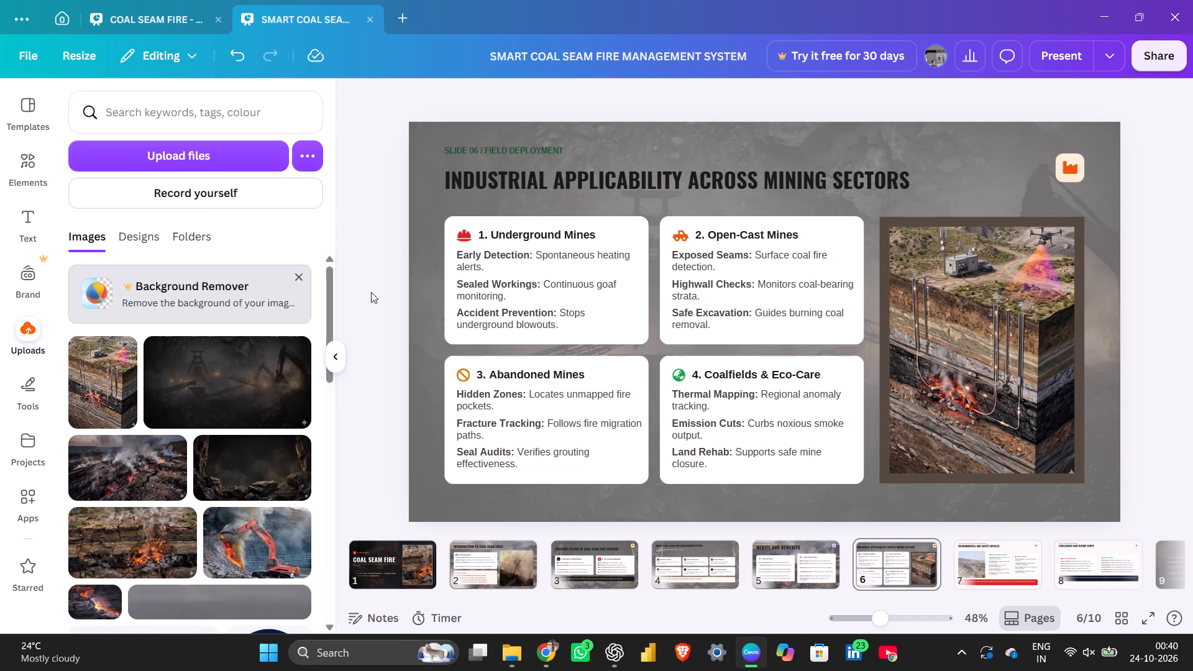
{"action": "left_click", "coordinate": [371, 292]}
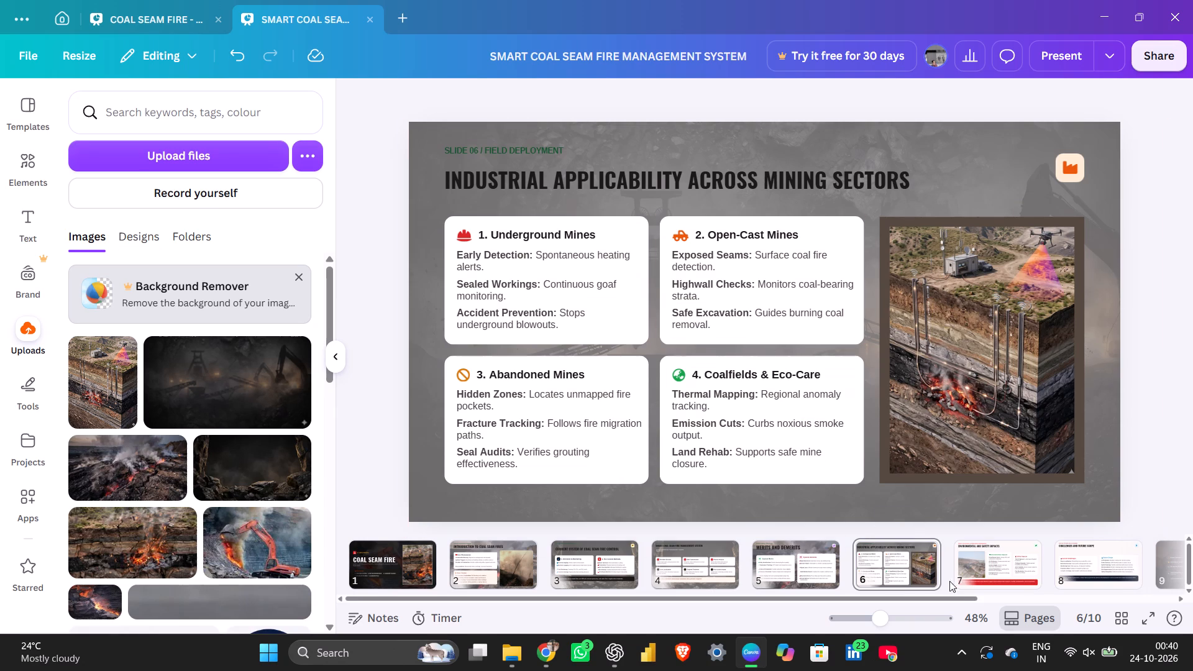
On slide 7, add the uploaded dark mining-site image and enlarge it to about 2048 × 1143 px to cover the slide.
{"action": "left_click", "coordinate": [969, 580]}
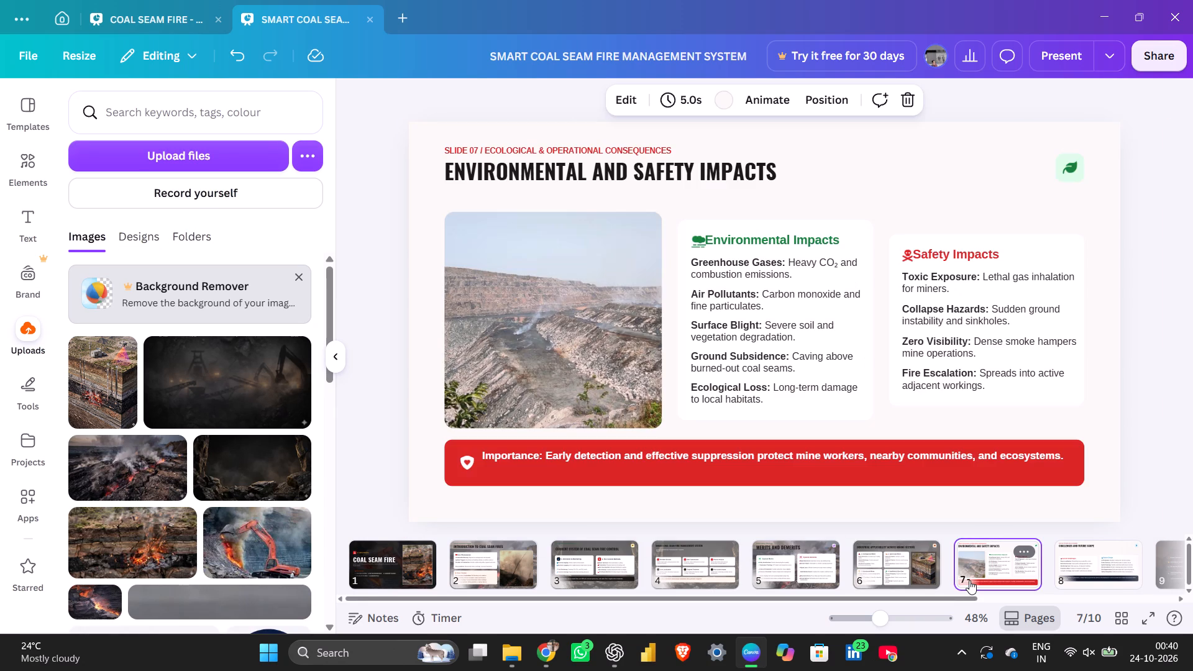
{"action": "left_click", "coordinate": [869, 570]}
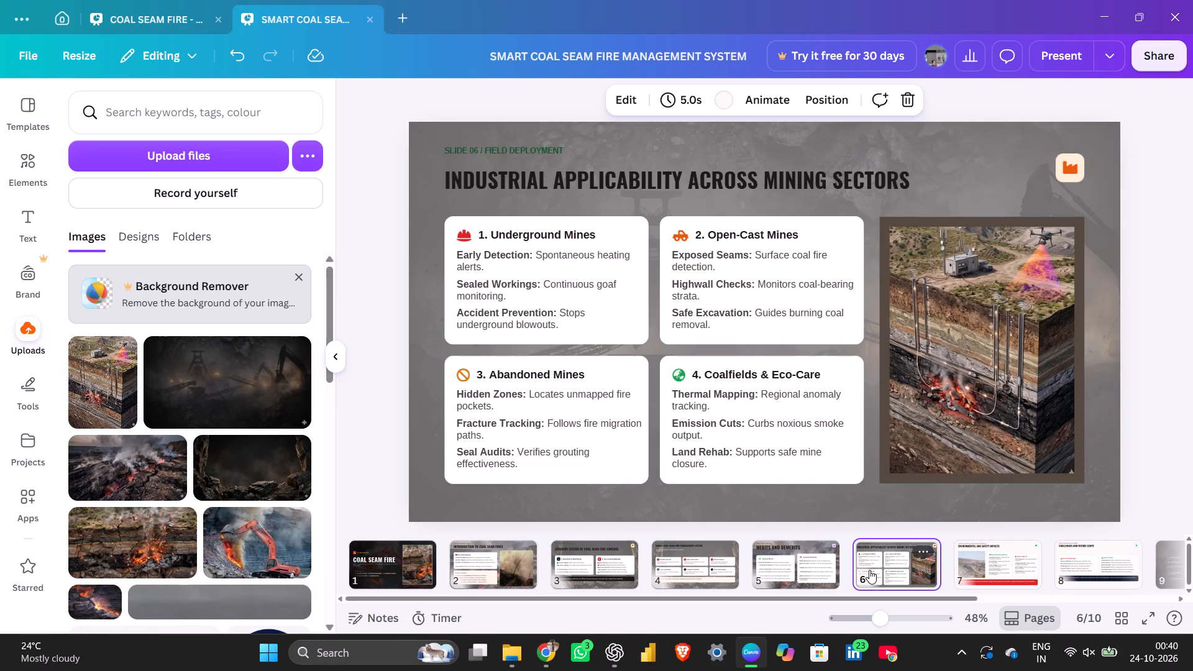
{"action": "left_click", "coordinate": [979, 560]}
{"action": "left_click", "coordinate": [611, 151]}
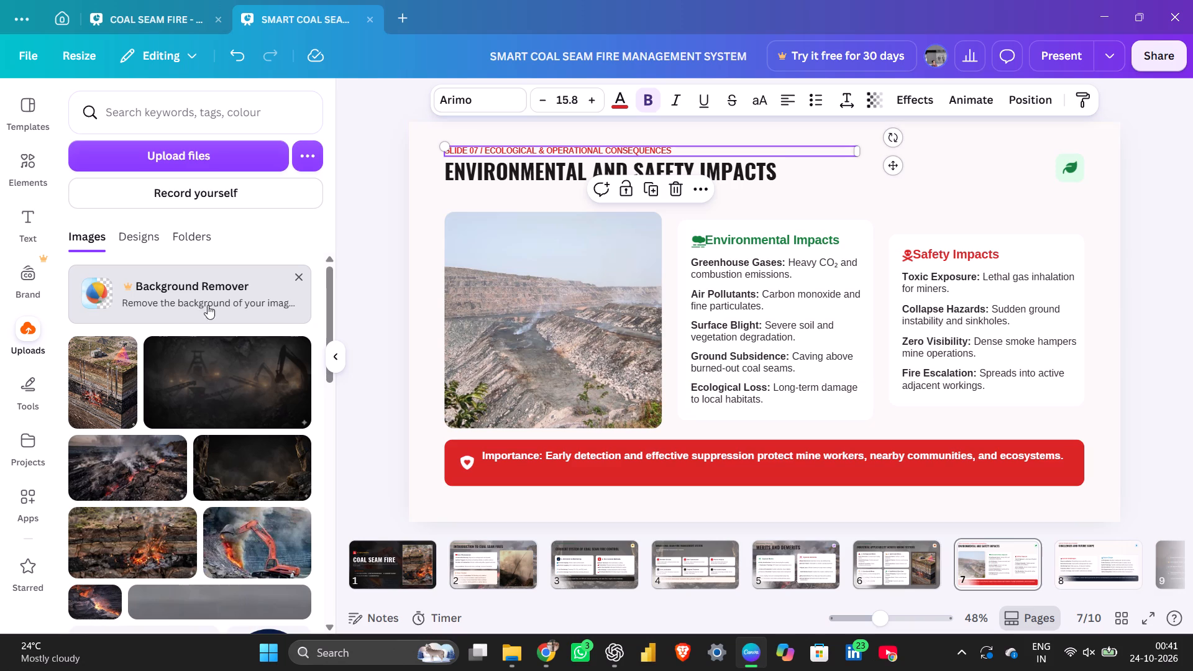
{"action": "left_click", "coordinate": [191, 383]}
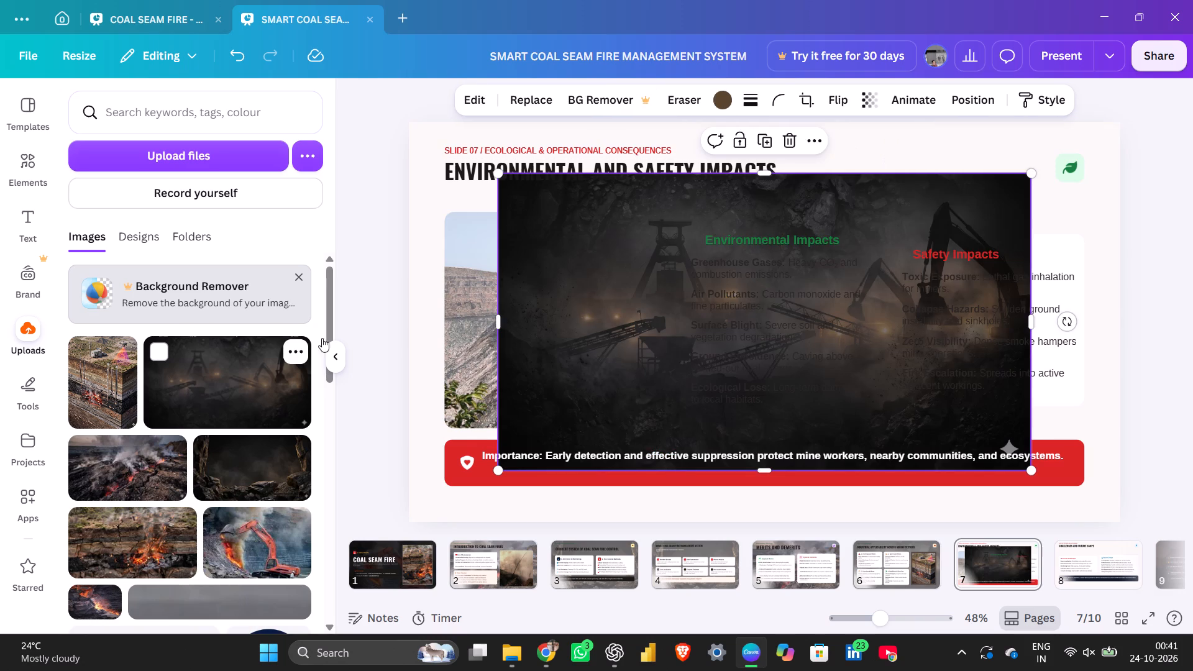
{"action": "left_click_drag", "start_coordinate": [500, 175], "coordinate": [426, 42]}
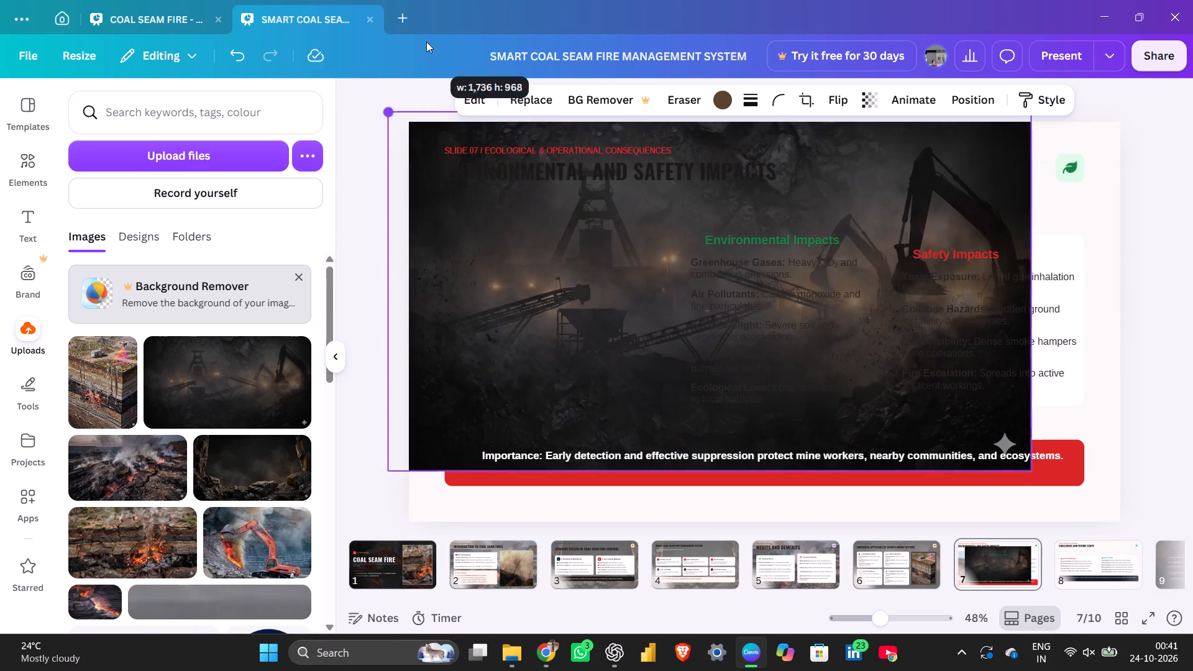
{"action": "left_click_drag", "start_coordinate": [426, 42], "coordinate": [462, 39]}
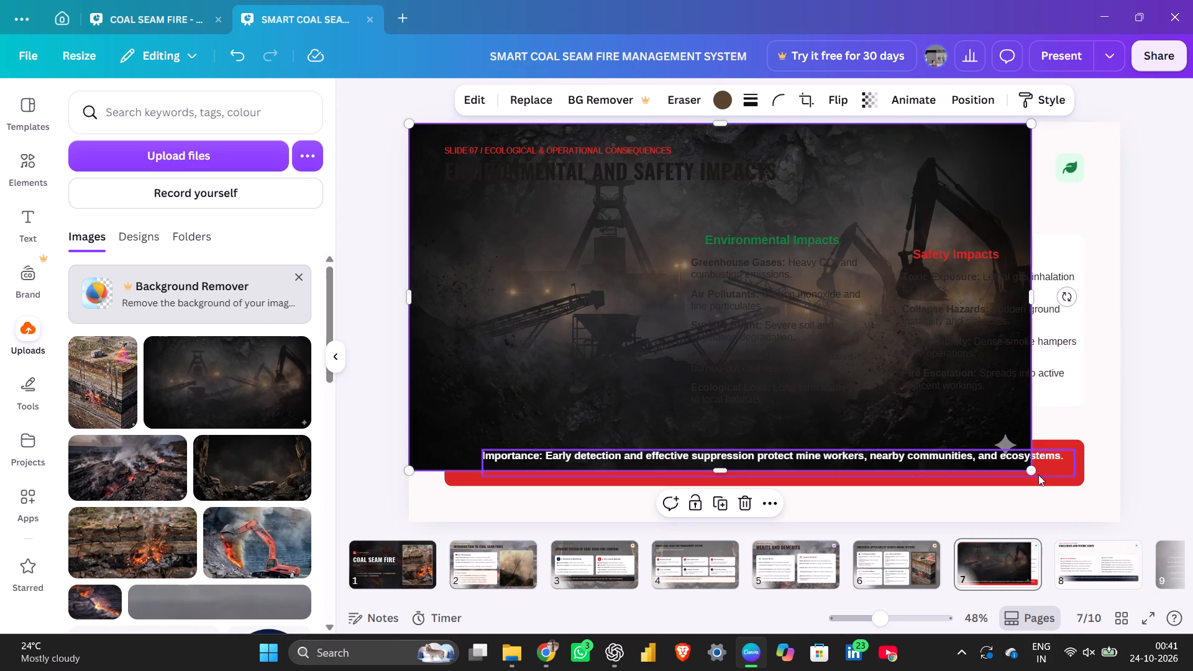
{"action": "left_click_drag", "start_coordinate": [1033, 471], "coordinate": [1145, 568]}
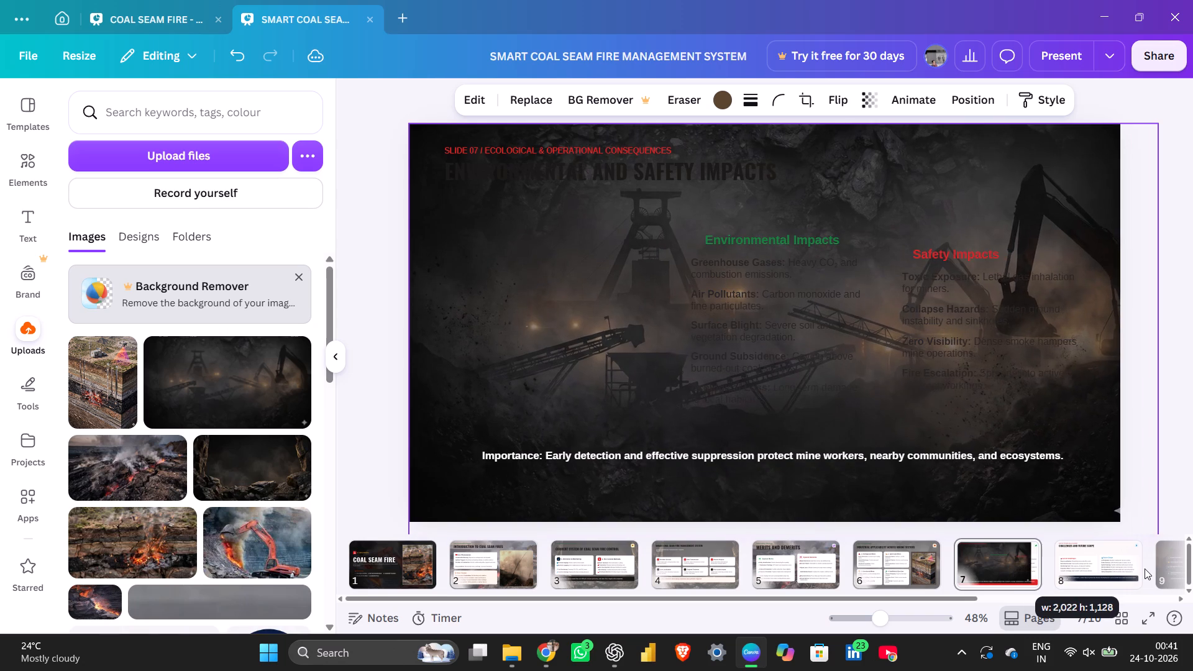
{"action": "left_click_drag", "start_coordinate": [1145, 568], "coordinate": [1153, 576]}
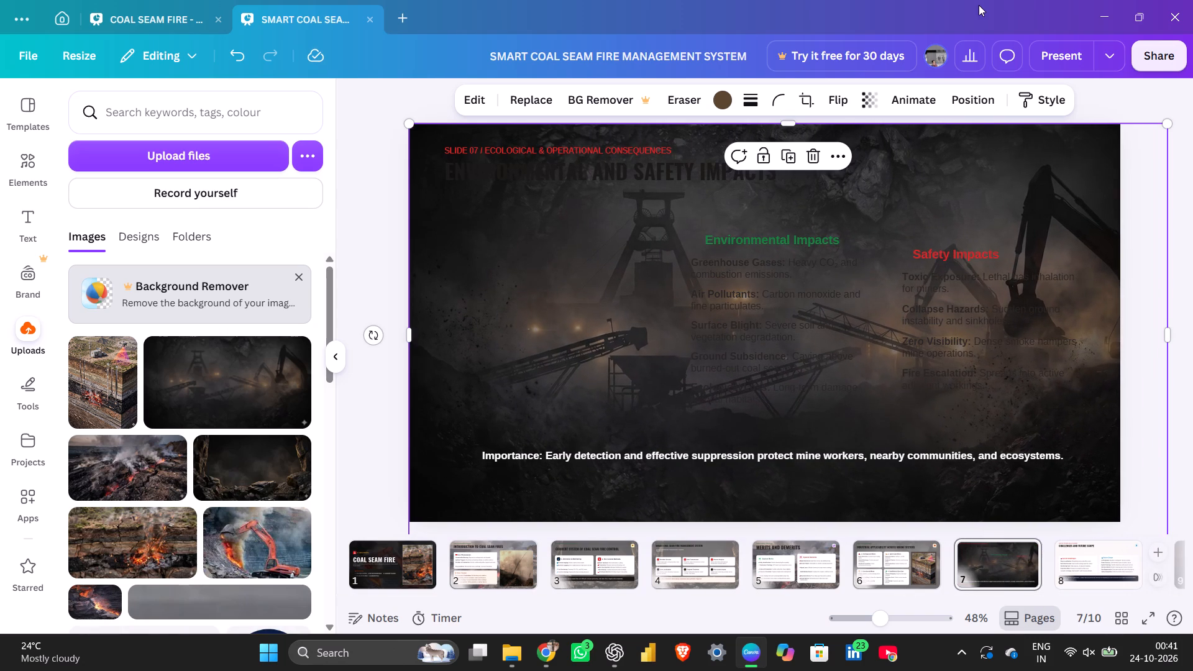
Send the dark mining-site image to the back of slide 7, behind the text and cards.
{"action": "left_click", "coordinate": [962, 91]}
{"action": "left_click", "coordinate": [250, 211]}
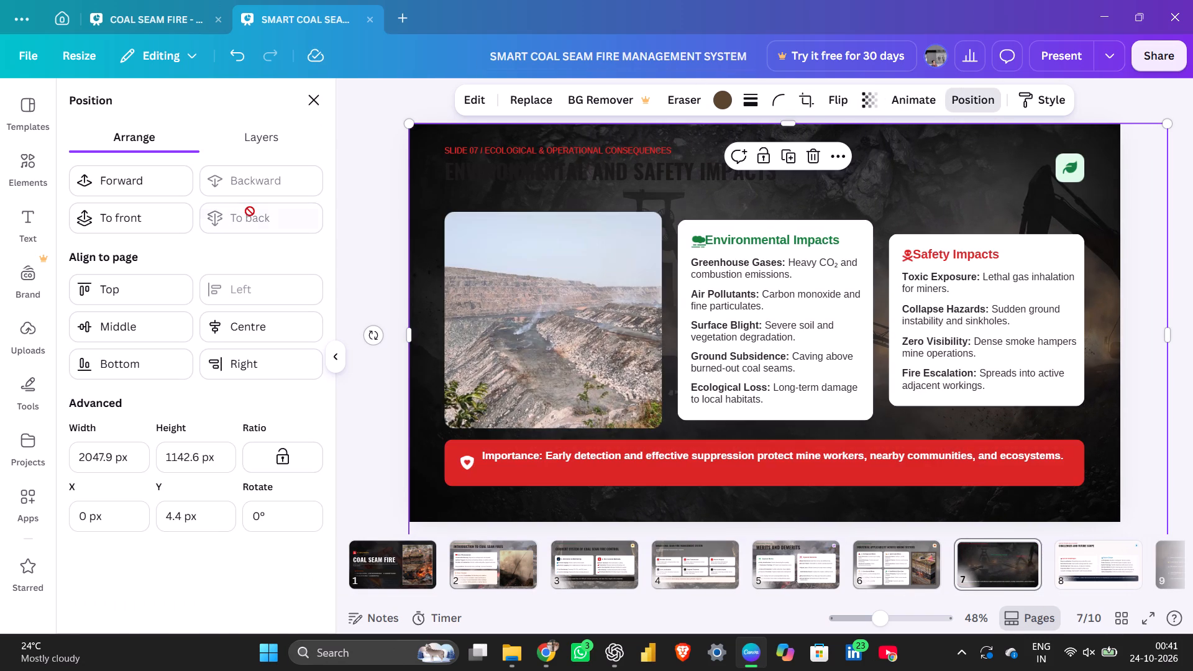
Set the transparency of slide 7's dark mining-site background image to 59.
{"action": "left_click", "coordinate": [862, 99]}
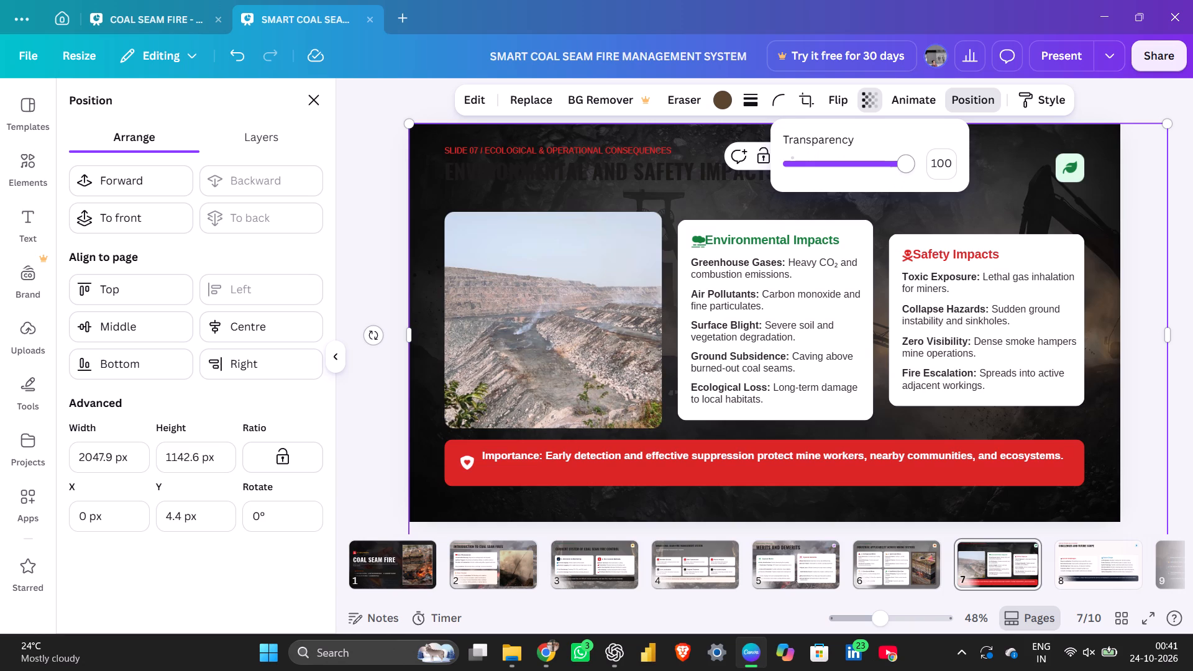
{"action": "left_click_drag", "start_coordinate": [906, 163], "coordinate": [862, 153]}
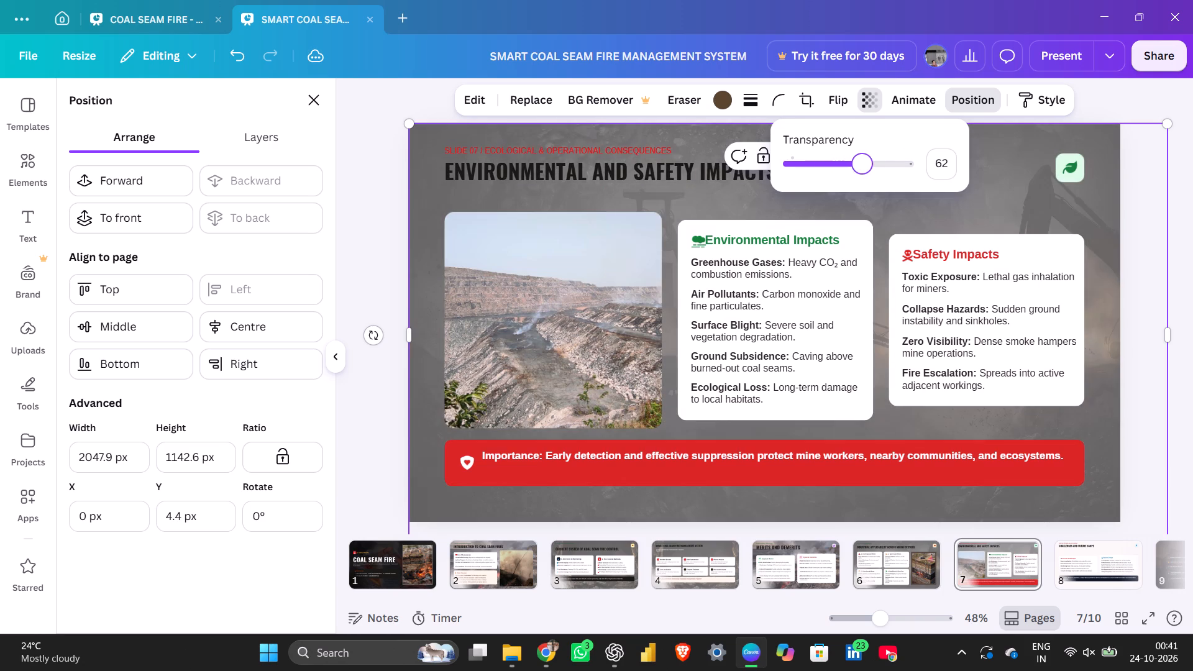
{"action": "left_click_drag", "start_coordinate": [862, 153], "coordinate": [872, 162]}
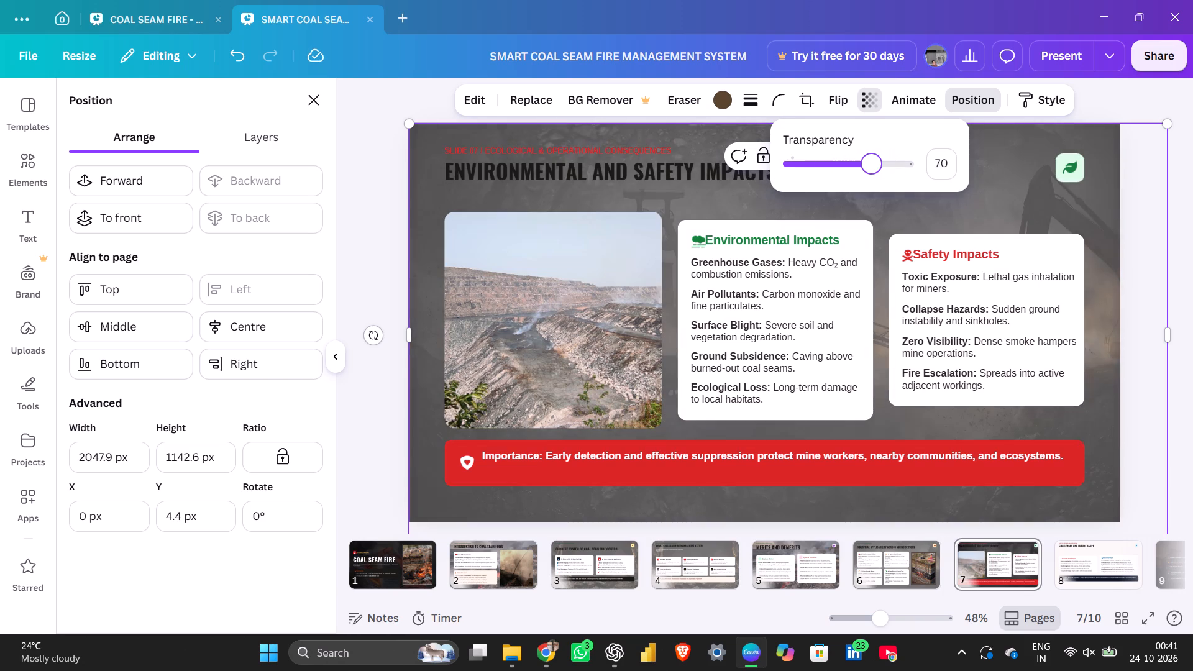
{"action": "left_click_drag", "start_coordinate": [872, 162], "coordinate": [859, 165]}
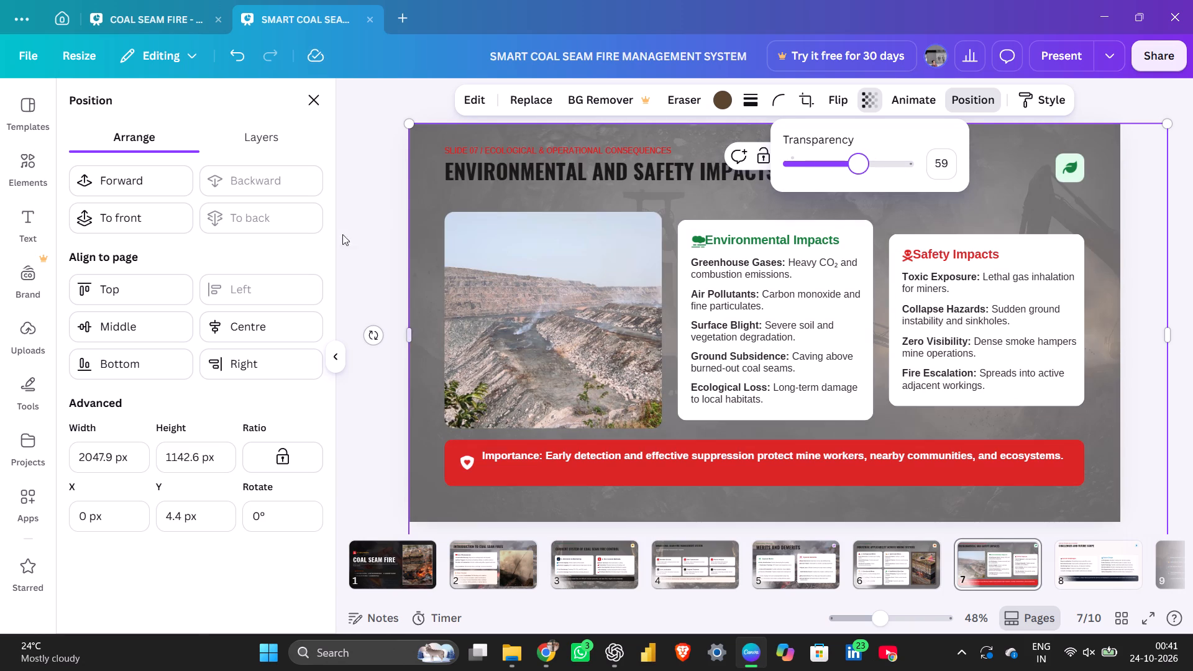
{"action": "left_click", "coordinate": [331, 237]}
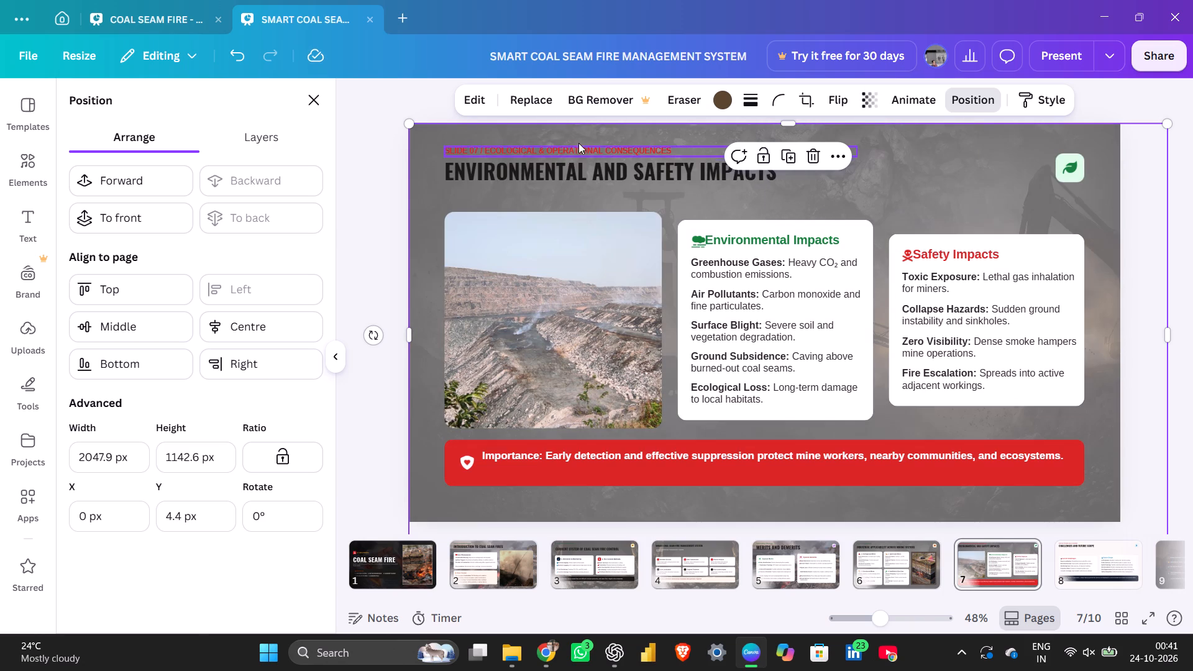
Change the text colour of the "SLIDE 07 / ECOLOGICAL & OPERATIONAL CONSEQUENCES" label to white on this slide only.
{"action": "left_click", "coordinate": [573, 145]}
{"action": "left_click", "coordinate": [573, 148]}
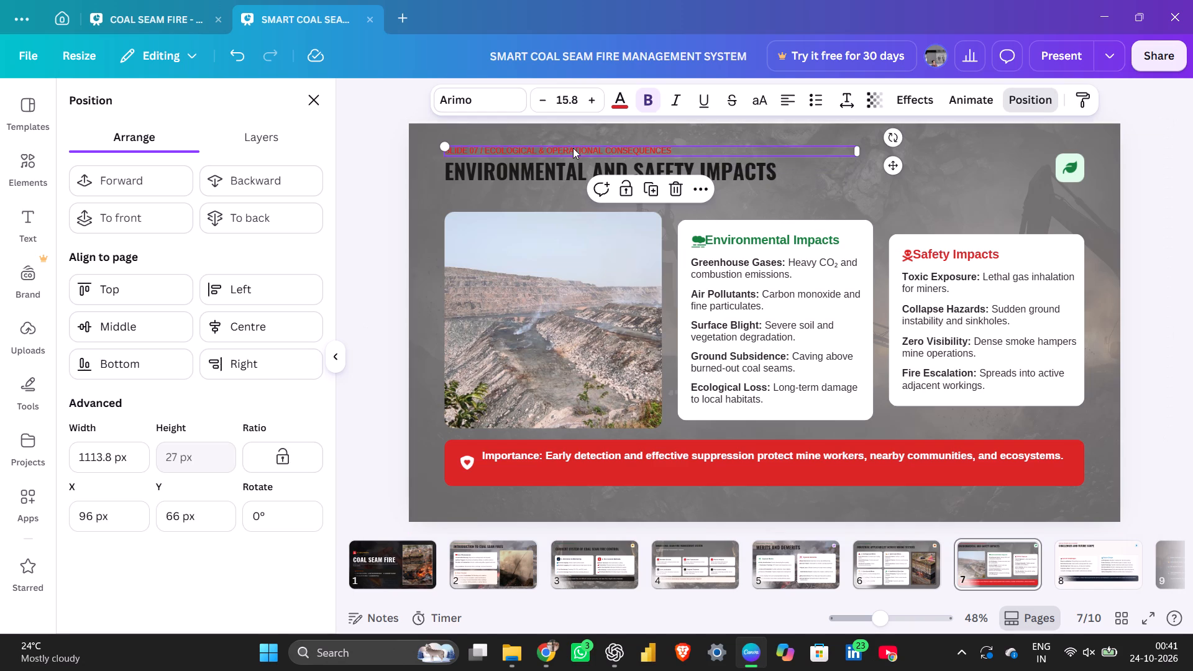
{"action": "left_click", "coordinate": [628, 98]}
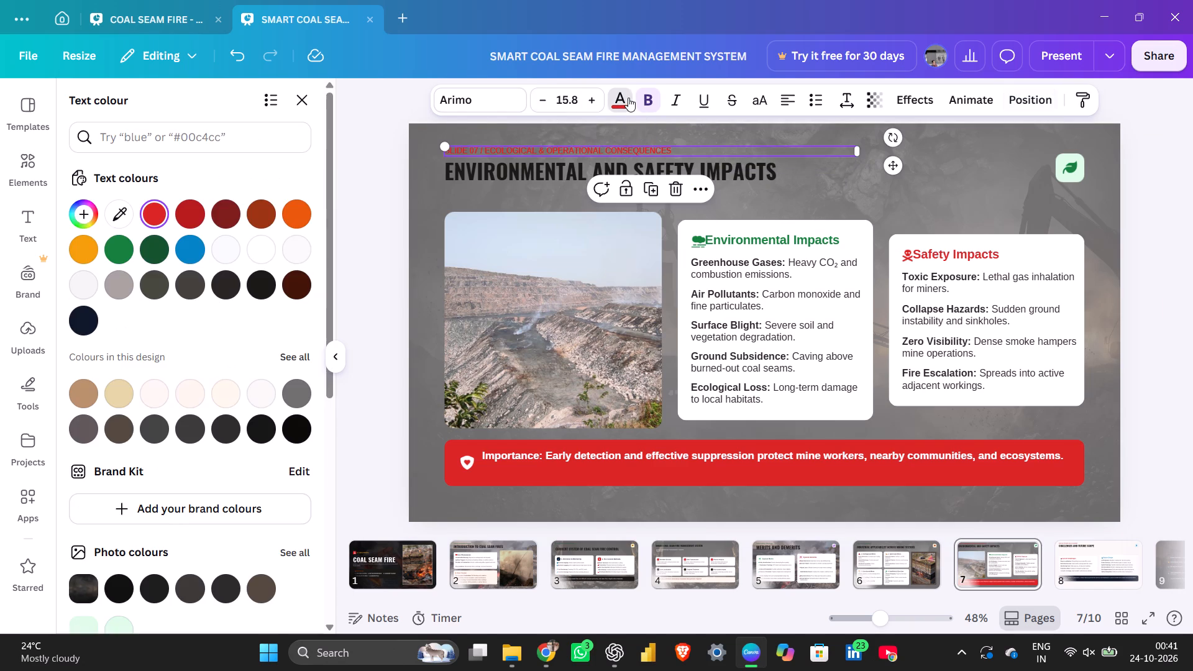
{"action": "left_click", "coordinate": [250, 249]}
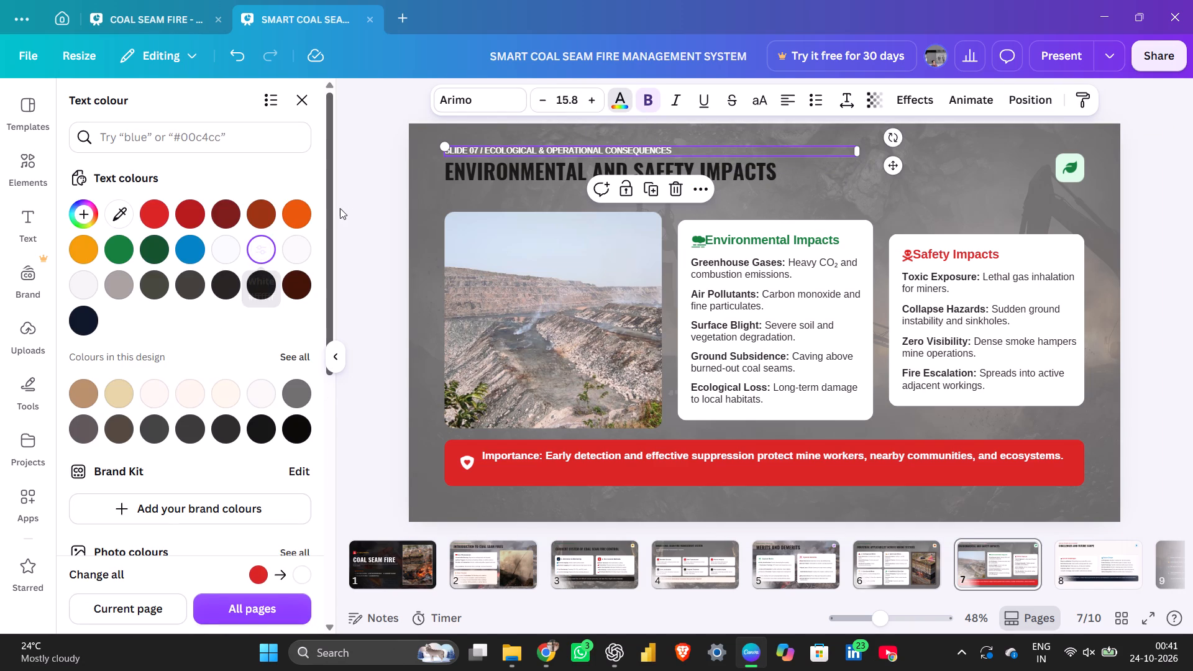
{"action": "left_click", "coordinate": [354, 208]}
{"action": "left_click", "coordinate": [354, 208]}
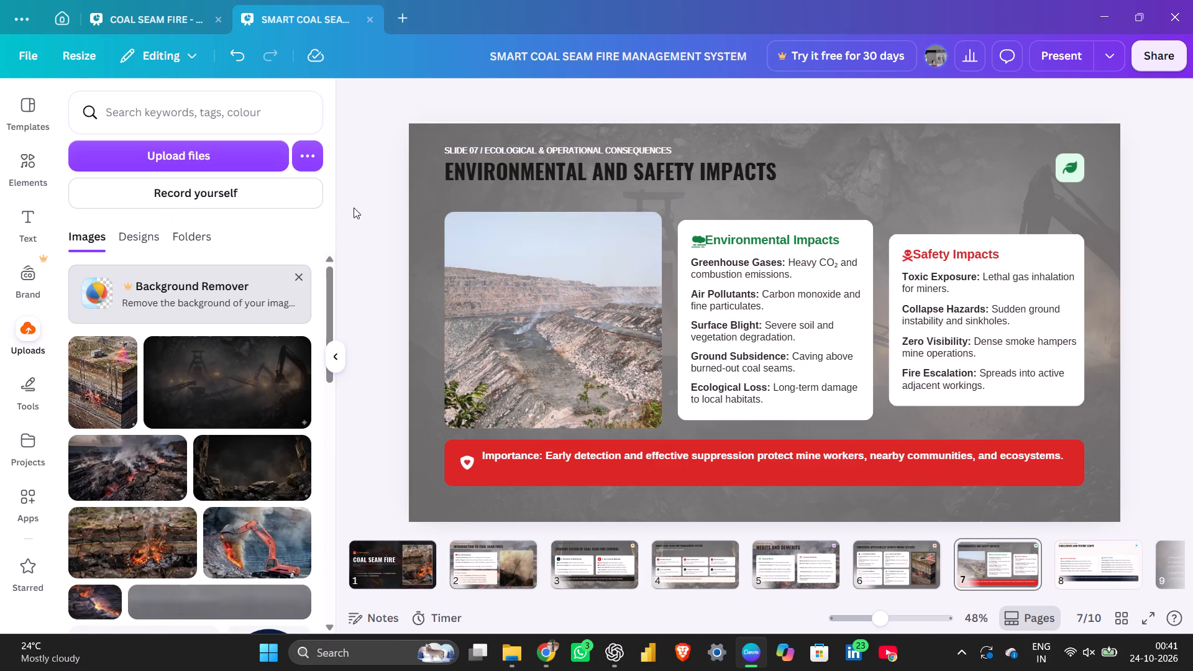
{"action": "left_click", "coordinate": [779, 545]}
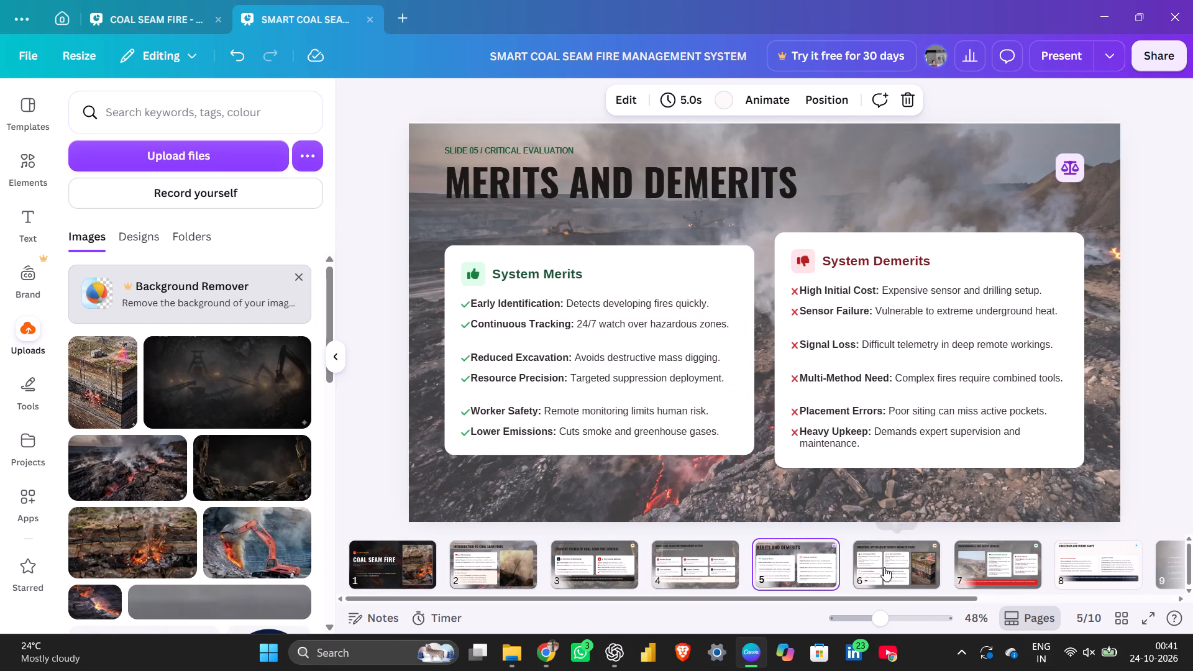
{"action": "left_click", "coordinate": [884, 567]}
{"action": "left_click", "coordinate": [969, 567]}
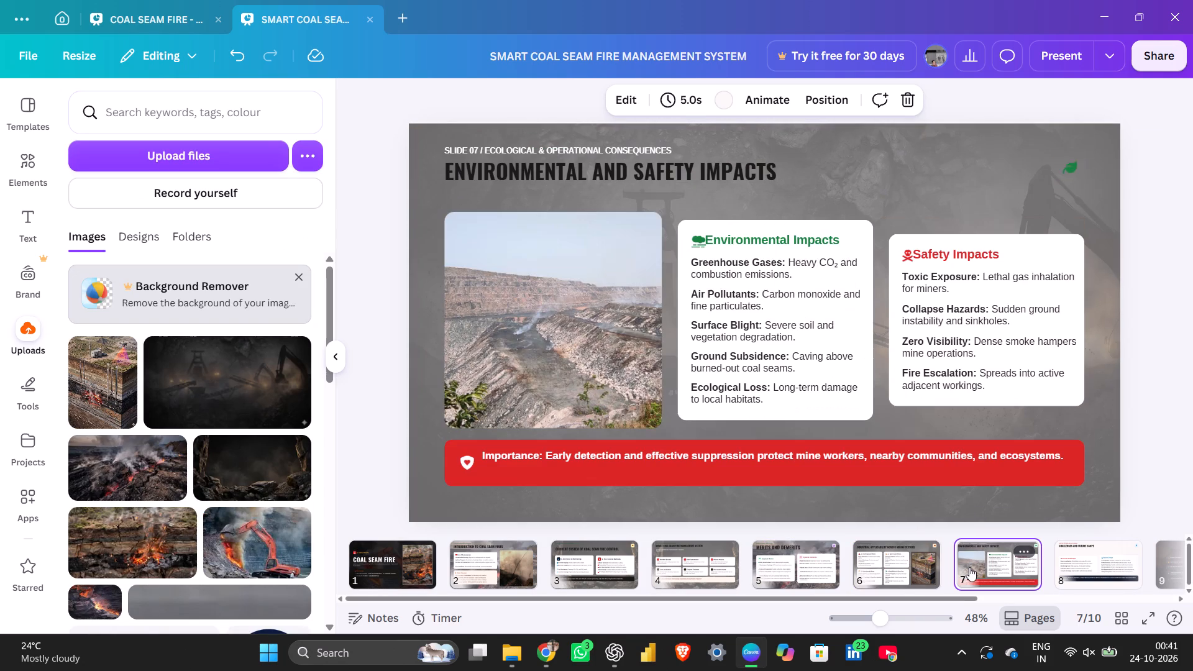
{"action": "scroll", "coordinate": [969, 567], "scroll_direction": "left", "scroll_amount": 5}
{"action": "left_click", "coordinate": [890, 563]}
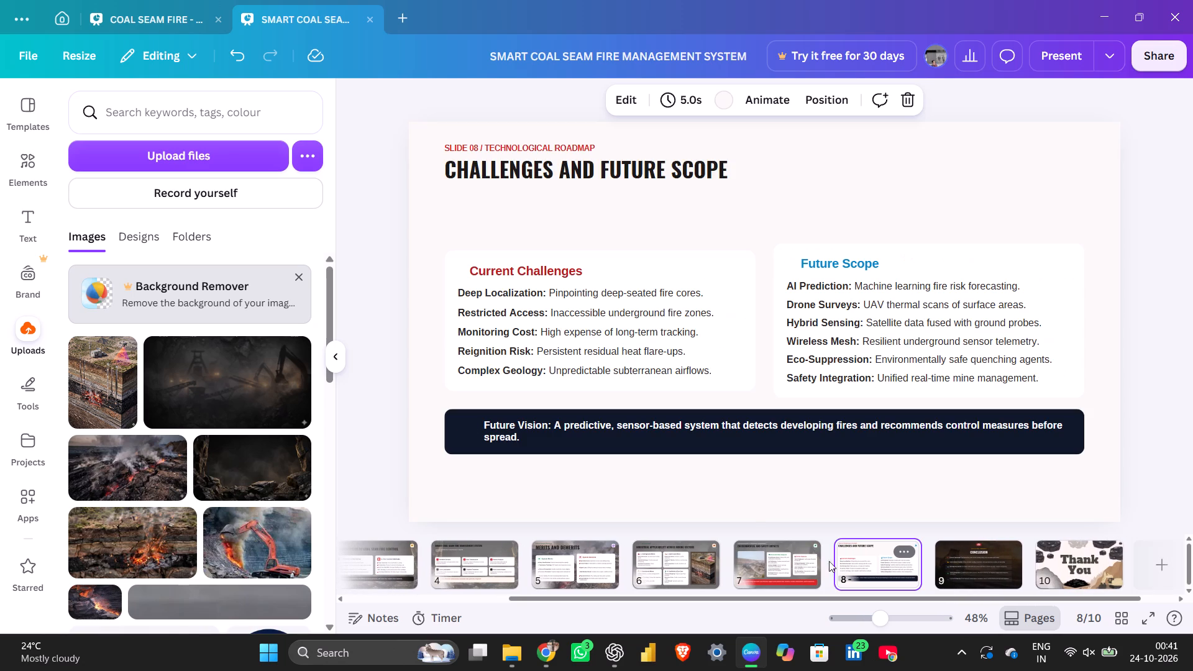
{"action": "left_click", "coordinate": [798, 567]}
On slide 8, add the uploaded dark mining-site image and enlarge it to about 1984 × 1107 px to cover the slide.
{"action": "left_click", "coordinate": [867, 564]}
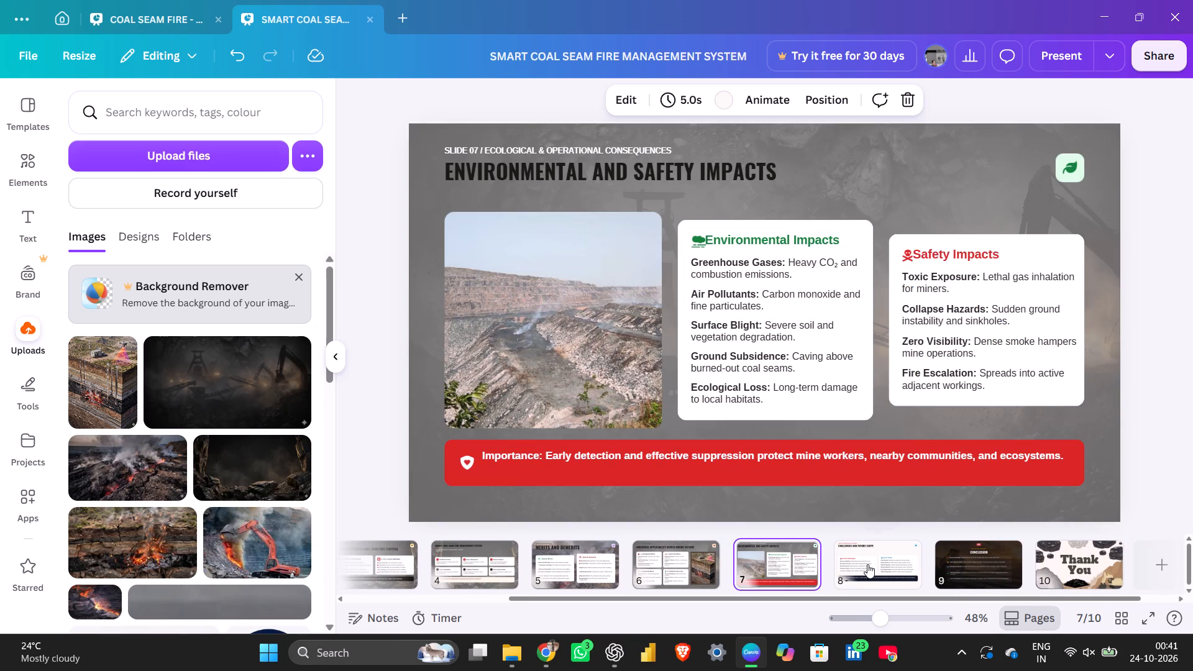
{"action": "left_click", "coordinate": [252, 386]}
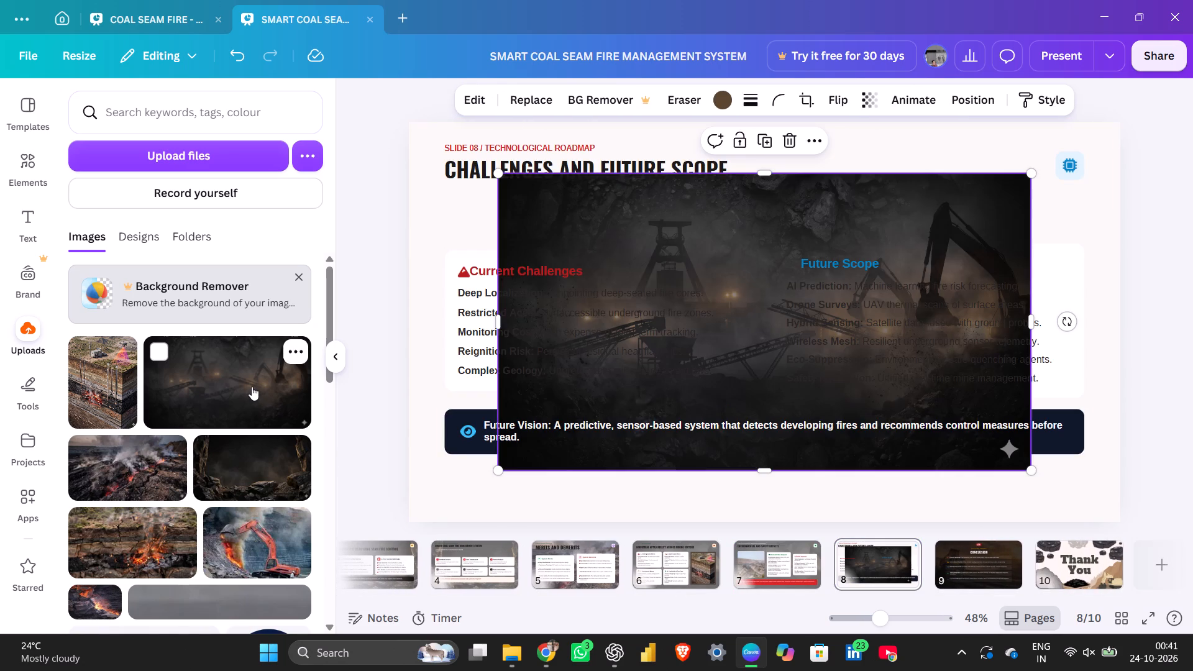
{"action": "left_click_drag", "start_coordinate": [501, 178], "coordinate": [440, 137]}
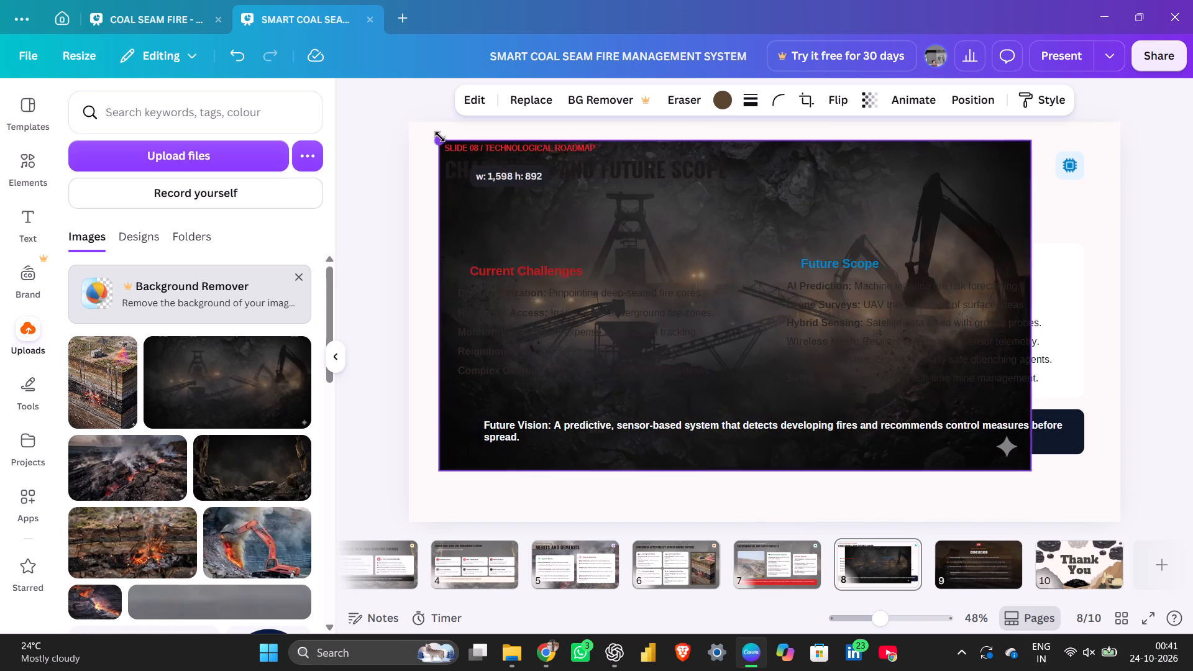
{"action": "left_click_drag", "start_coordinate": [440, 137], "coordinate": [442, 71]}
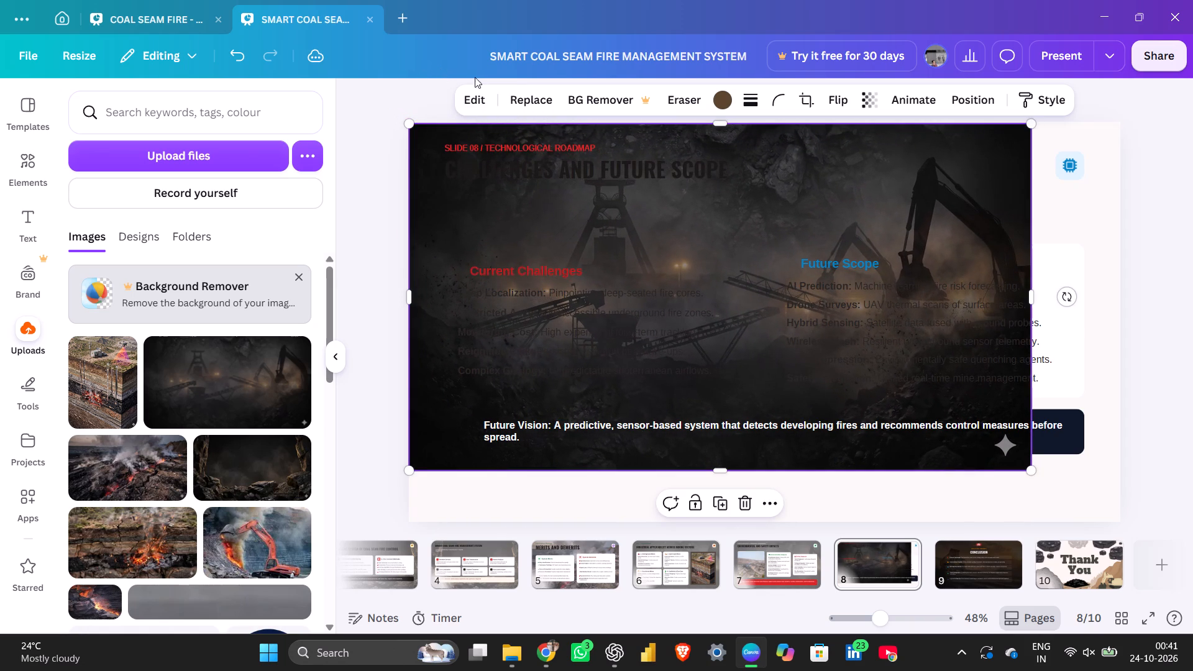
{"action": "left_click_drag", "start_coordinate": [1031, 474], "coordinate": [1162, 579]}
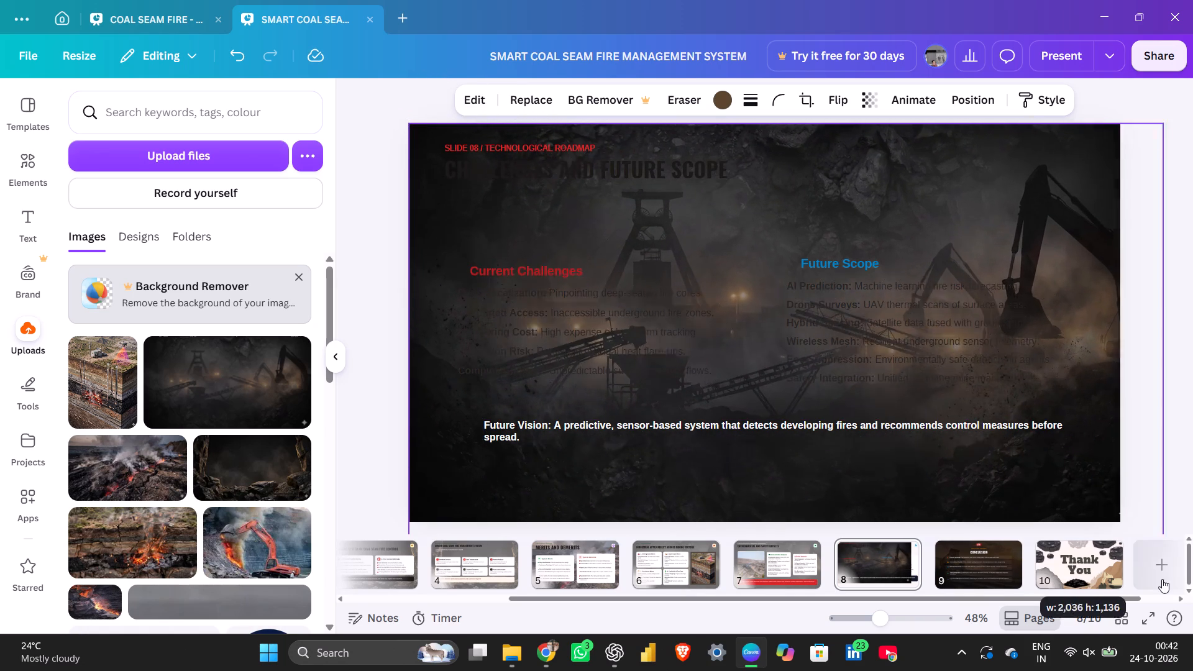
{"action": "left_click_drag", "start_coordinate": [1162, 579], "coordinate": [1127, 568]}
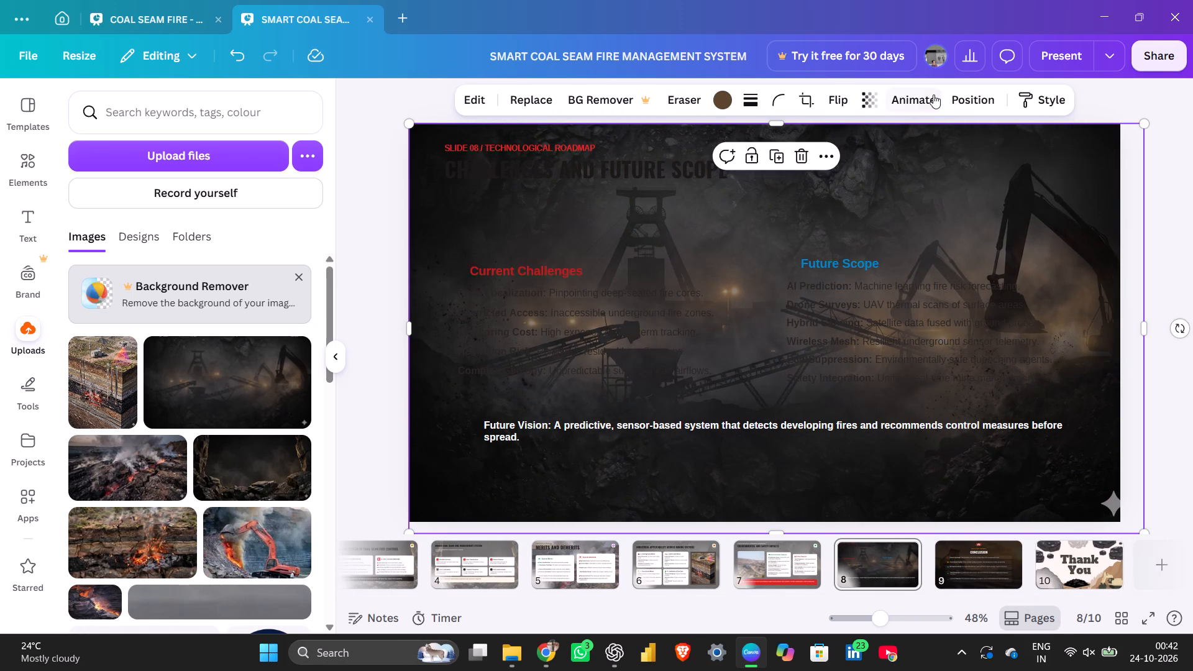
Send the dark mining-site image to the back of slide 8, behind the text and cards.
{"action": "left_click", "coordinate": [967, 106]}
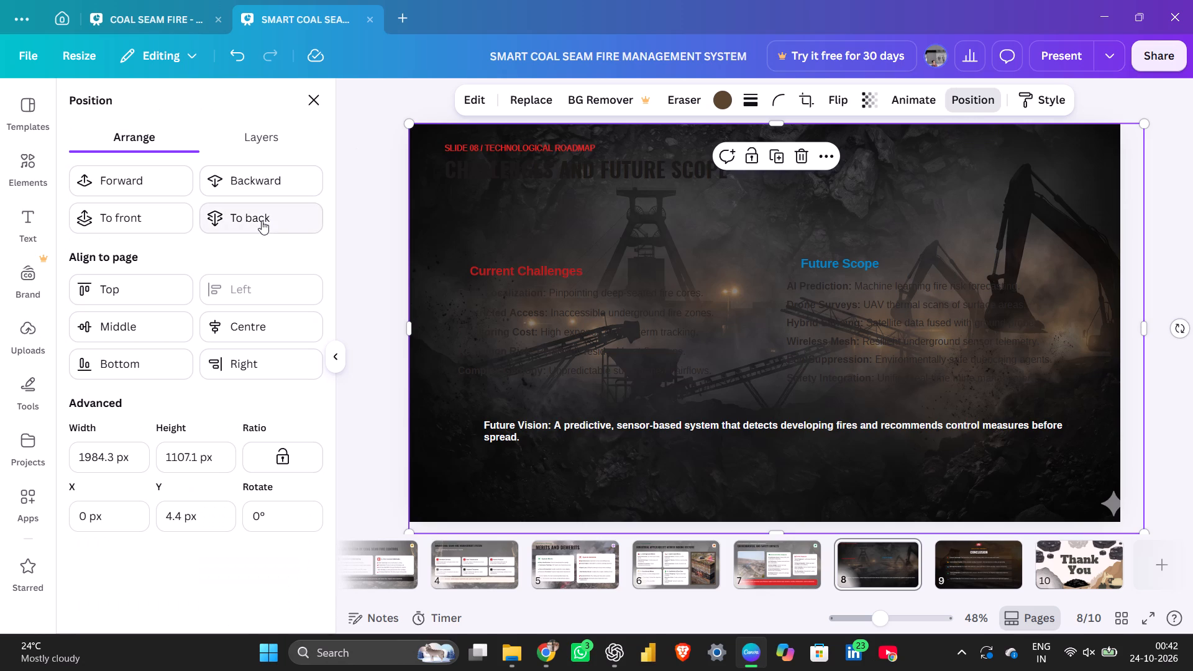
{"action": "left_click", "coordinate": [262, 221]}
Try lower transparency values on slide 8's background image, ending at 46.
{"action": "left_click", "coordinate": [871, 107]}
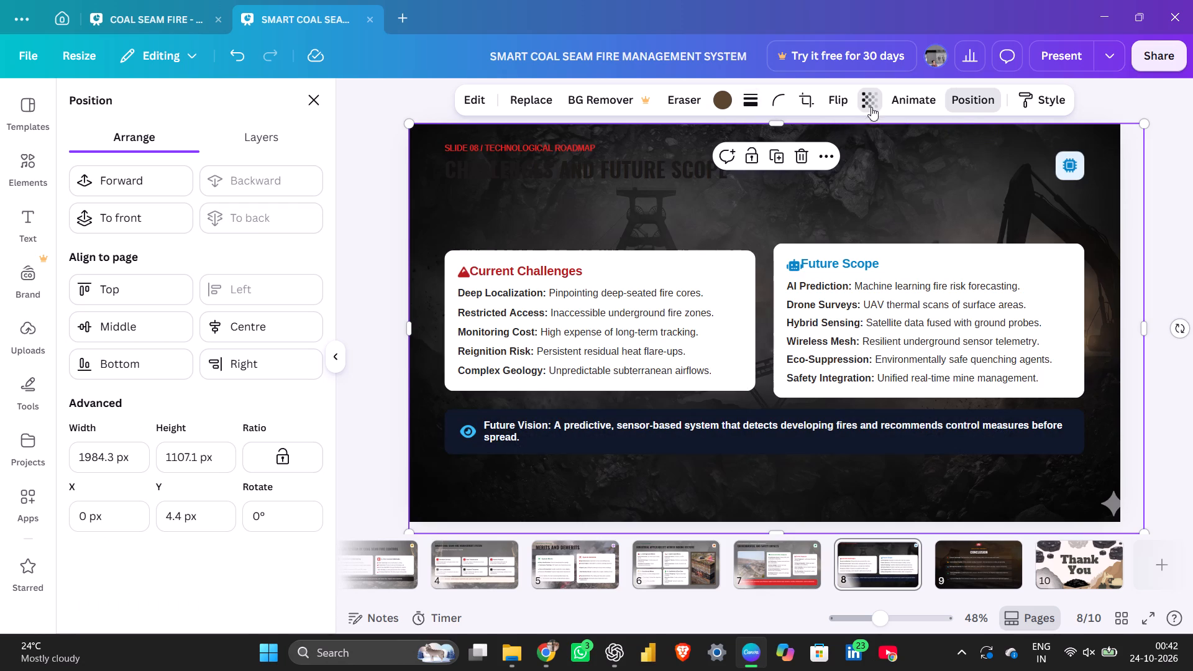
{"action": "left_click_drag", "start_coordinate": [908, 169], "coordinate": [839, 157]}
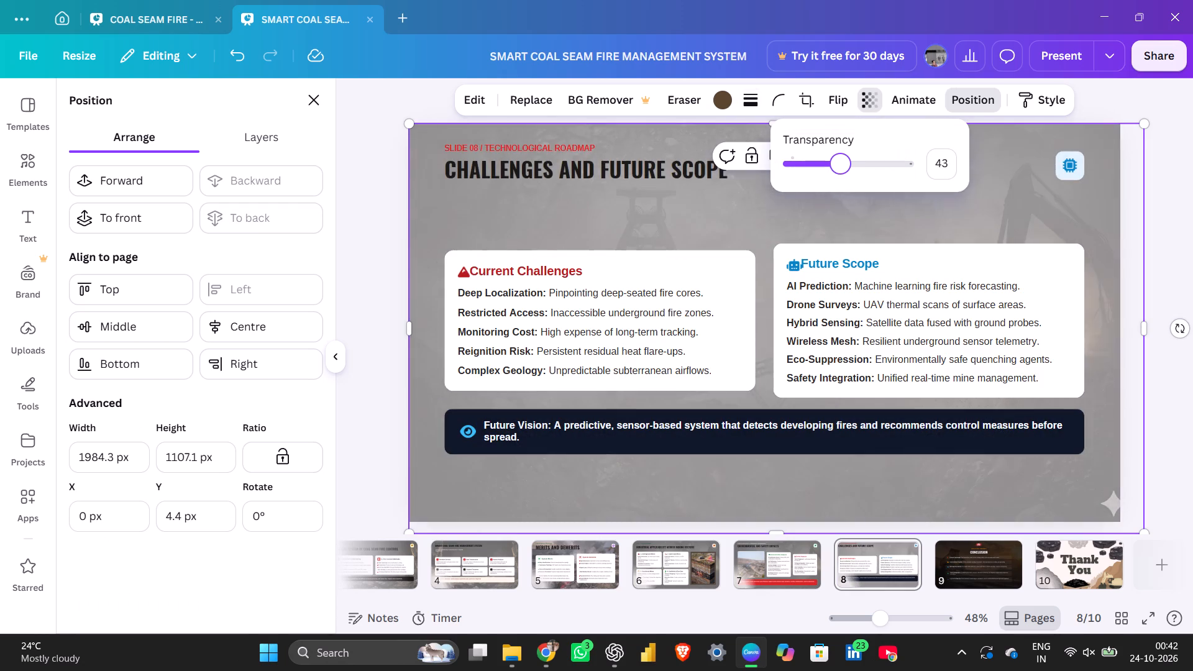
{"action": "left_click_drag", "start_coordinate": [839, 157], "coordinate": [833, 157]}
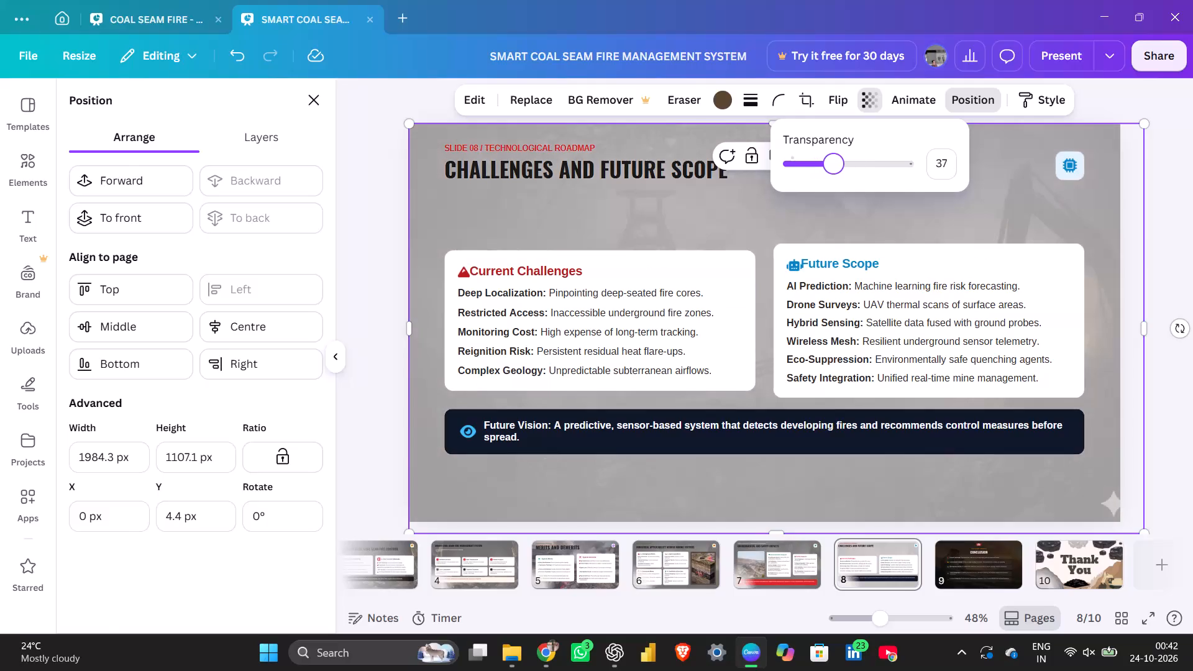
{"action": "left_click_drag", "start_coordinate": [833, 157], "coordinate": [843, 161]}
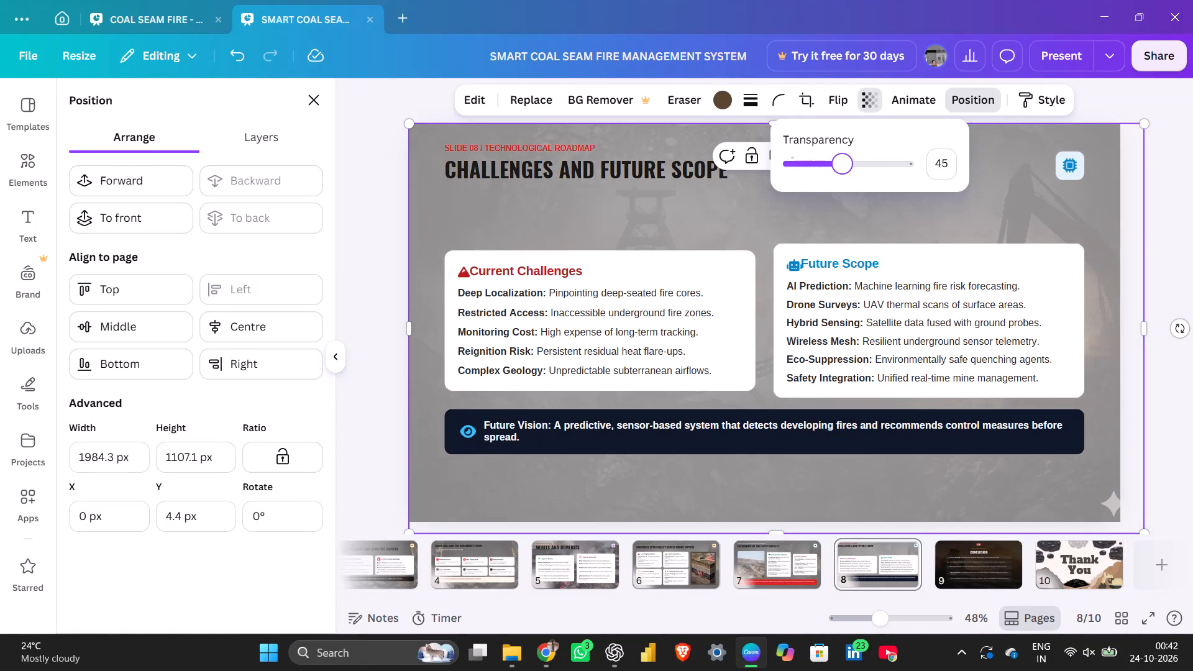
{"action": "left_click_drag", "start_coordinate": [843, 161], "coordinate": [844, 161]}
Enlarge slide 8's background image slightly to about 2021 × 1128 px.
{"action": "left_click_drag", "start_coordinate": [1143, 531], "coordinate": [1158, 536]}
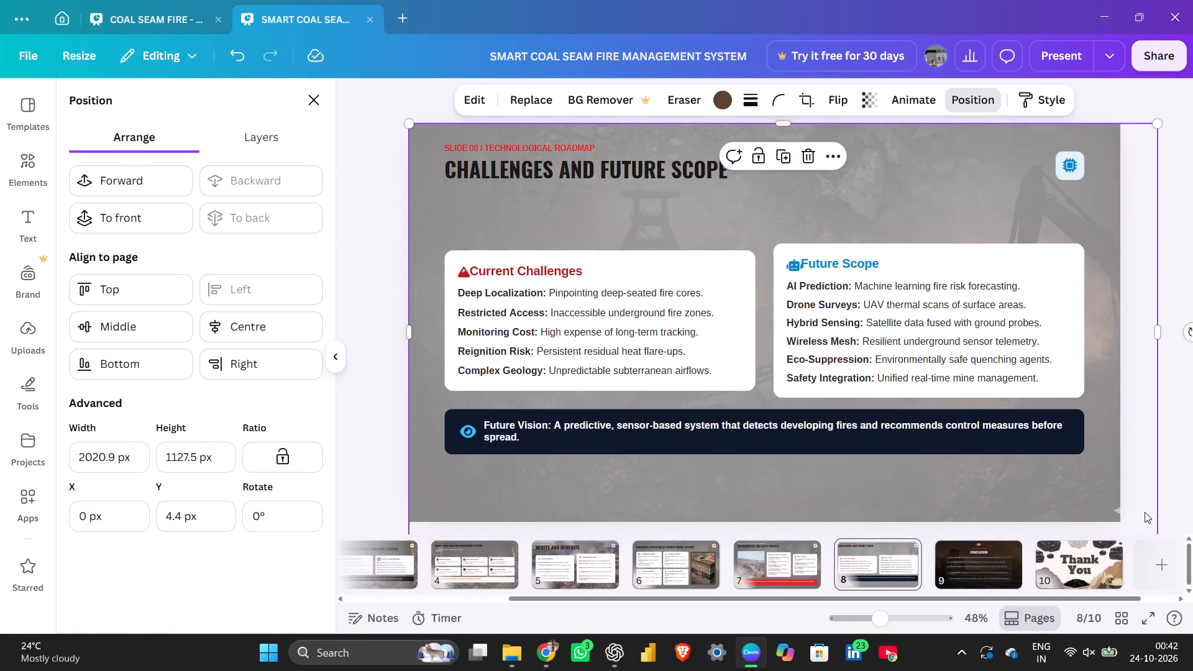
Set the transparency of slide 8's background image to 71.
{"action": "left_click", "coordinate": [874, 101]}
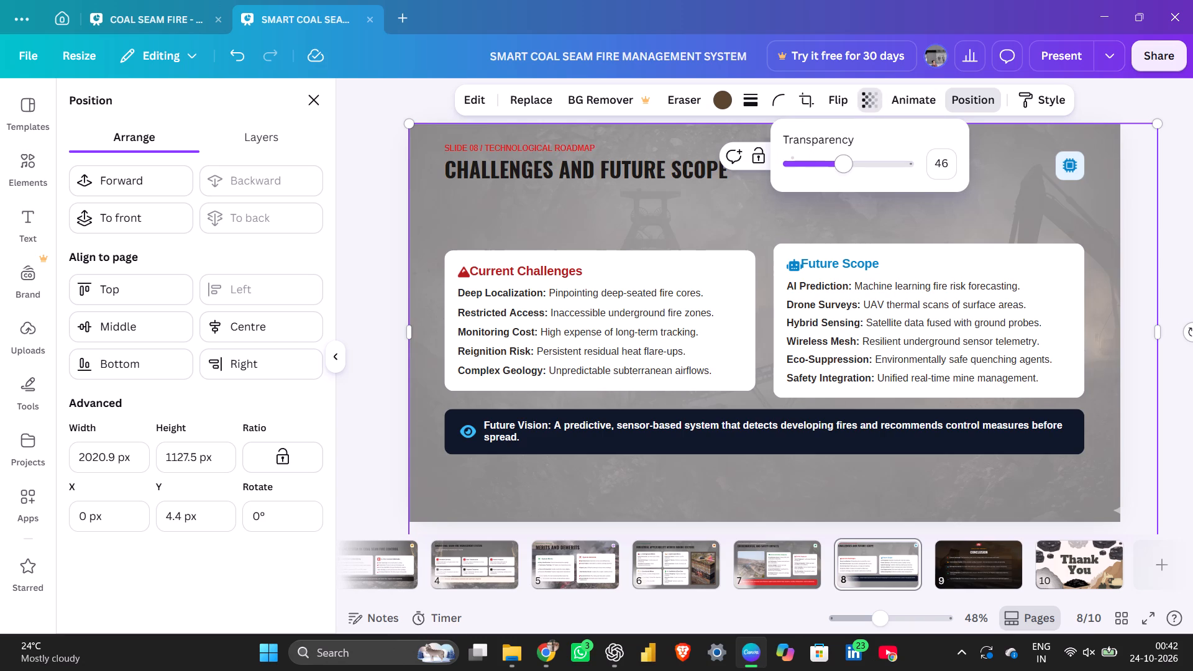
{"action": "left_click_drag", "start_coordinate": [843, 153], "coordinate": [883, 160]}
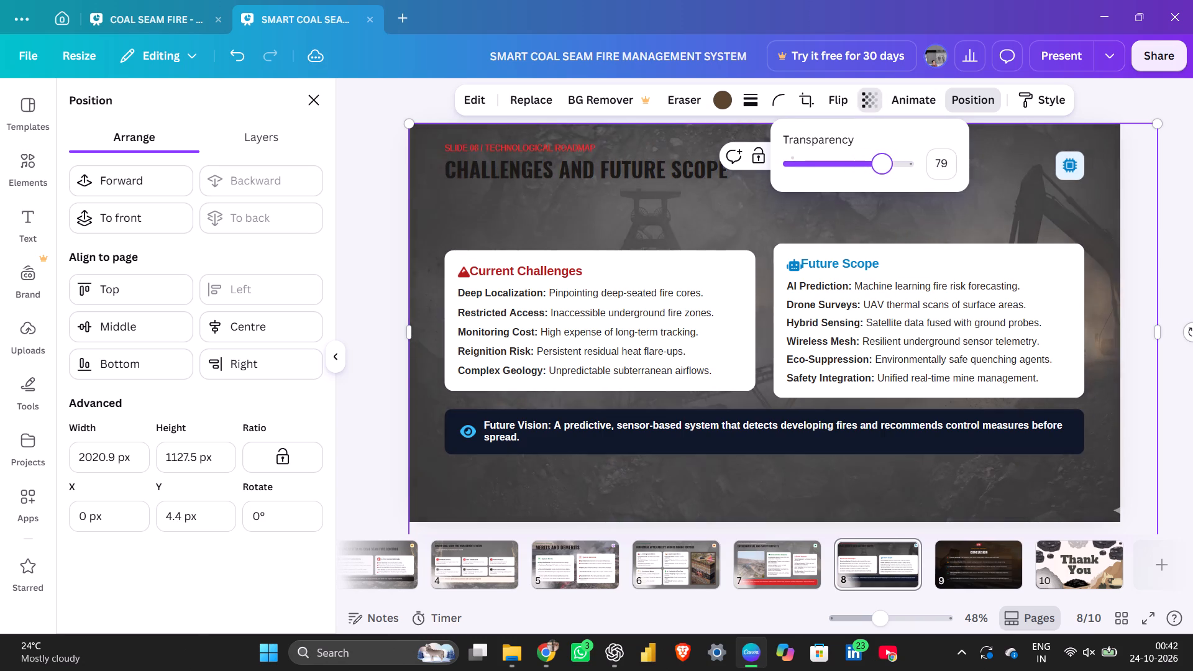
{"action": "left_click_drag", "start_coordinate": [883, 160], "coordinate": [874, 162]}
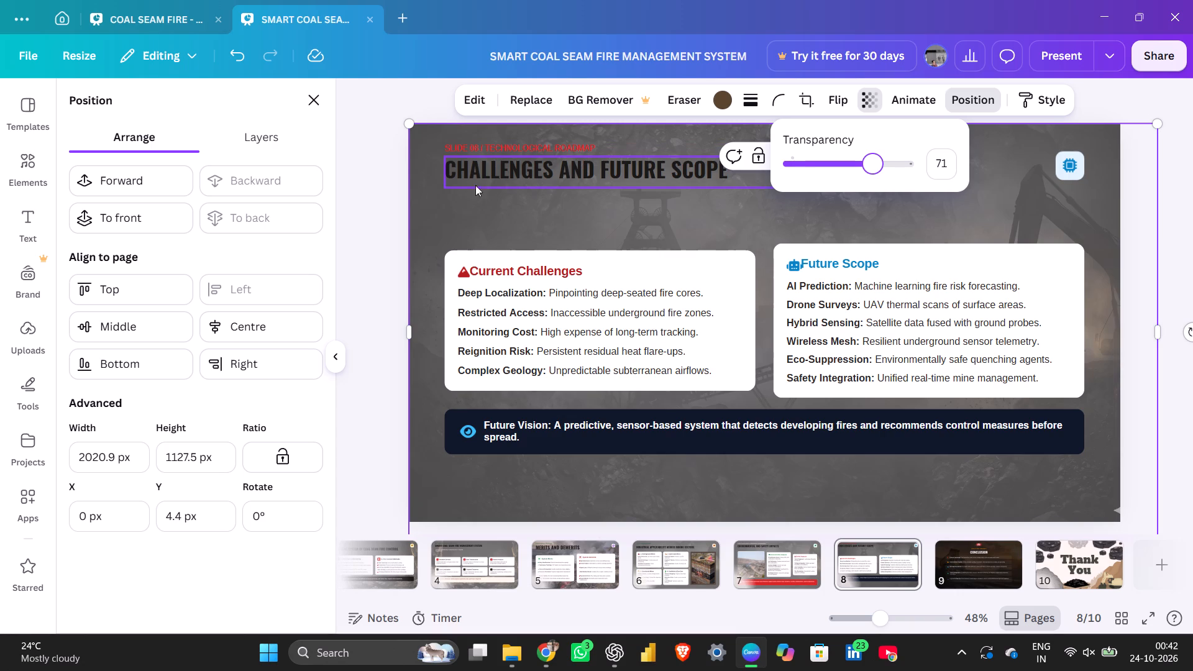
{"action": "left_click", "coordinate": [390, 208]}
{"action": "left_click", "coordinate": [390, 208]}
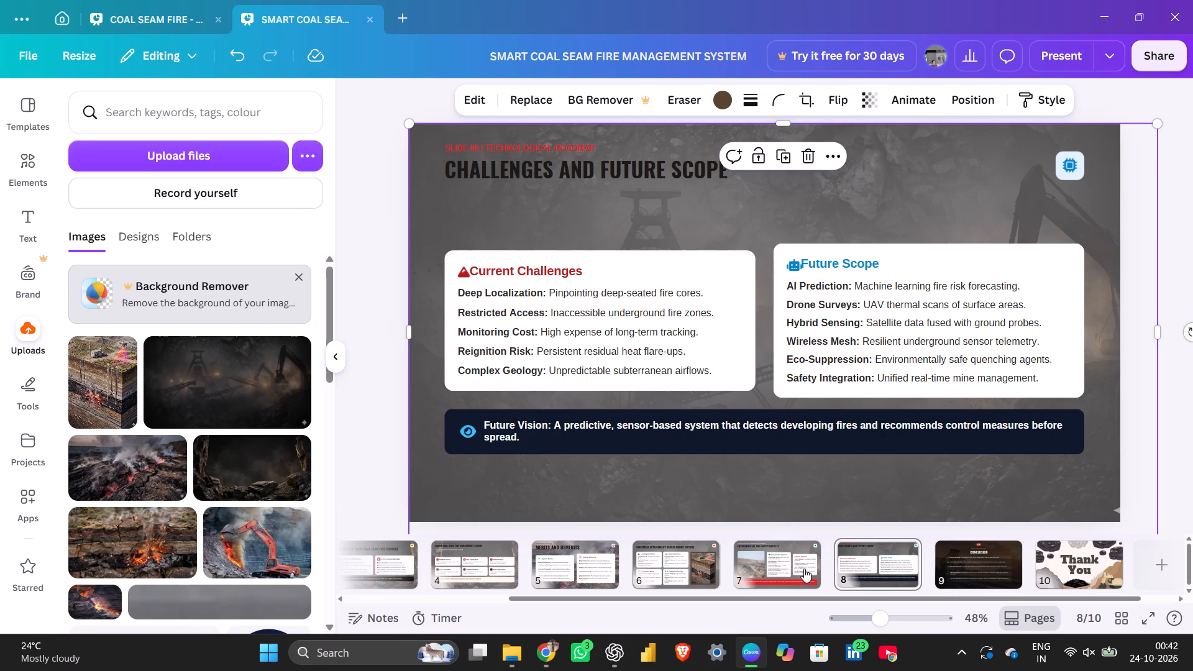
Enlarge slide 7's "Environmental and Safety Impacts" heading to a font size of about 48.5.
{"action": "left_click", "coordinate": [804, 568]}
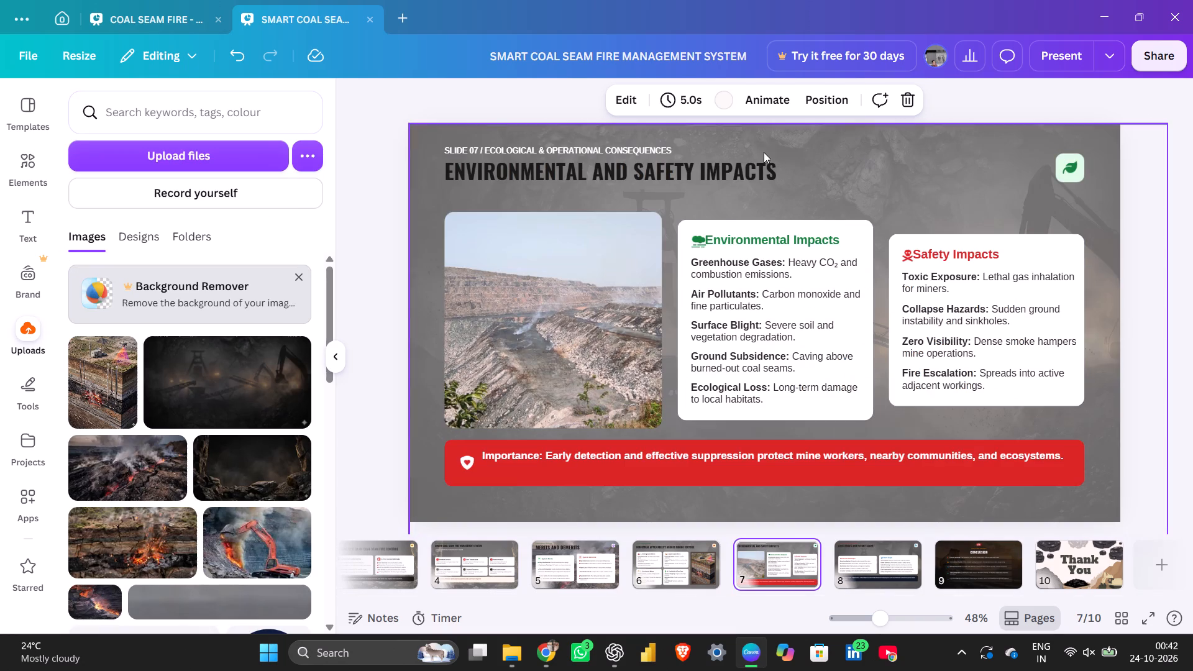
{"action": "left_click", "coordinate": [757, 160]}
{"action": "left_click_drag", "start_coordinate": [880, 189], "coordinate": [936, 208]}
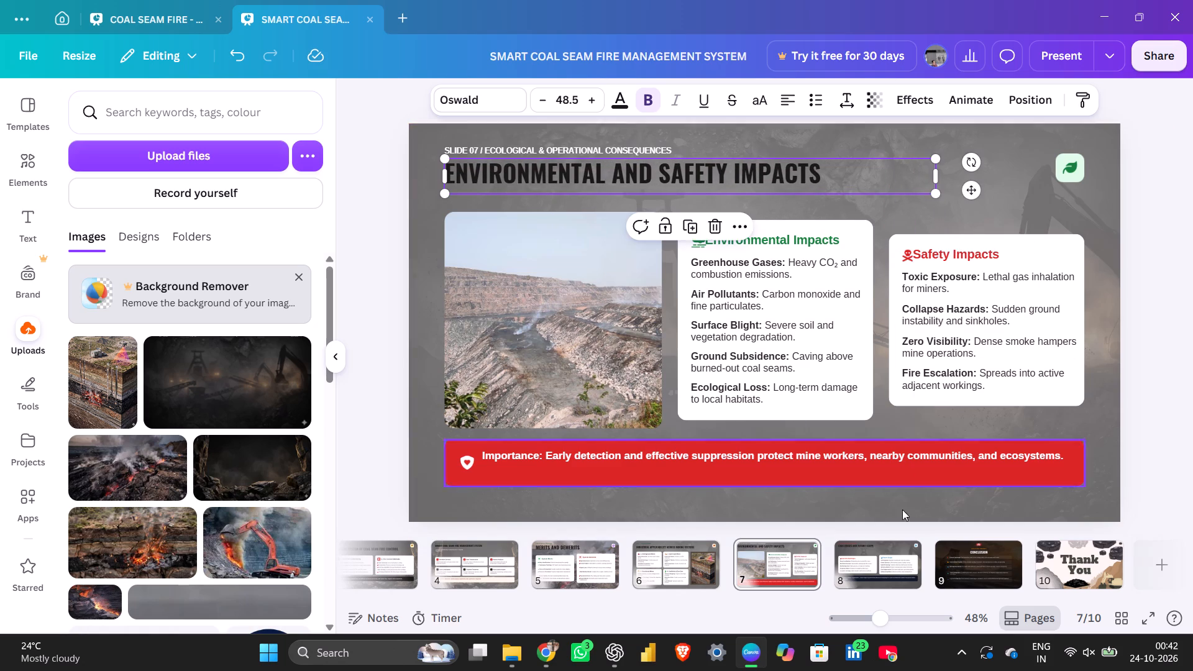
Enlarge slide 8's "Challenges and Future Scope" heading to a font size of about 72.5.
{"action": "left_click", "coordinate": [964, 552]}
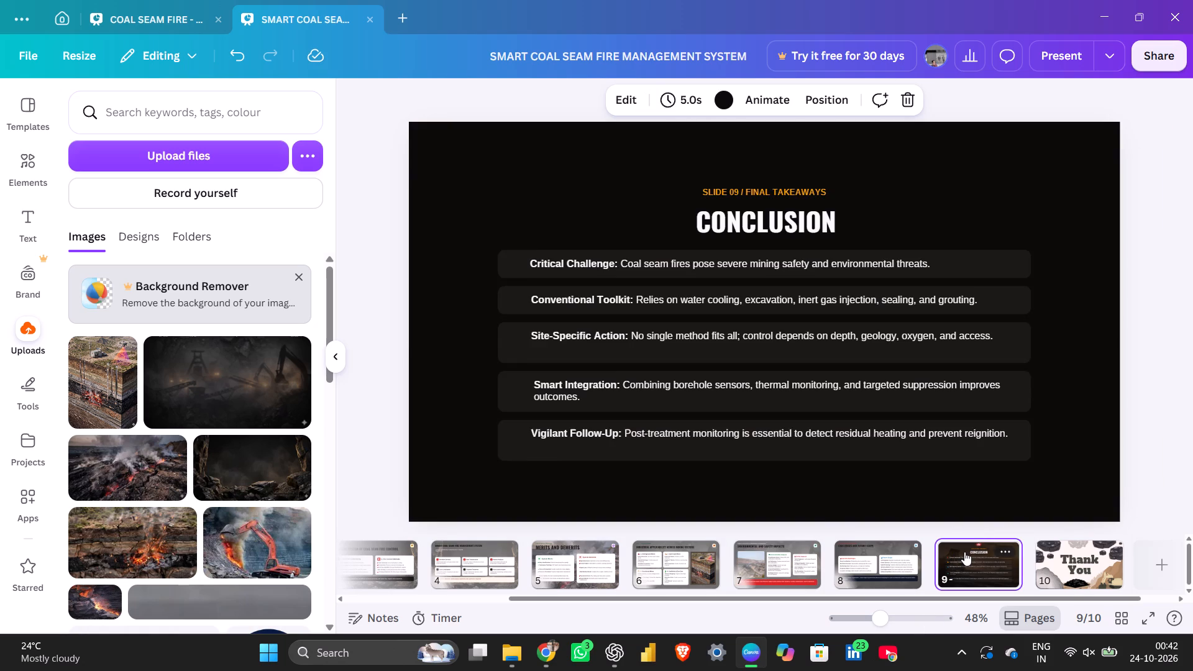
{"action": "left_click", "coordinate": [875, 546]}
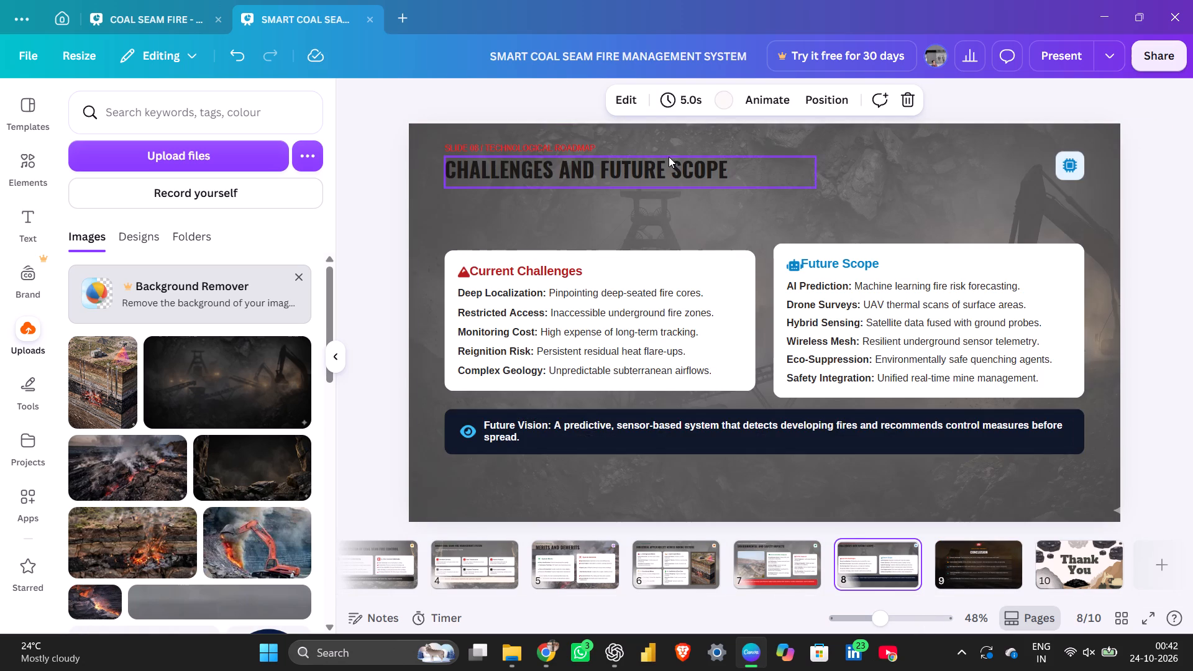
{"action": "left_click", "coordinate": [669, 157]}
{"action": "left_click_drag", "start_coordinate": [820, 186], "coordinate": [967, 204]}
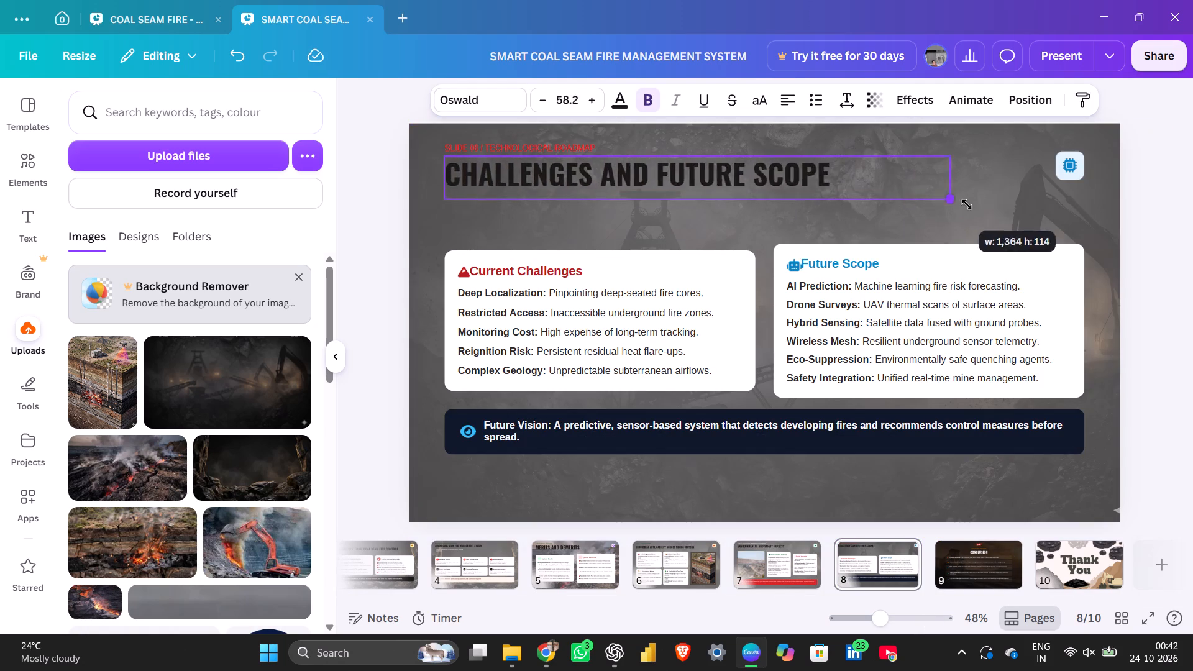
{"action": "left_click_drag", "start_coordinate": [967, 204], "coordinate": [1077, 209]}
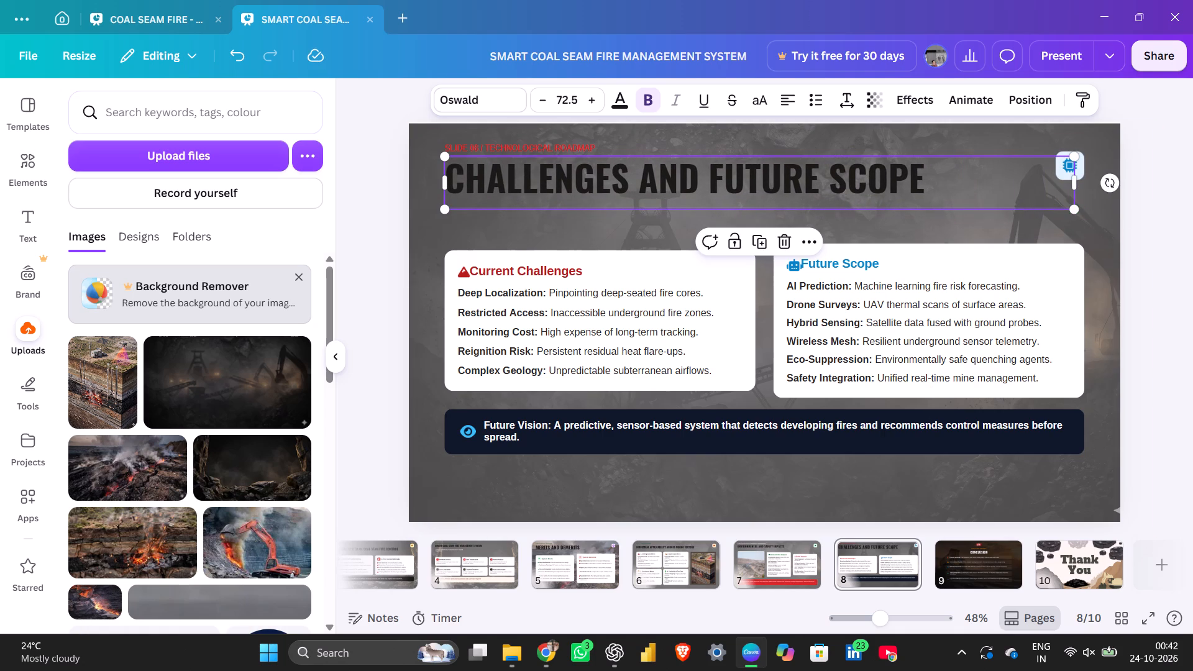
Change slide 8's "SLIDE 08 / TECHNOLOGICAL ROADMAP" label text colour to white.
{"action": "left_click", "coordinate": [566, 148]}
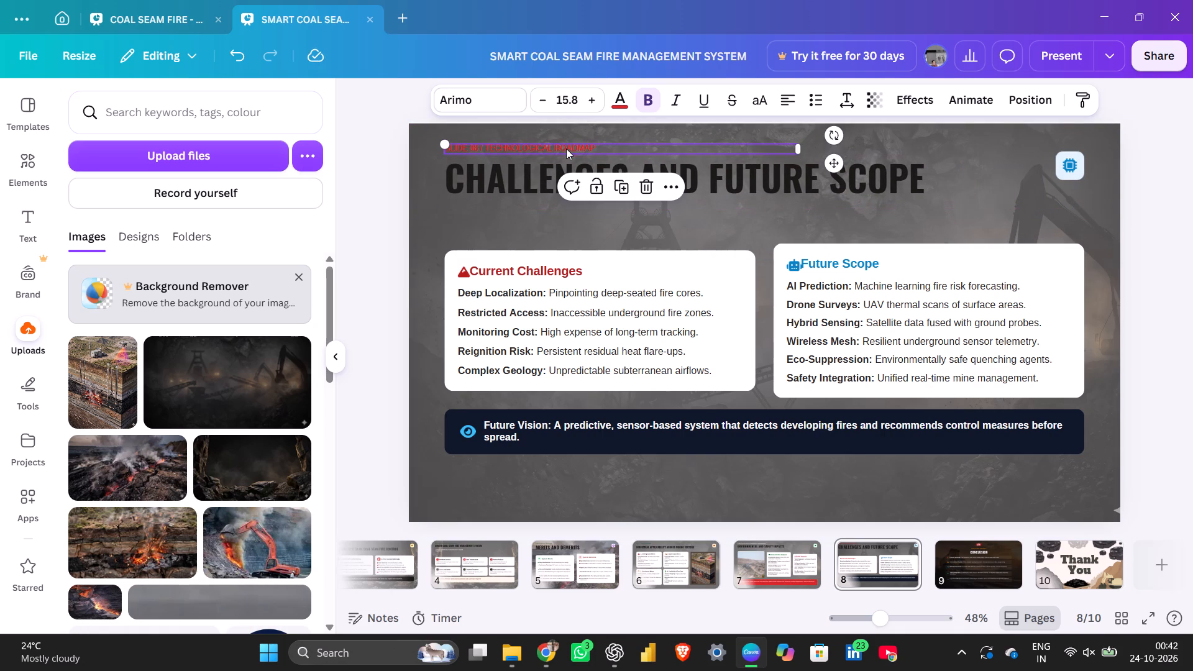
{"action": "left_click", "coordinate": [618, 93]}
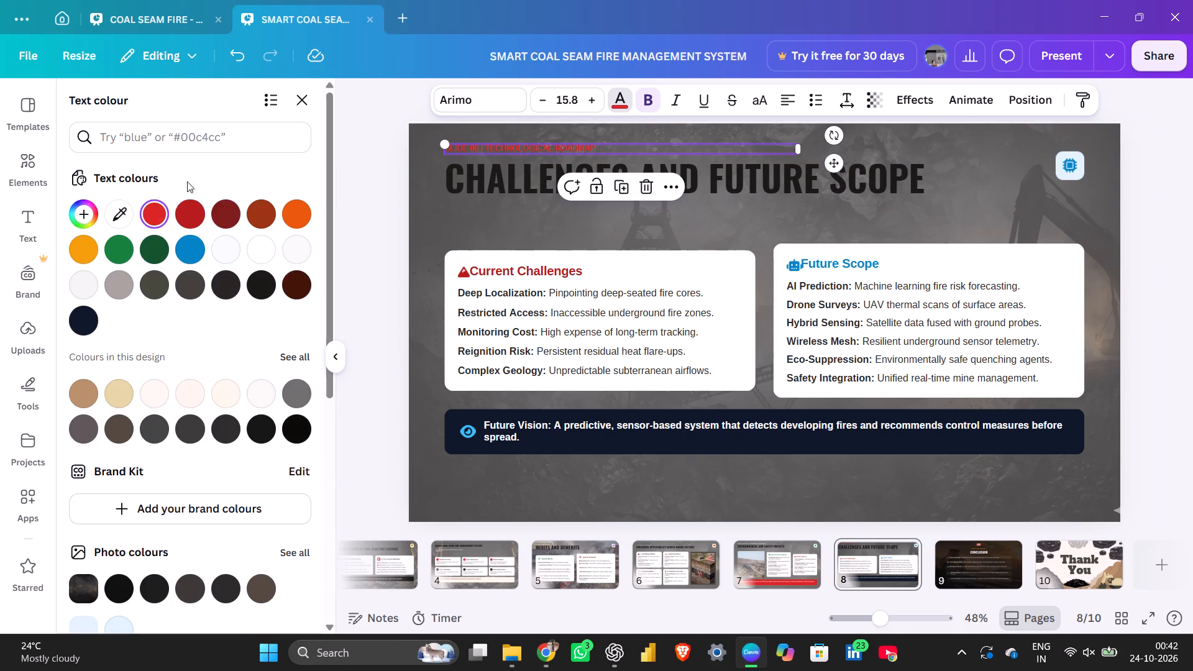
{"action": "left_click", "coordinate": [254, 245]}
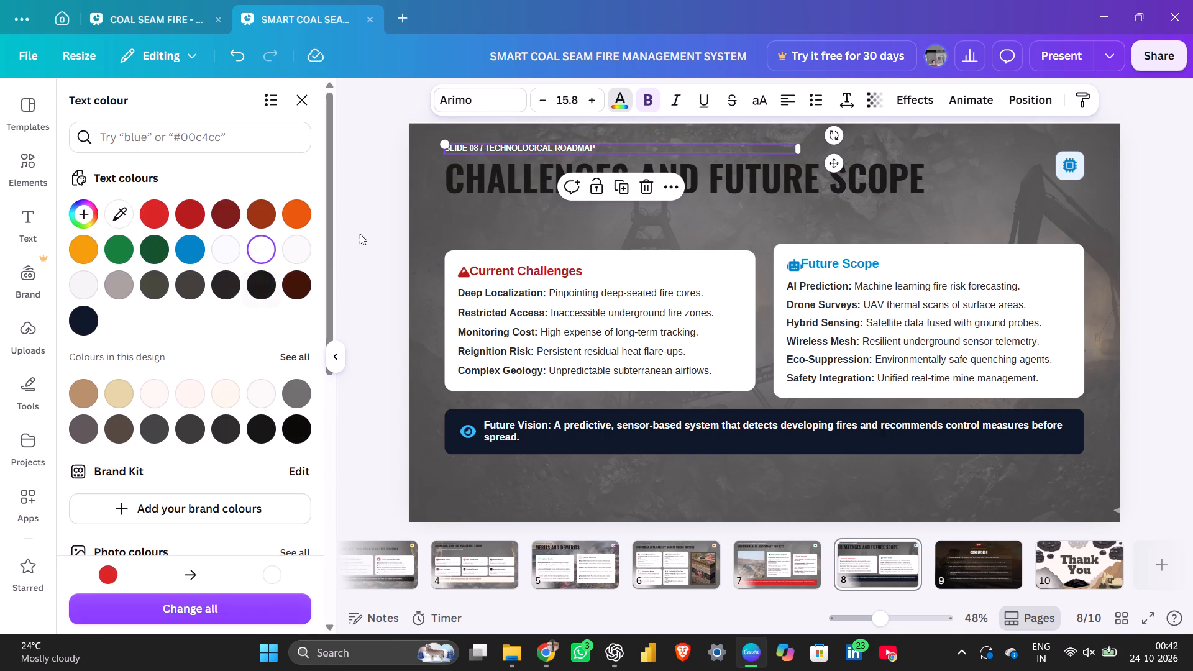
{"action": "left_click", "coordinate": [360, 234]}
{"action": "left_click", "coordinate": [360, 234]}
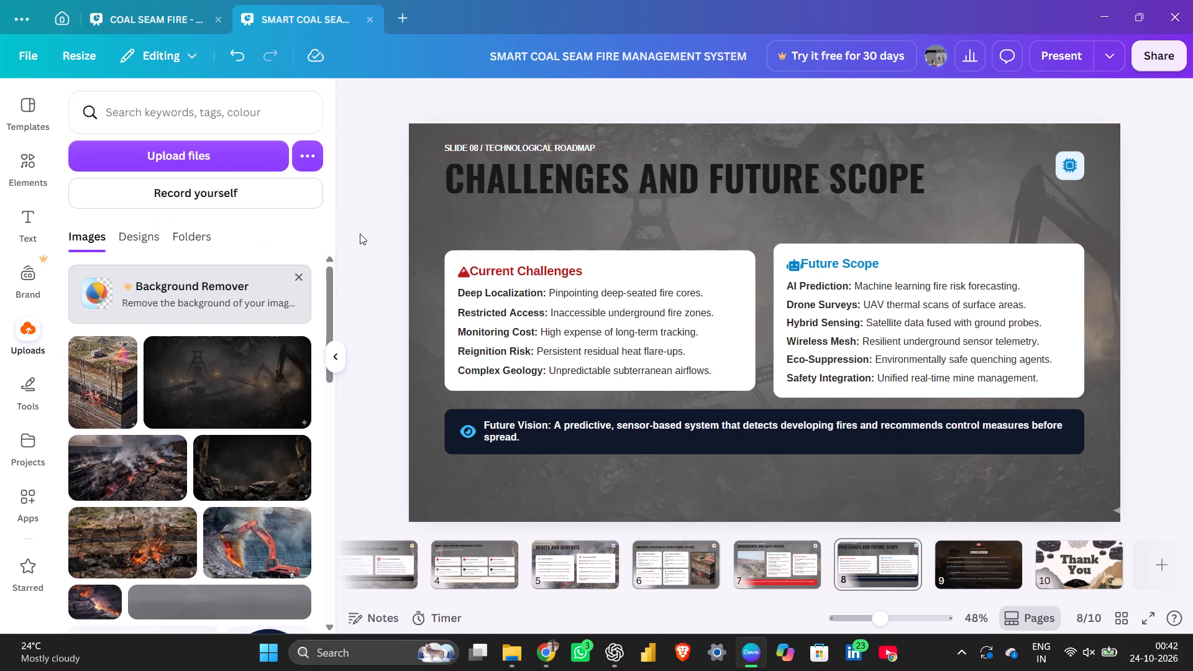
Review the design of slides 9, 10, 2 and 3 for remaining readability and layout issues.
{"action": "left_click", "coordinate": [967, 555]}
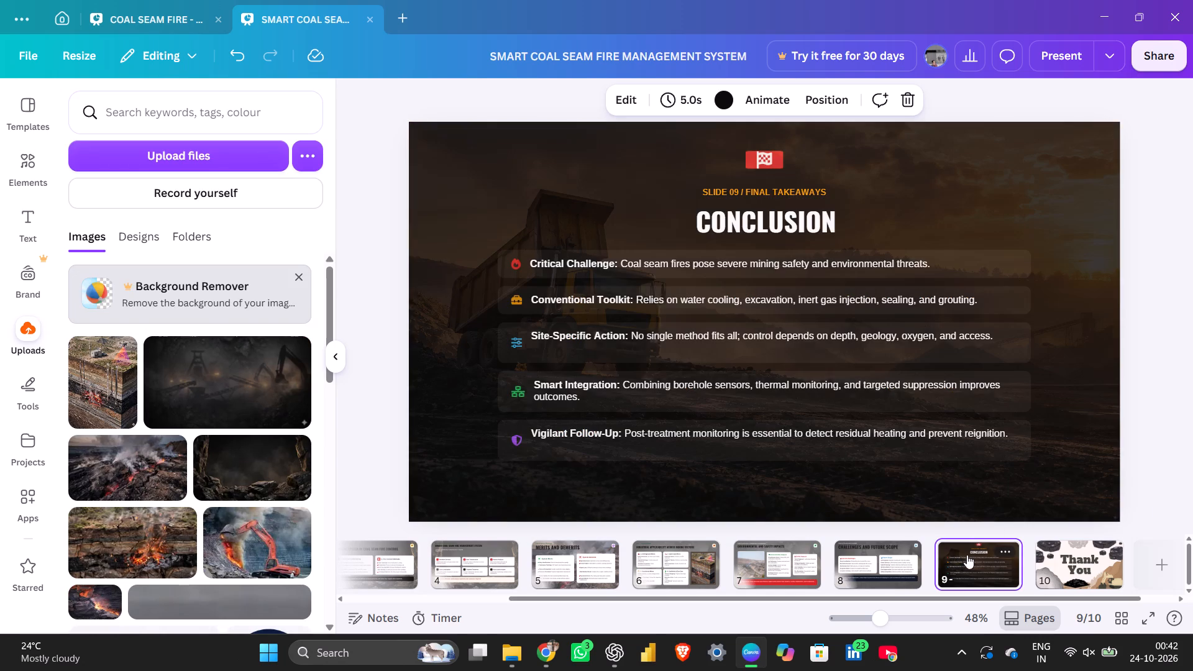
{"action": "left_click", "coordinate": [1100, 576]}
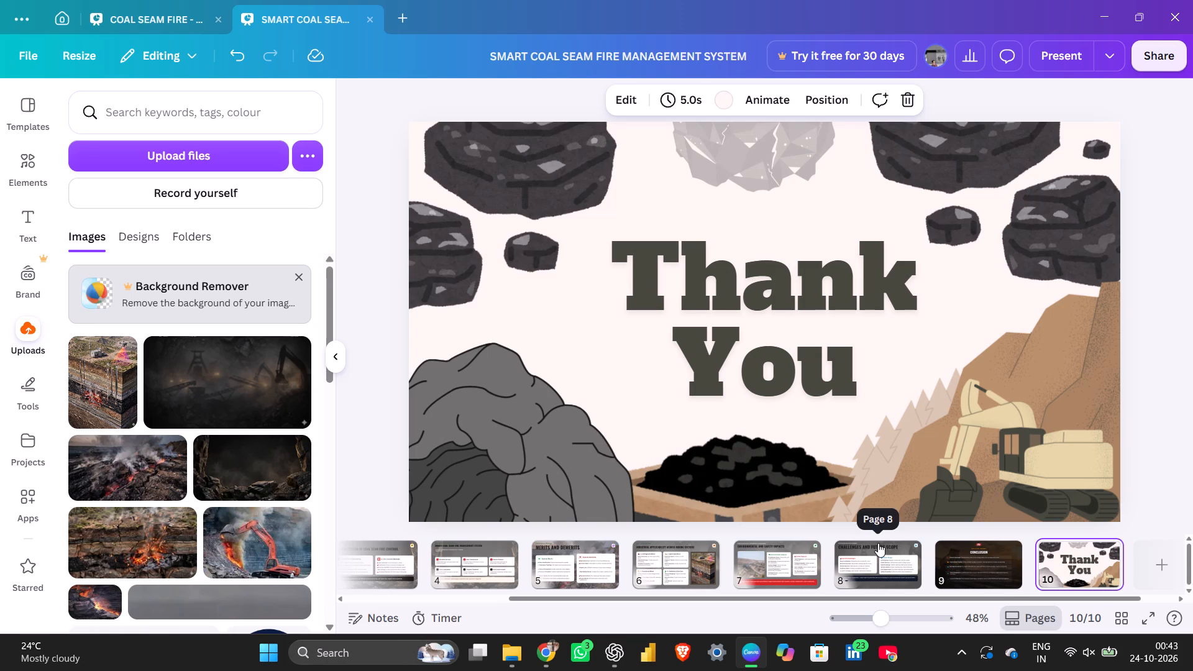
{"action": "left_click", "coordinate": [968, 561]}
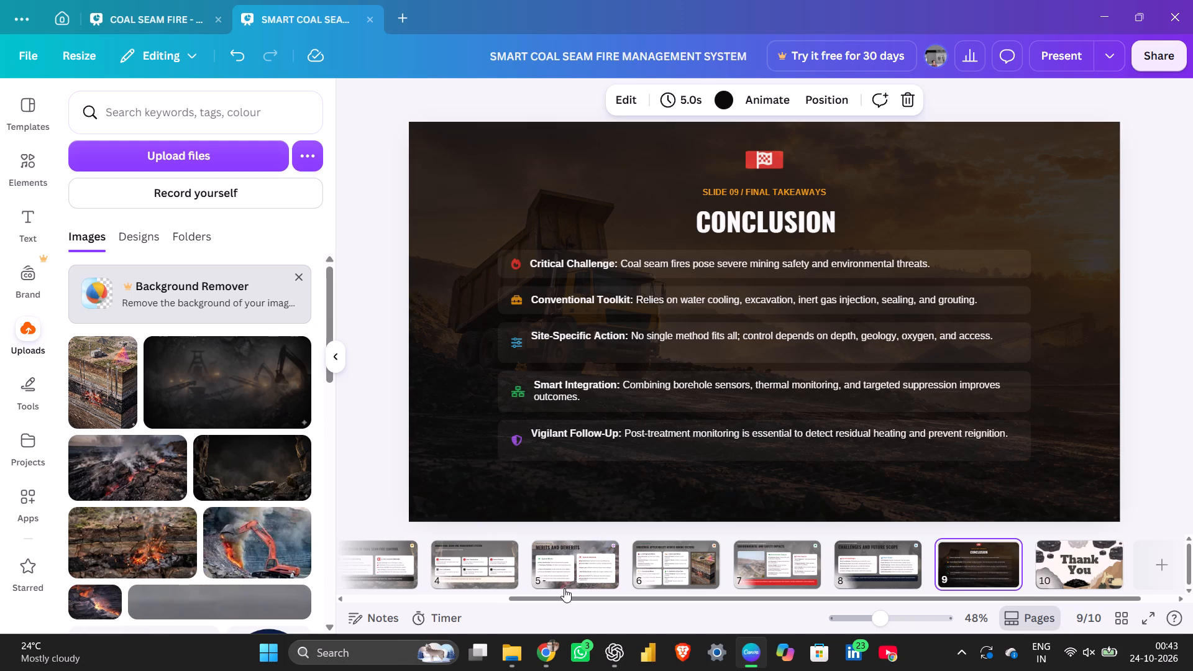
{"action": "scroll", "coordinate": [566, 541], "scroll_direction": "right", "scroll_amount": 6}
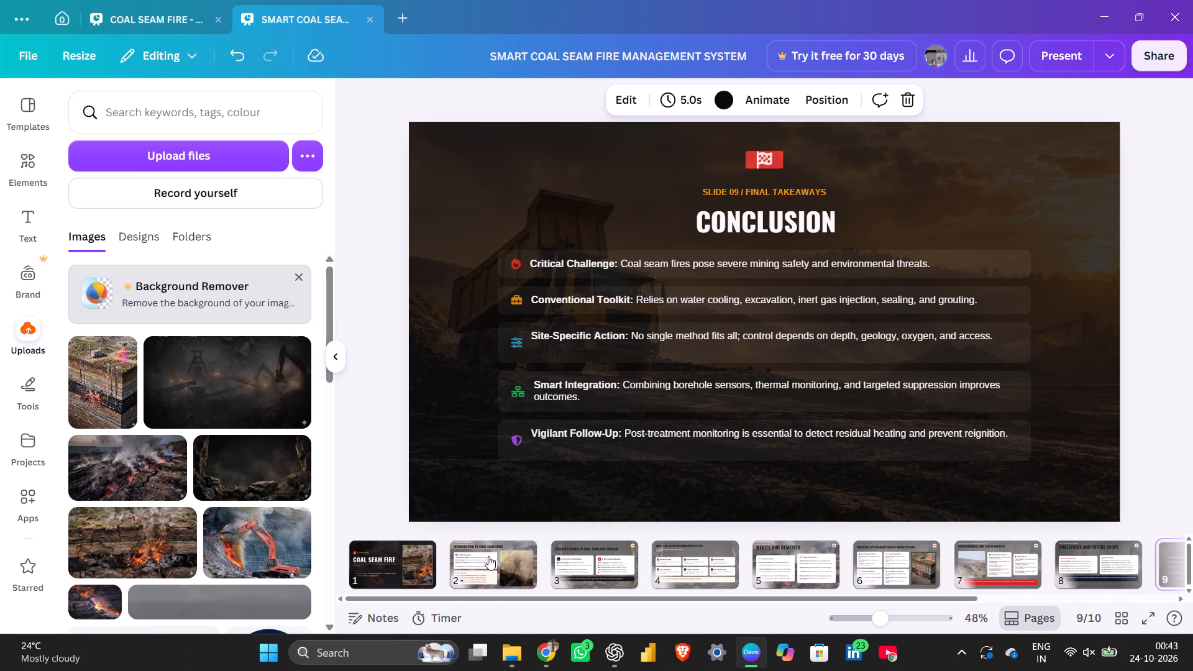
{"action": "left_click", "coordinate": [488, 556]}
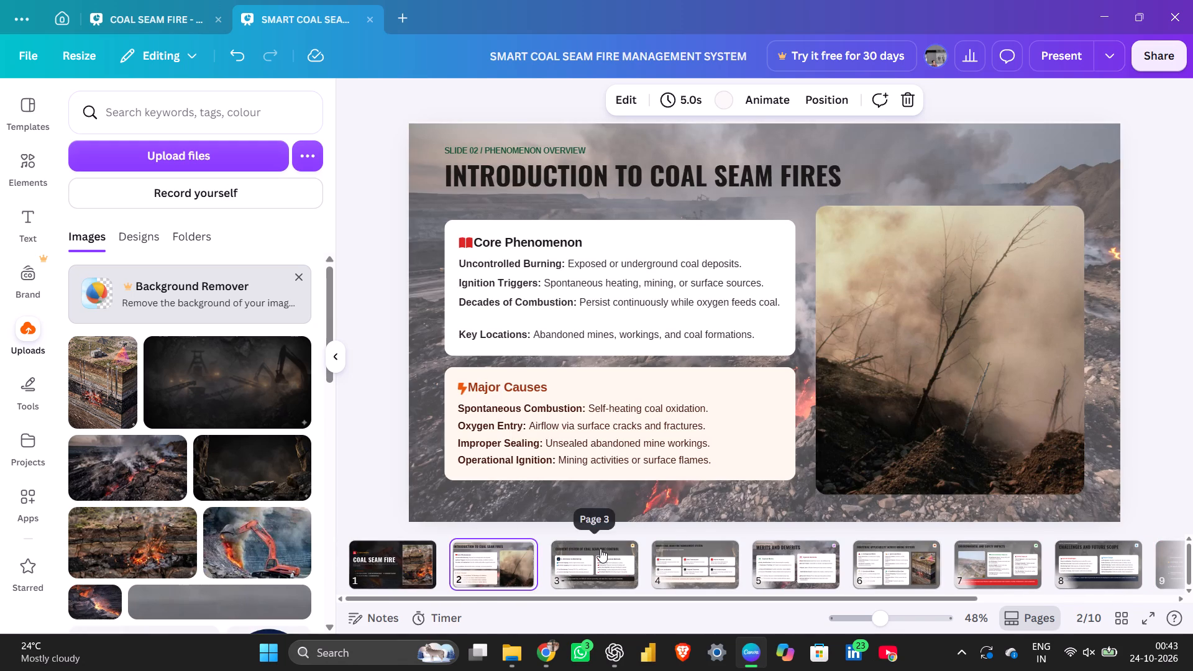
{"action": "left_click", "coordinate": [600, 549]}
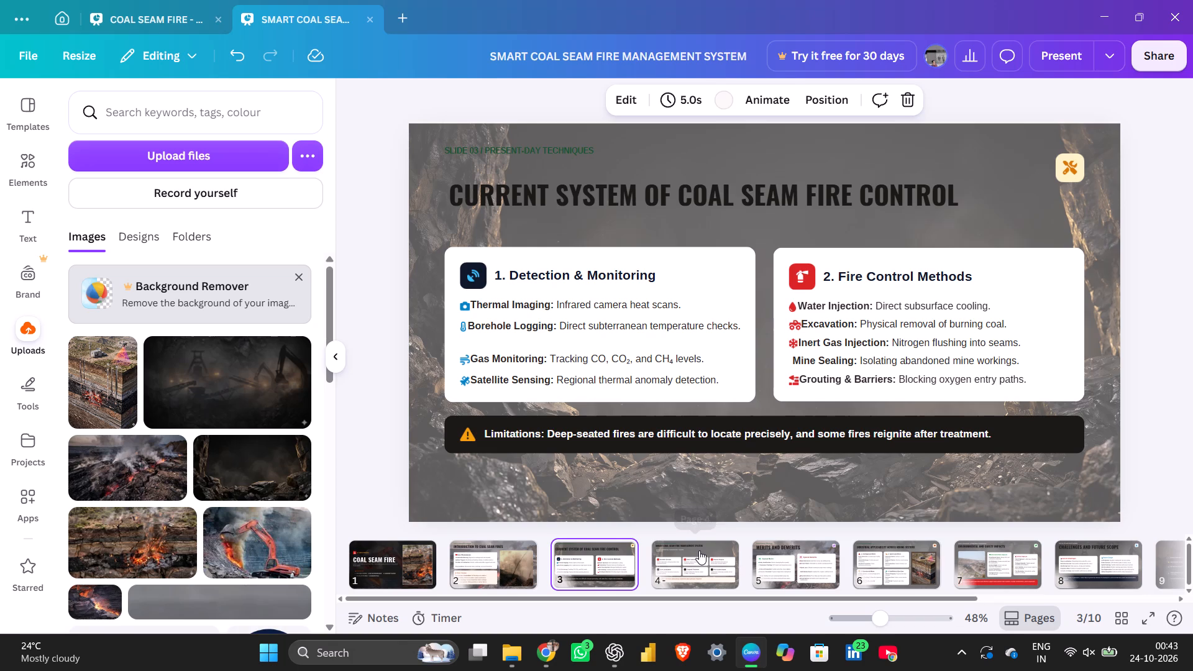
Enlarge slide 4's "Smart Coal Seam Fire Management System" heading to a font size of about 53.6.
{"action": "left_click", "coordinate": [699, 550]}
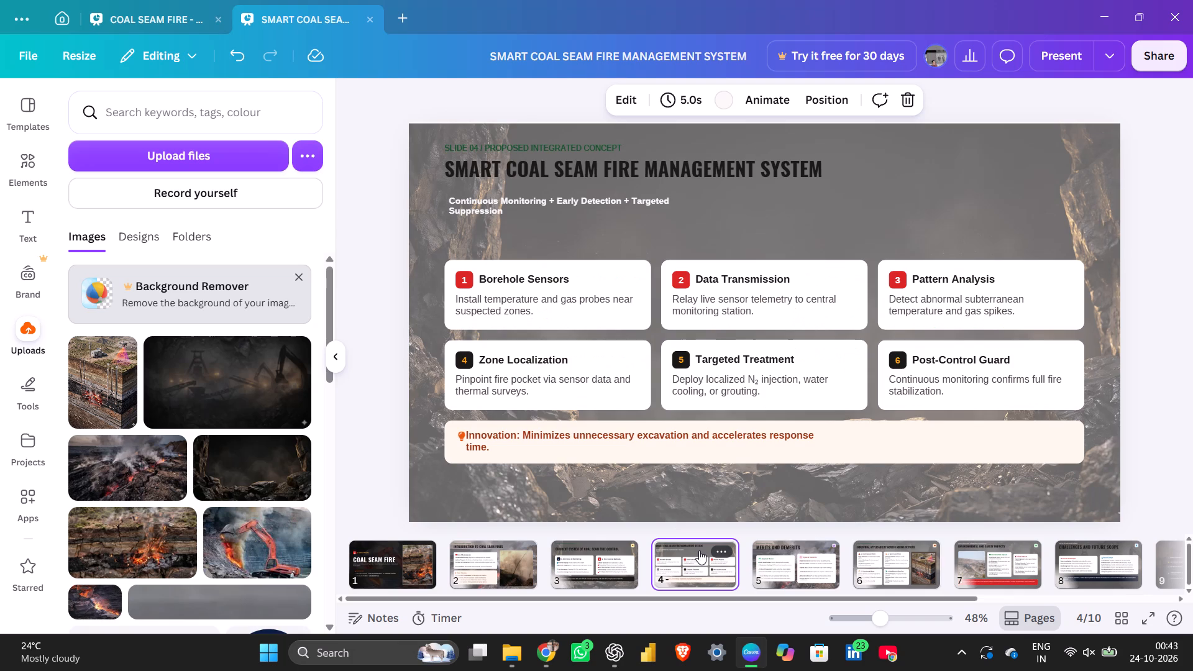
{"action": "left_click", "coordinate": [742, 171]}
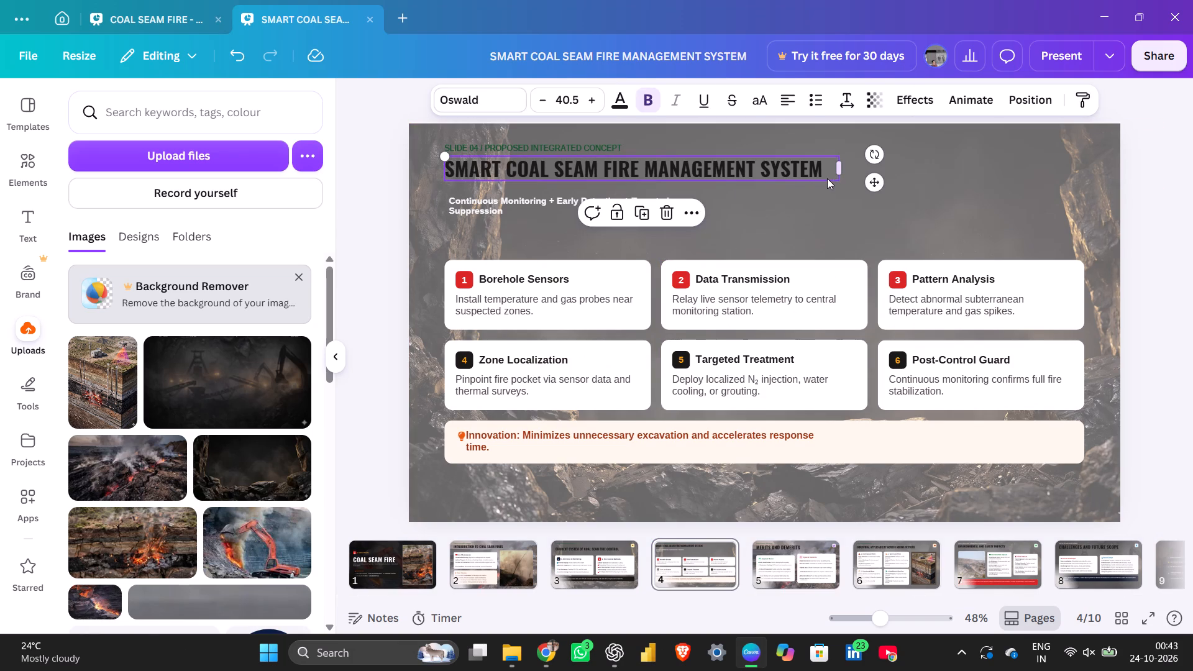
{"action": "left_click_drag", "start_coordinate": [839, 182], "coordinate": [940, 214]}
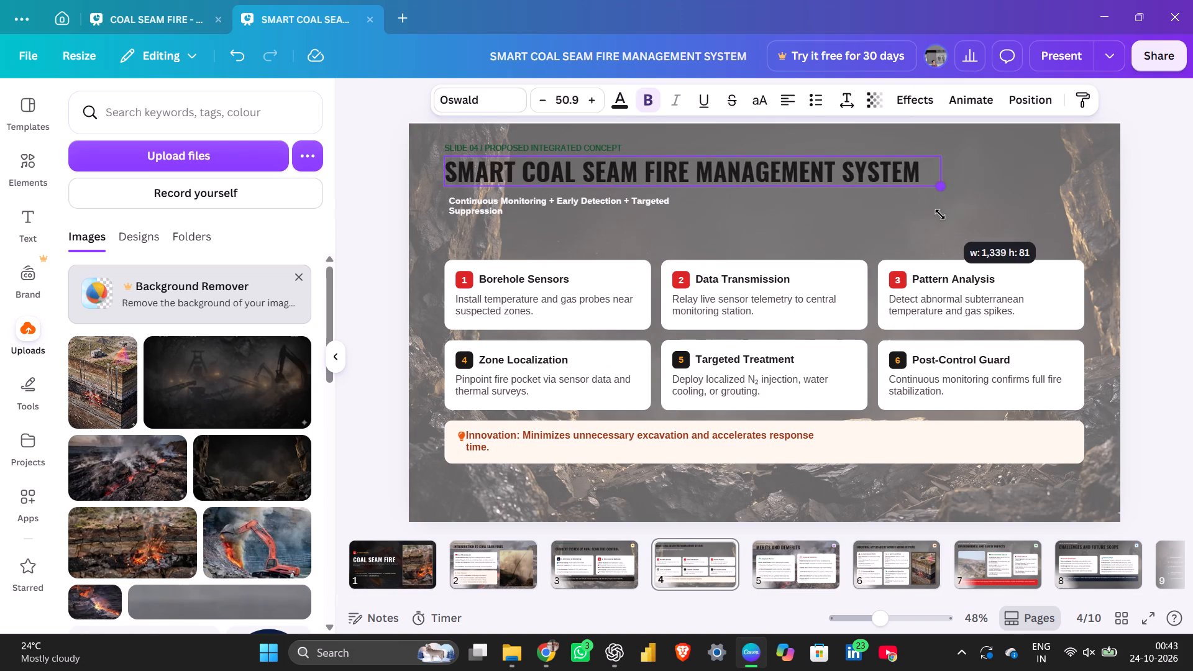
{"action": "left_click_drag", "start_coordinate": [940, 214], "coordinate": [961, 220]}
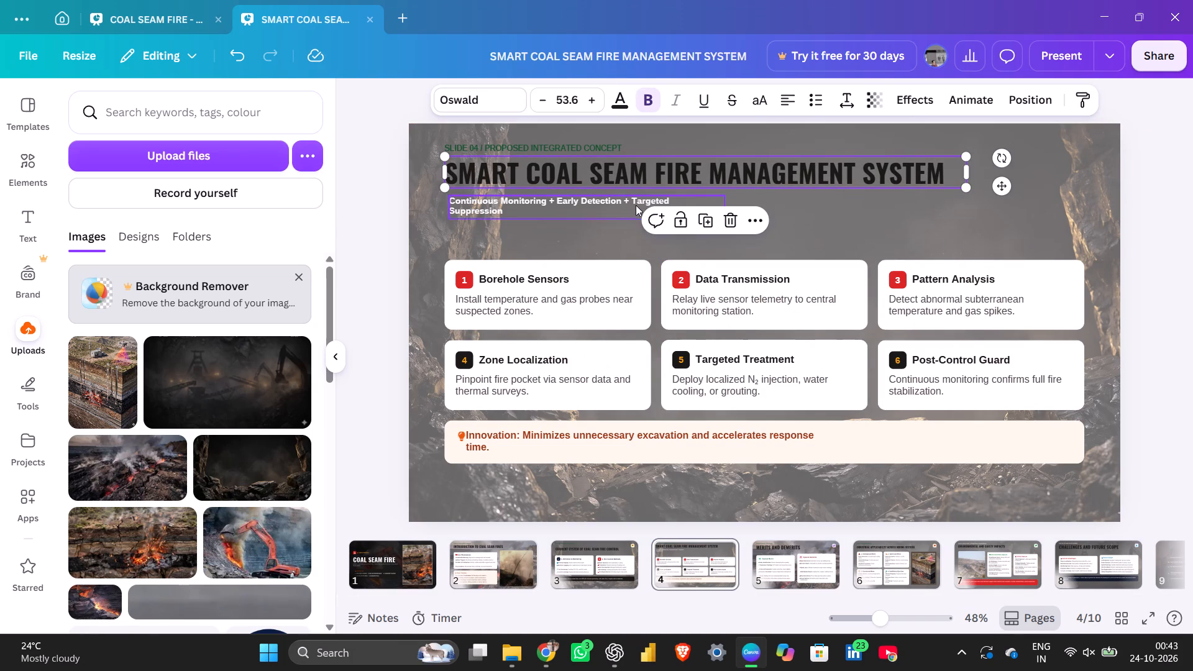
Move slide 4's "Continuous Monitoring + Early Detection + Targeted Suppression" subtitle slightly lower, clear of the enlarged heading.
{"action": "left_click", "coordinate": [631, 203]}
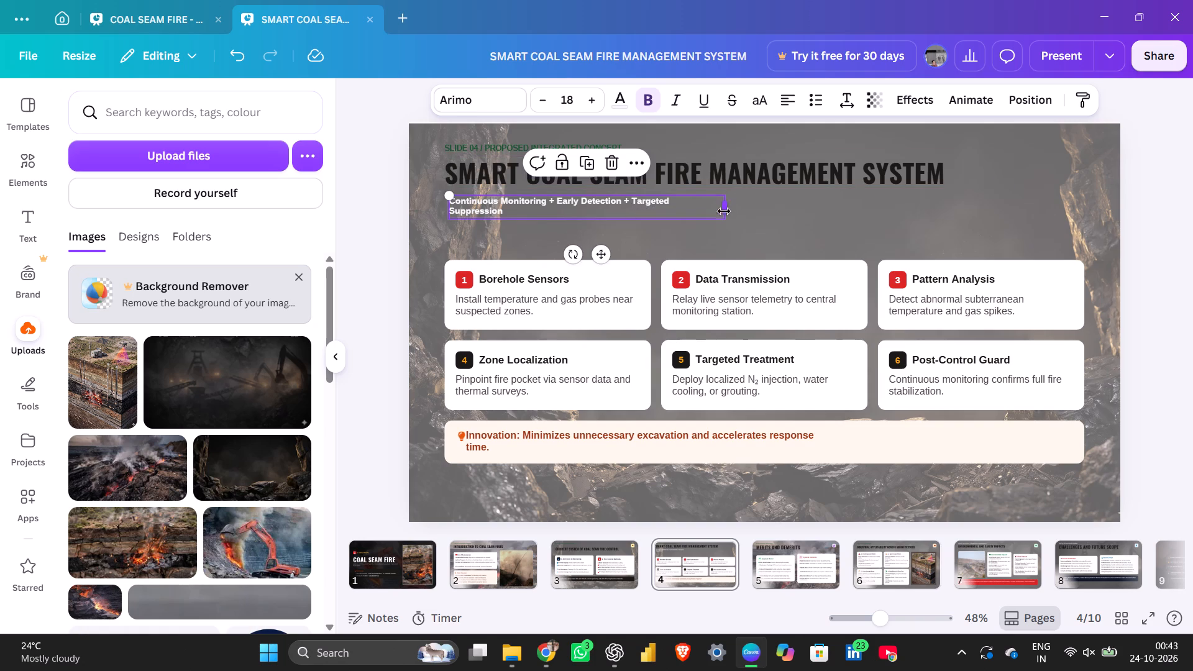
{"action": "left_click_drag", "start_coordinate": [724, 212], "coordinate": [746, 228]}
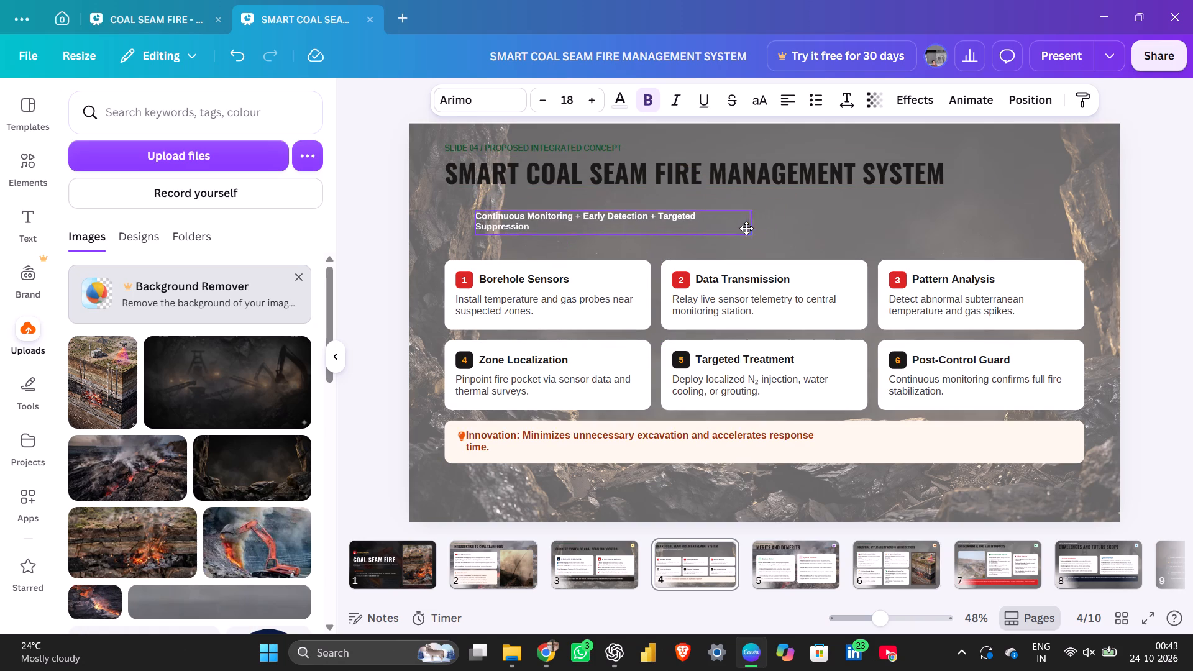
{"action": "left_click_drag", "start_coordinate": [746, 228], "coordinate": [728, 227]}
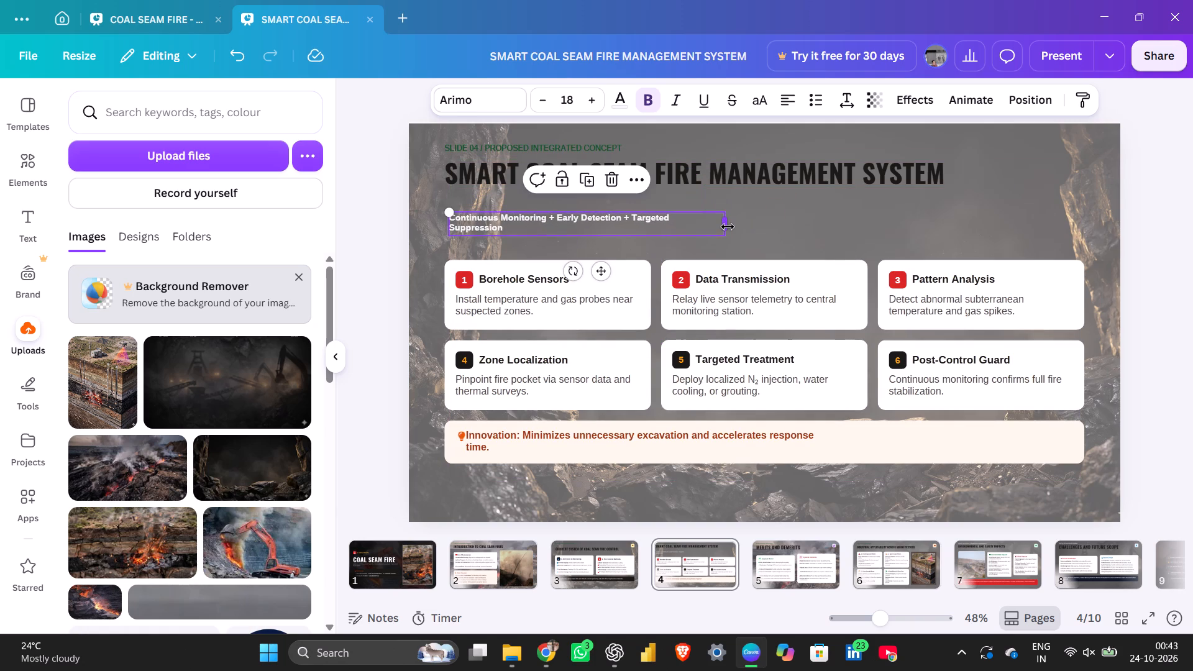
Give slide 4's subtitle a black Background text effect with roundness 100 and spread 100.
{"action": "left_click", "coordinate": [910, 99]}
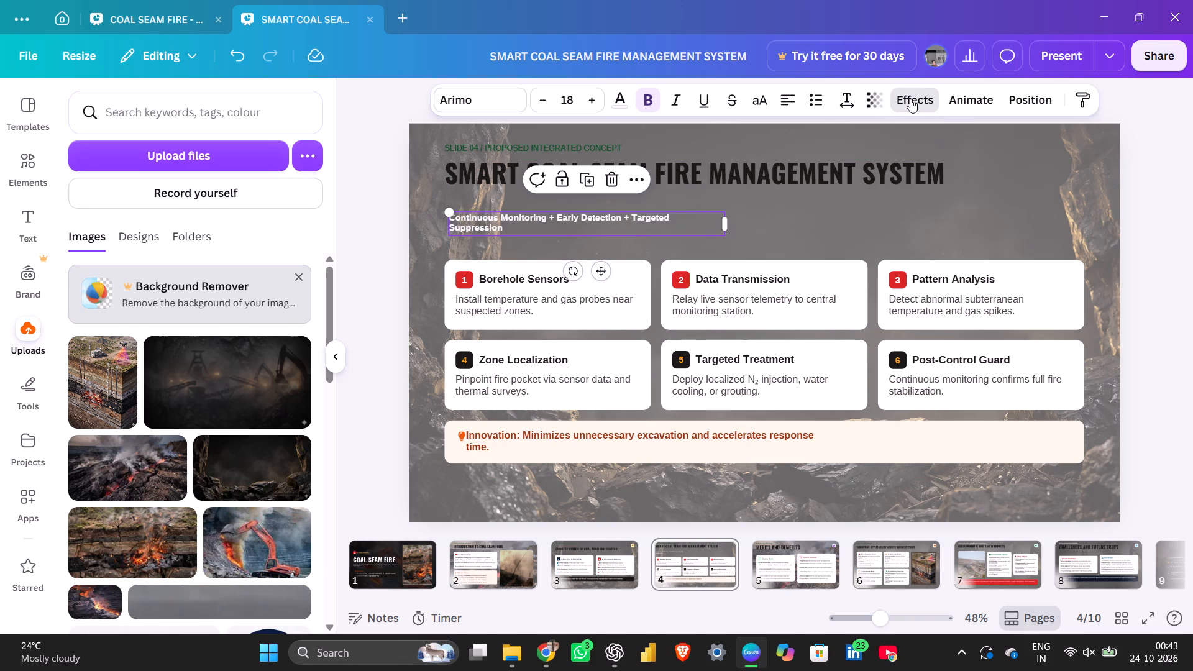
{"action": "left_click", "coordinate": [199, 272]}
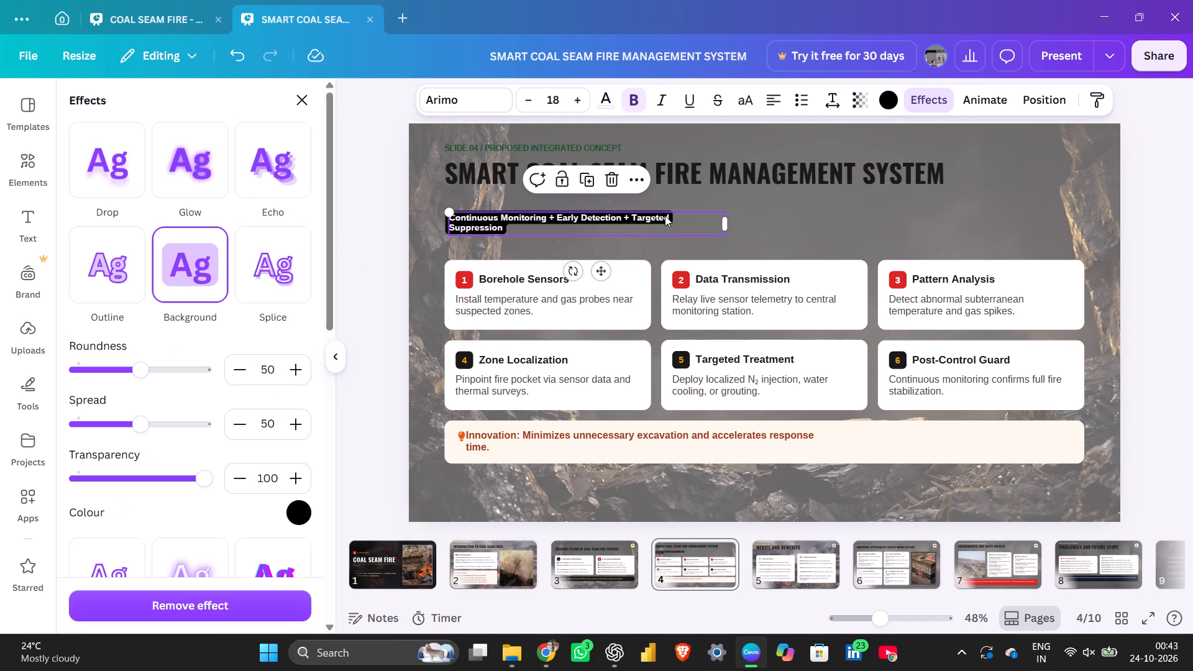
{"action": "left_click_drag", "start_coordinate": [143, 426], "coordinate": [266, 404]}
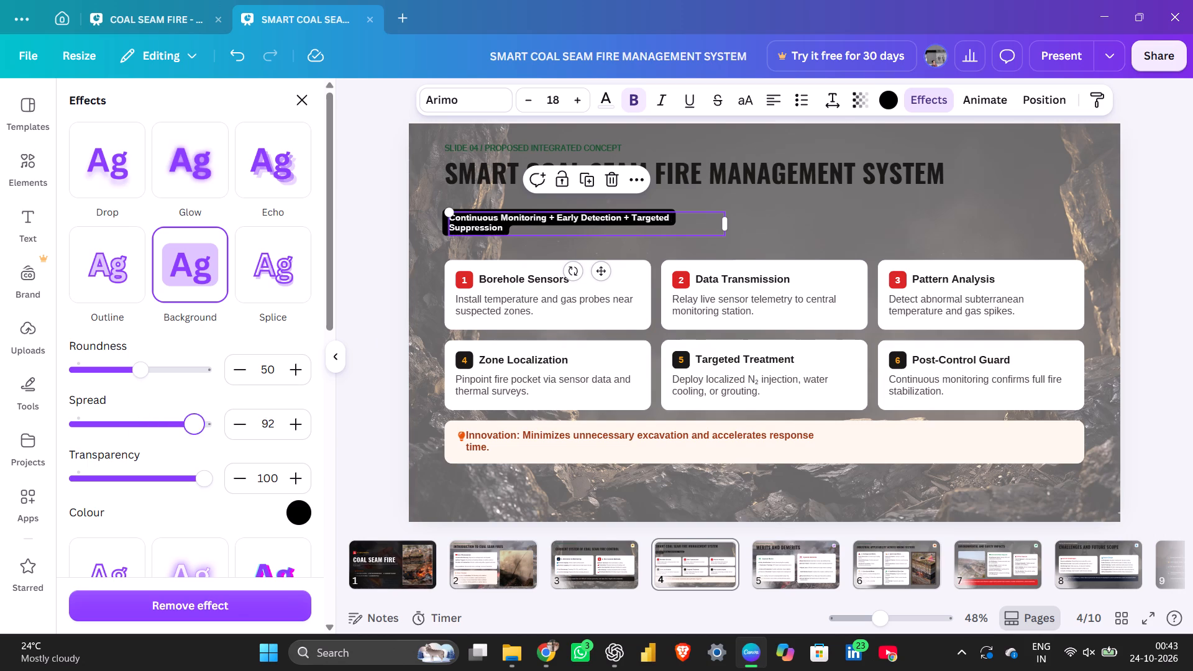
{"action": "left_click_drag", "start_coordinate": [266, 404], "coordinate": [135, 359]}
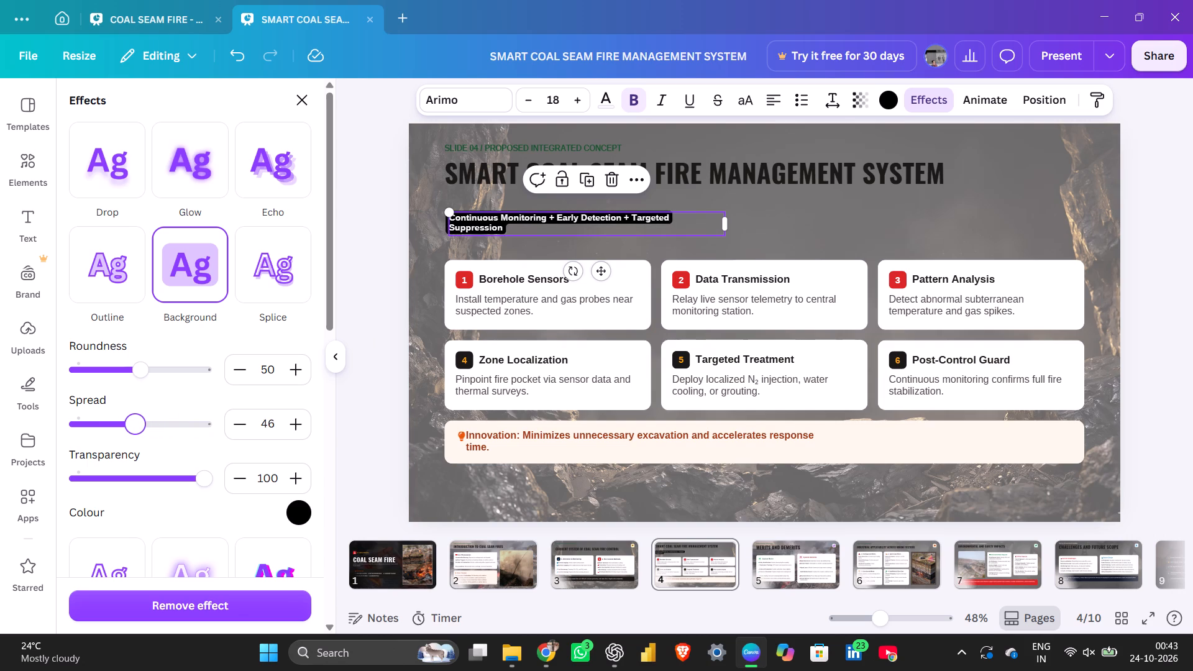
{"action": "left_click_drag", "start_coordinate": [135, 359], "coordinate": [281, 371]}
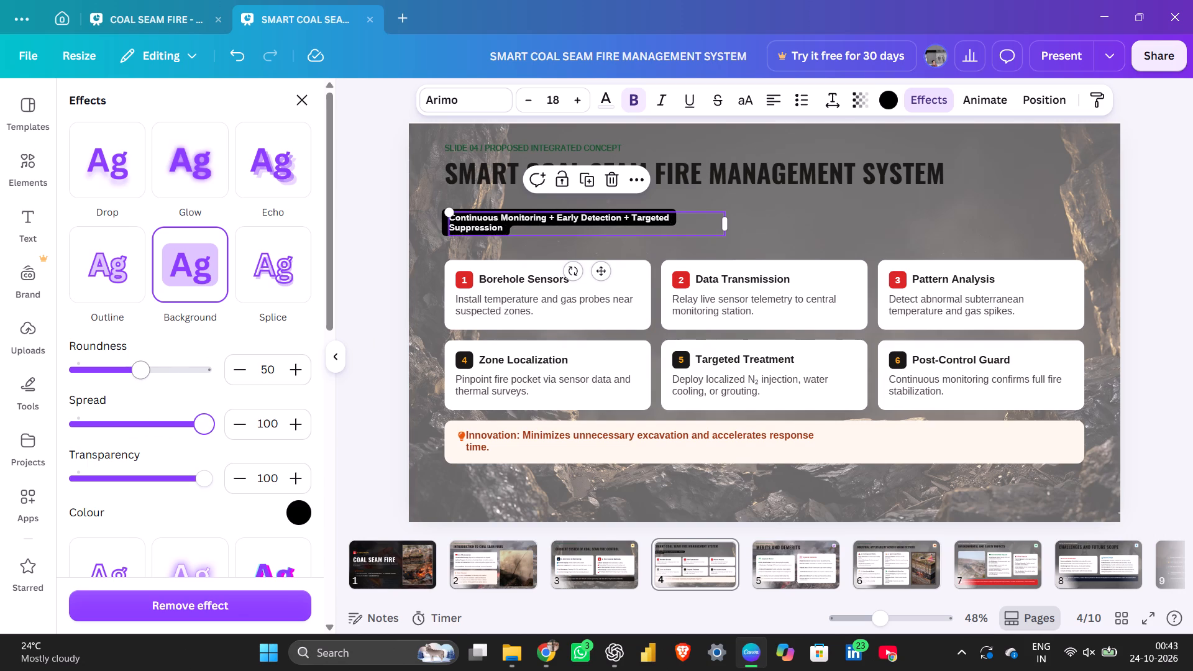
{"action": "left_click_drag", "start_coordinate": [145, 369], "coordinate": [308, 360]}
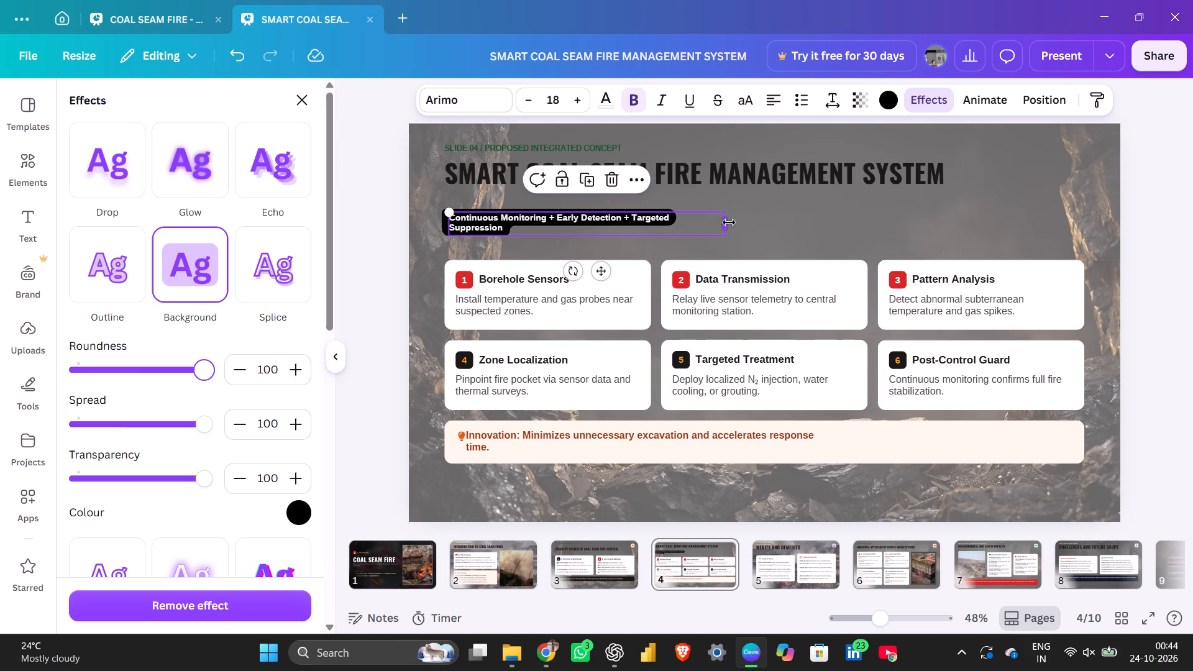
Widen slide 4's subtitle text box so the text fits on a single line.
{"action": "left_click_drag", "start_coordinate": [729, 222], "coordinate": [770, 222]}
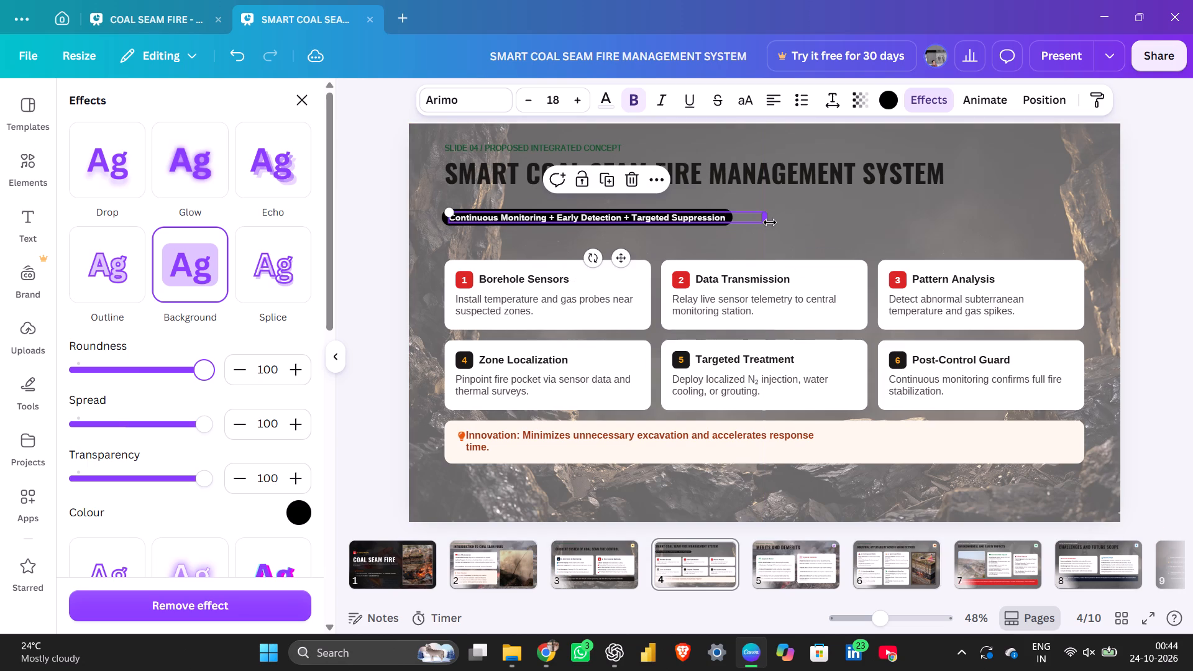
{"action": "left_click", "coordinate": [813, 201]}
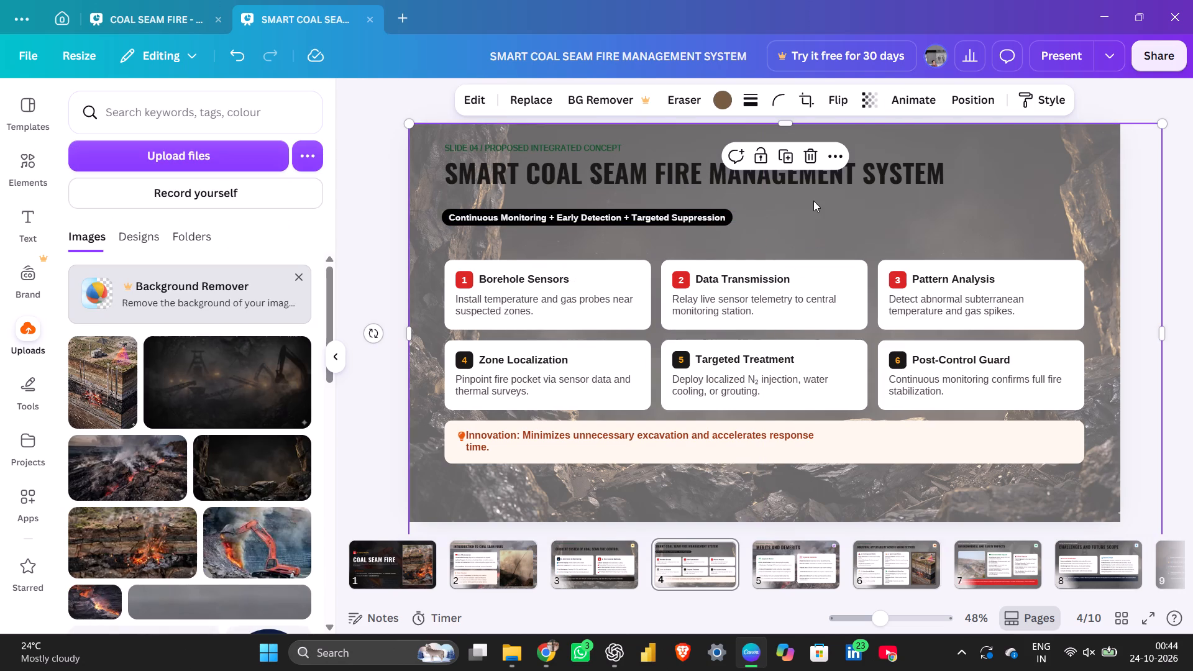
Move slide 4's subtitle pill down to just above the cards, aligning it with their left edge.
{"action": "left_click", "coordinate": [725, 219]}
{"action": "left_click_drag", "start_coordinate": [725, 219], "coordinate": [729, 244]}
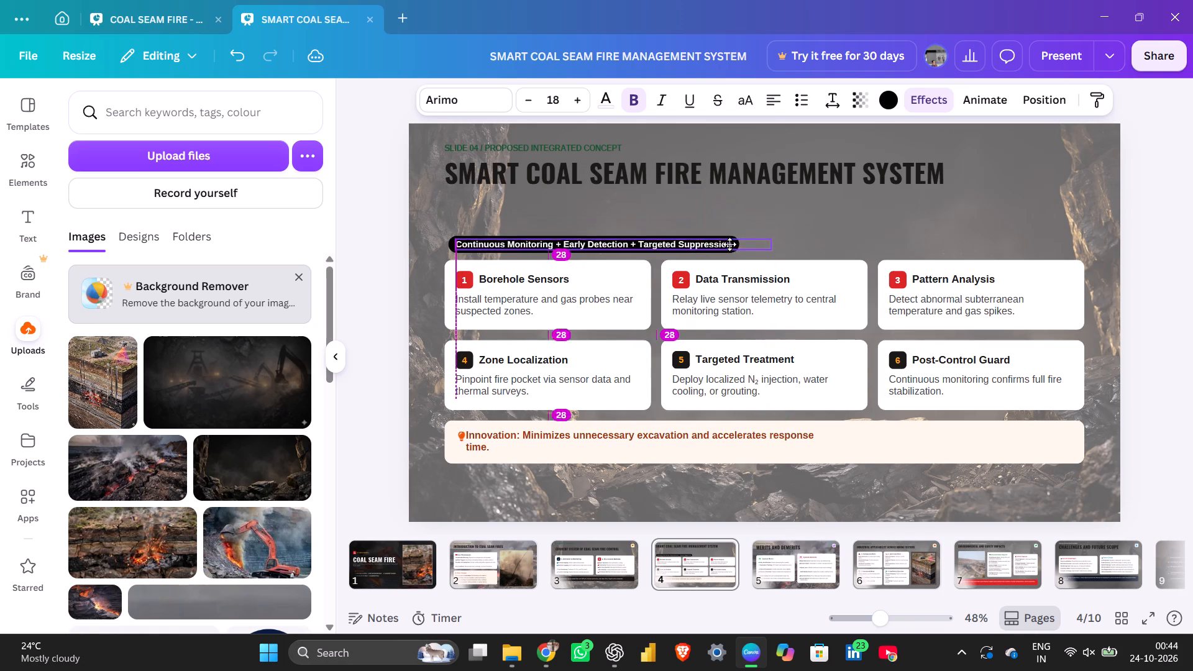
{"action": "left_click_drag", "start_coordinate": [729, 244], "coordinate": [726, 240]}
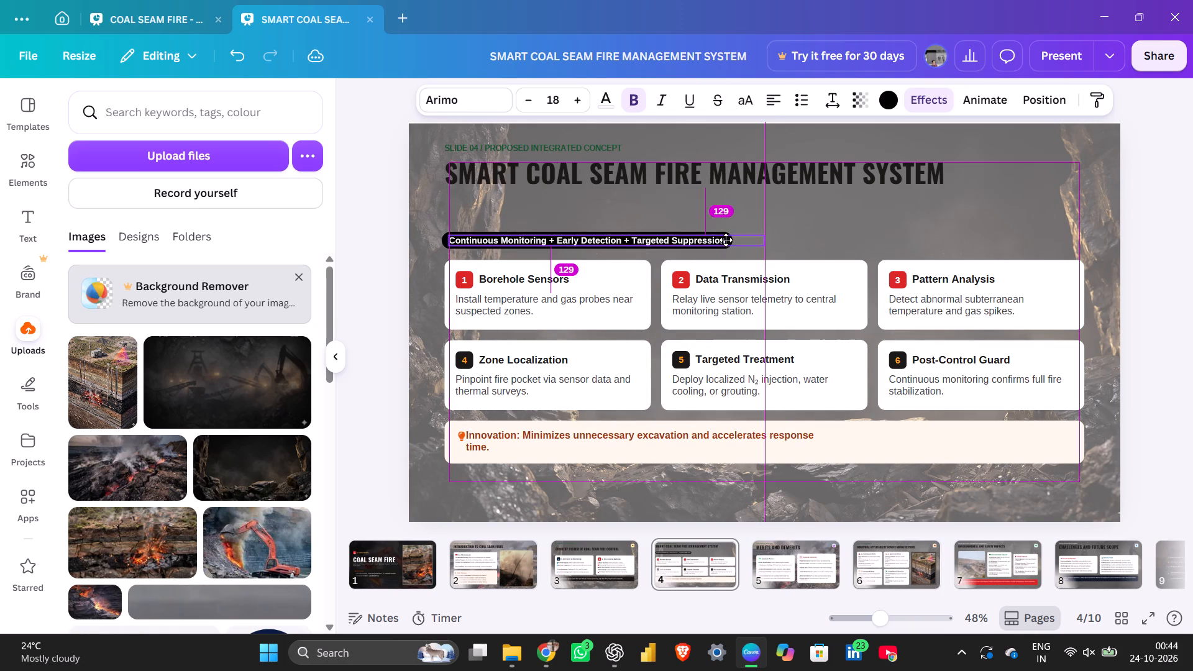
{"action": "left_click_drag", "start_coordinate": [726, 240], "coordinate": [786, 251]}
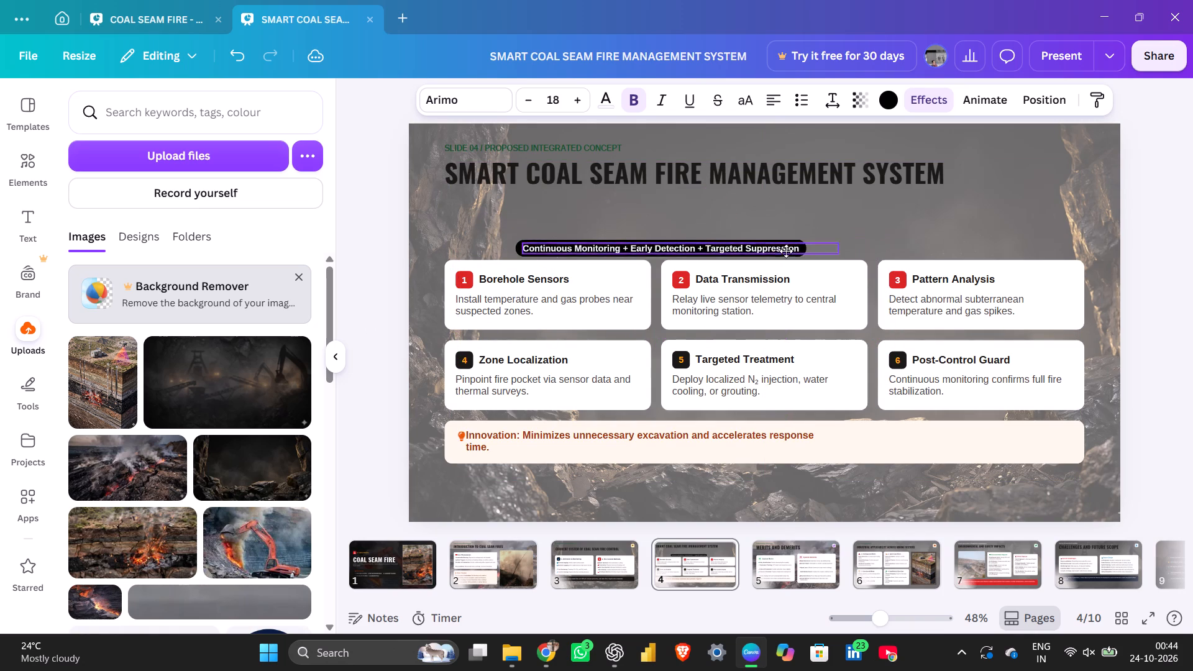
{"action": "left_click_drag", "start_coordinate": [786, 251], "coordinate": [722, 242]}
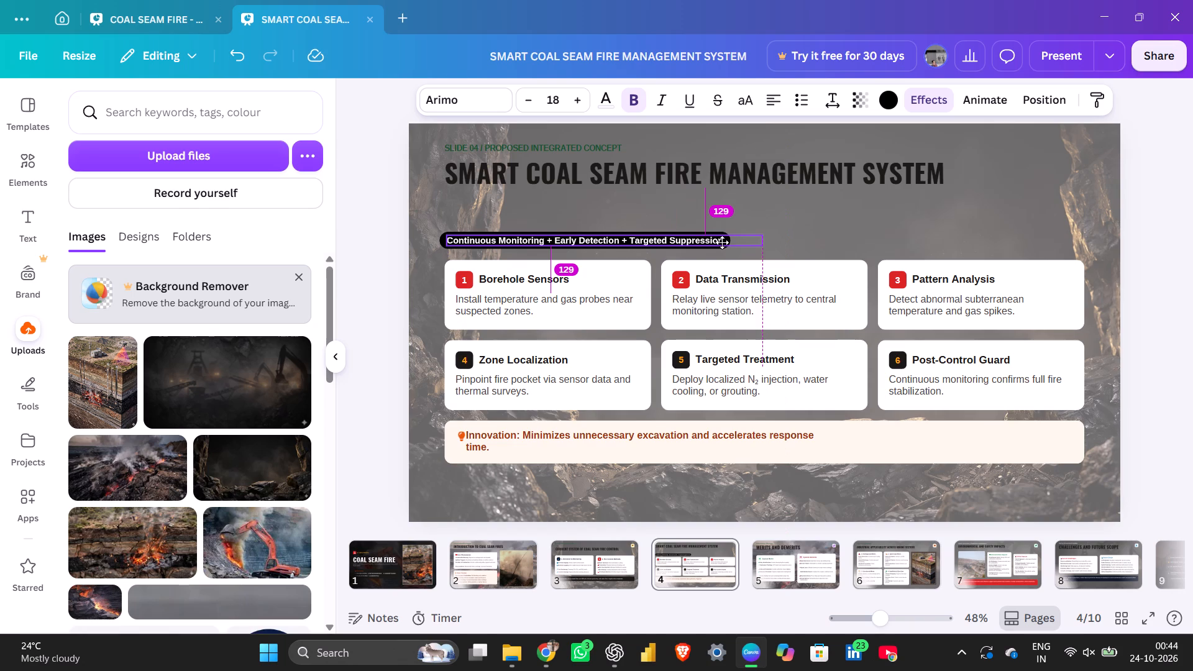
{"action": "left_click_drag", "start_coordinate": [722, 242], "coordinate": [726, 242]}
Move slide 4's heading down slightly, between the slide label and the subtitle pill.
{"action": "left_click", "coordinate": [738, 172]}
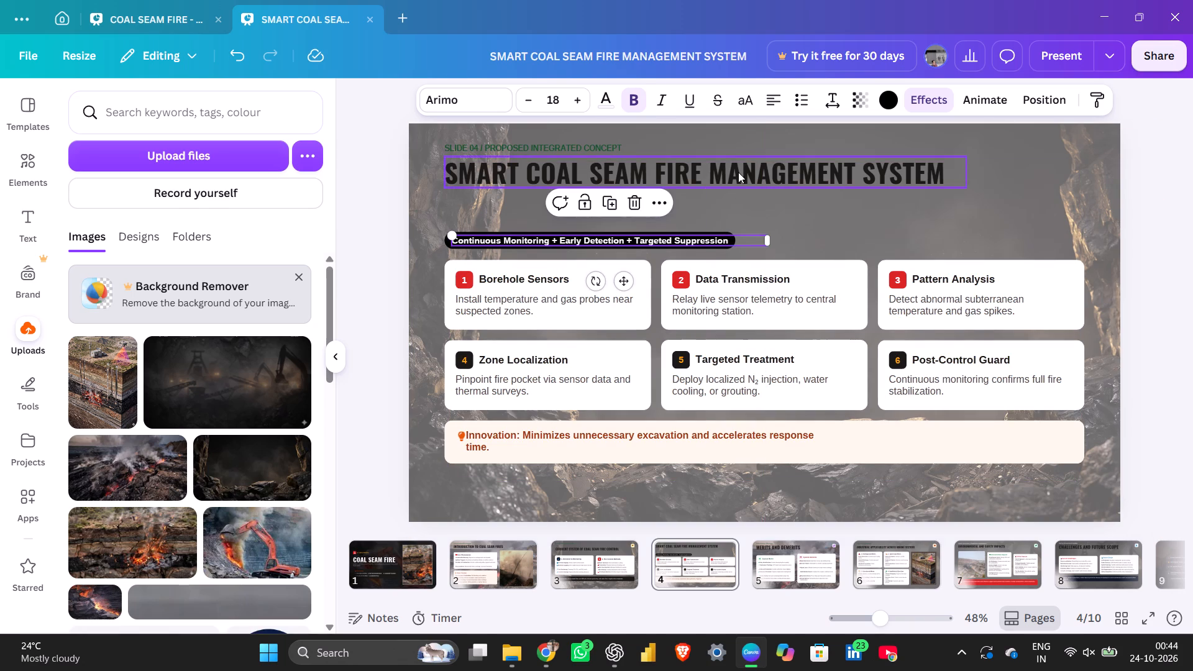
{"action": "left_click_drag", "start_coordinate": [738, 172], "coordinate": [738, 184]}
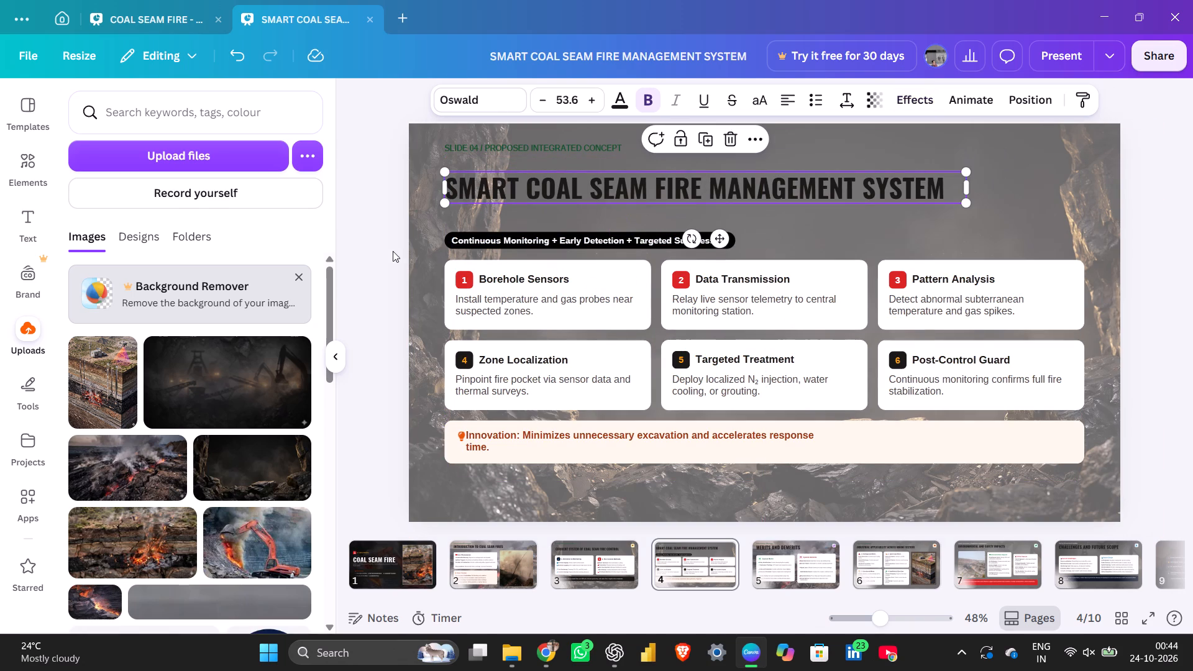
{"action": "left_click", "coordinate": [382, 253]}
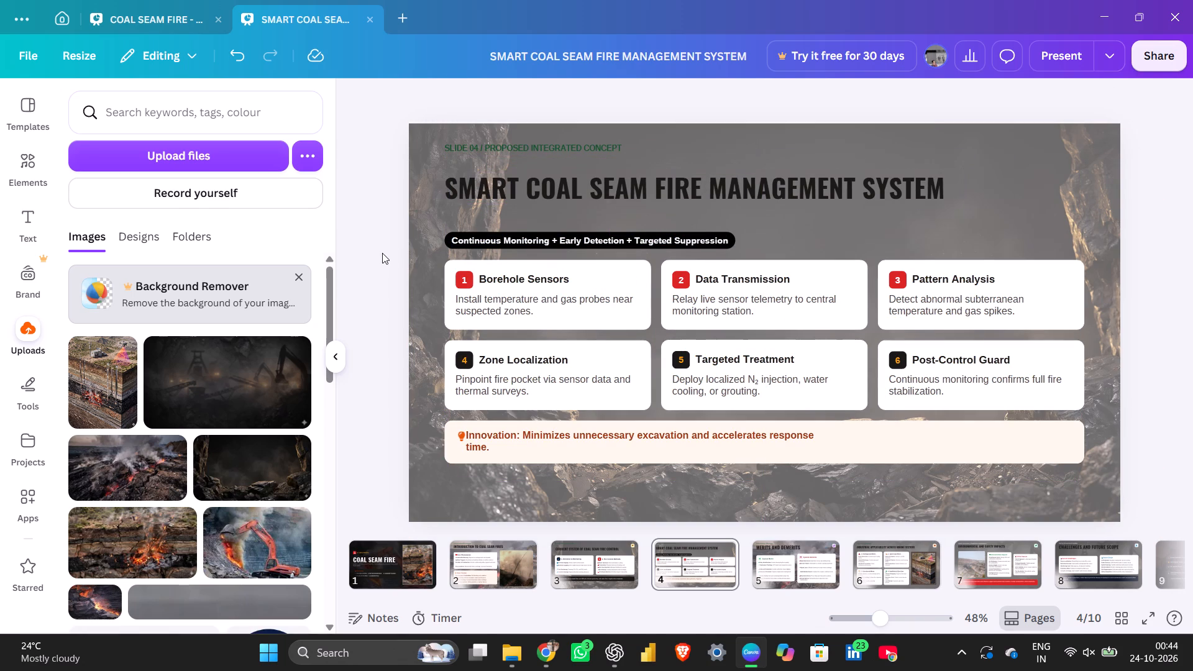
Change slide 4's "SLIDE 04 / PROPOSED INTEGRATED CONCEPT" label text colour to white (#ffffff).
{"action": "left_click", "coordinate": [565, 144]}
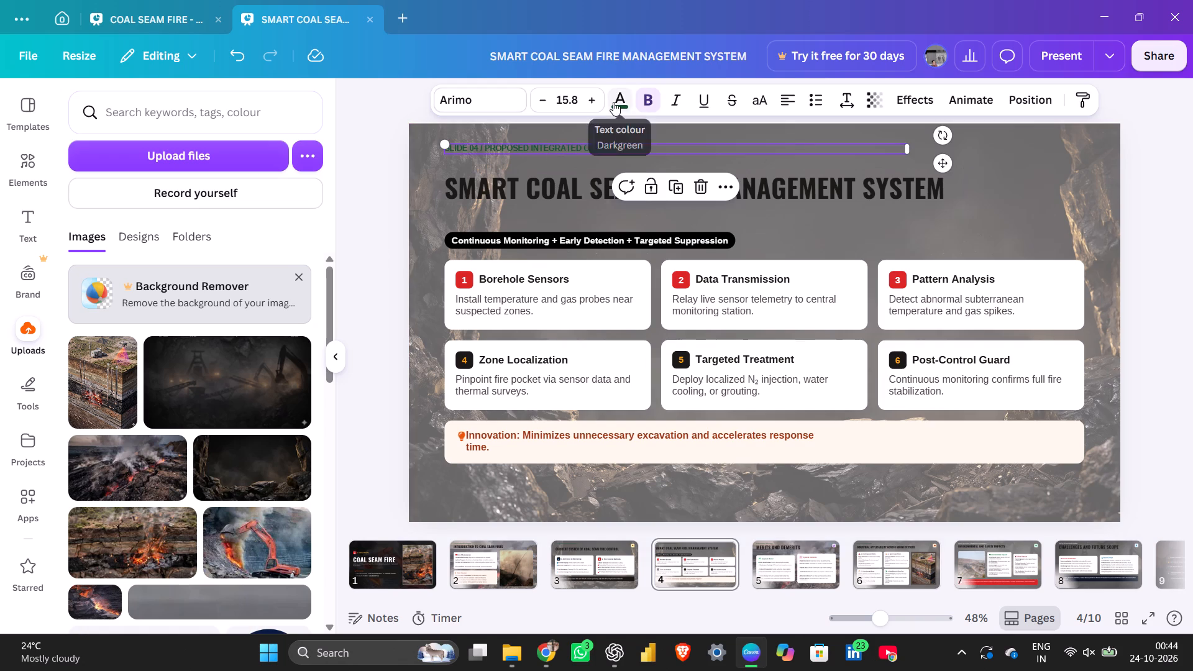
{"action": "left_click", "coordinate": [613, 102]}
{"action": "left_click", "coordinate": [258, 249]}
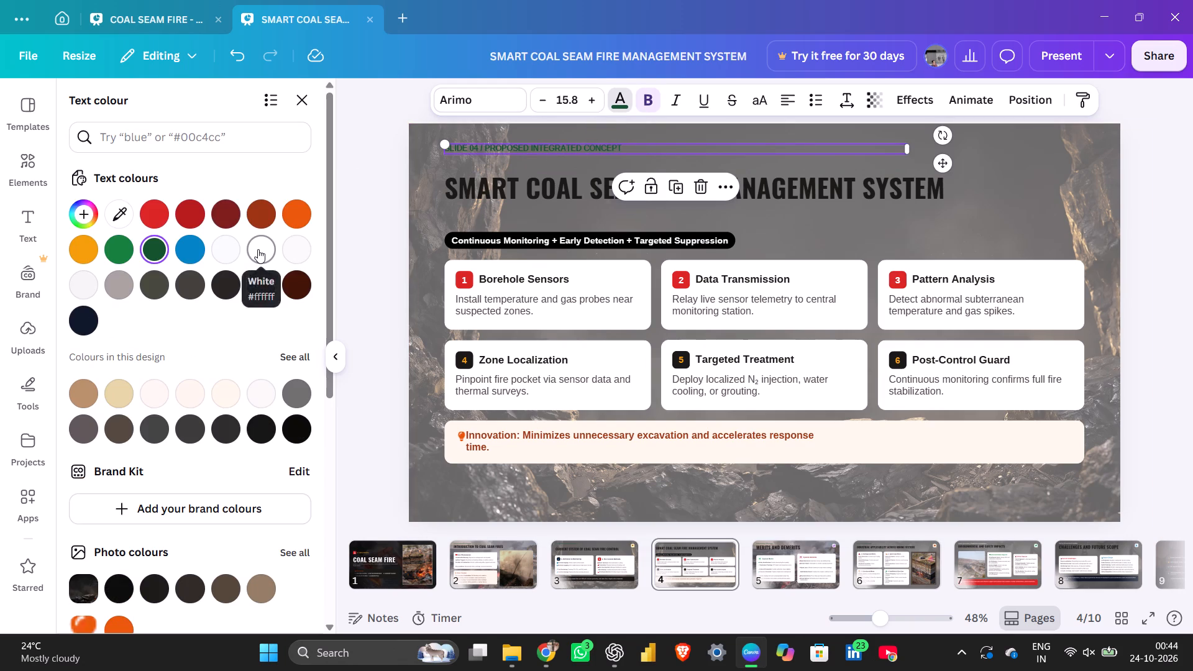
{"action": "left_click", "coordinate": [341, 238]}
{"action": "left_click", "coordinate": [341, 238]}
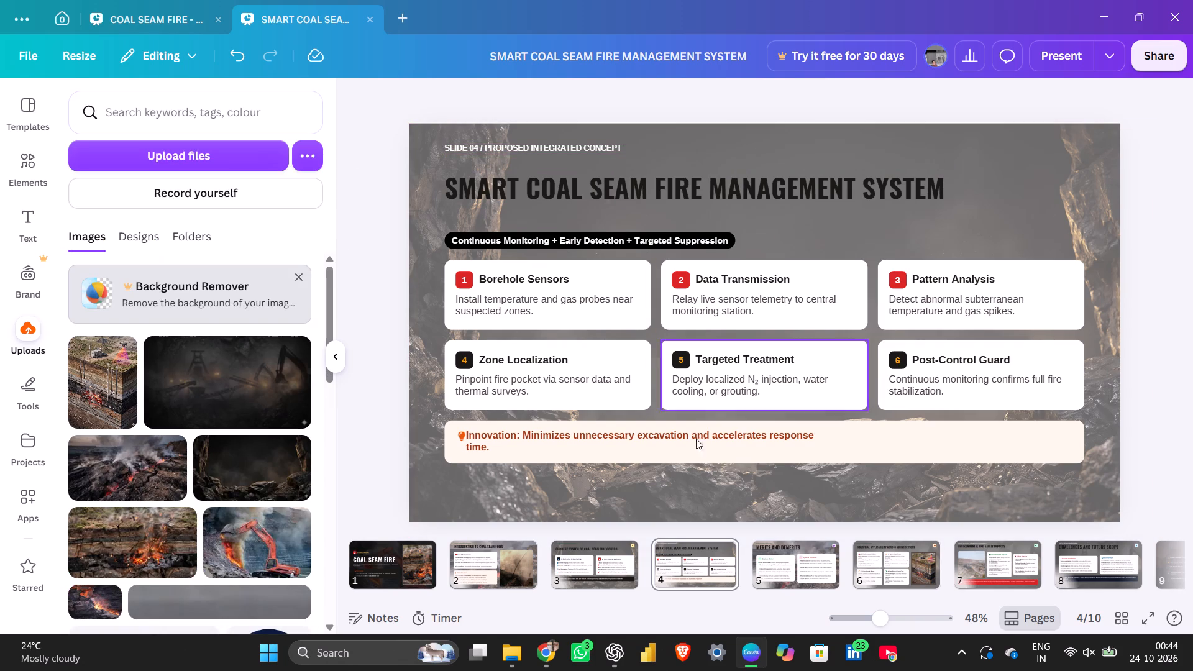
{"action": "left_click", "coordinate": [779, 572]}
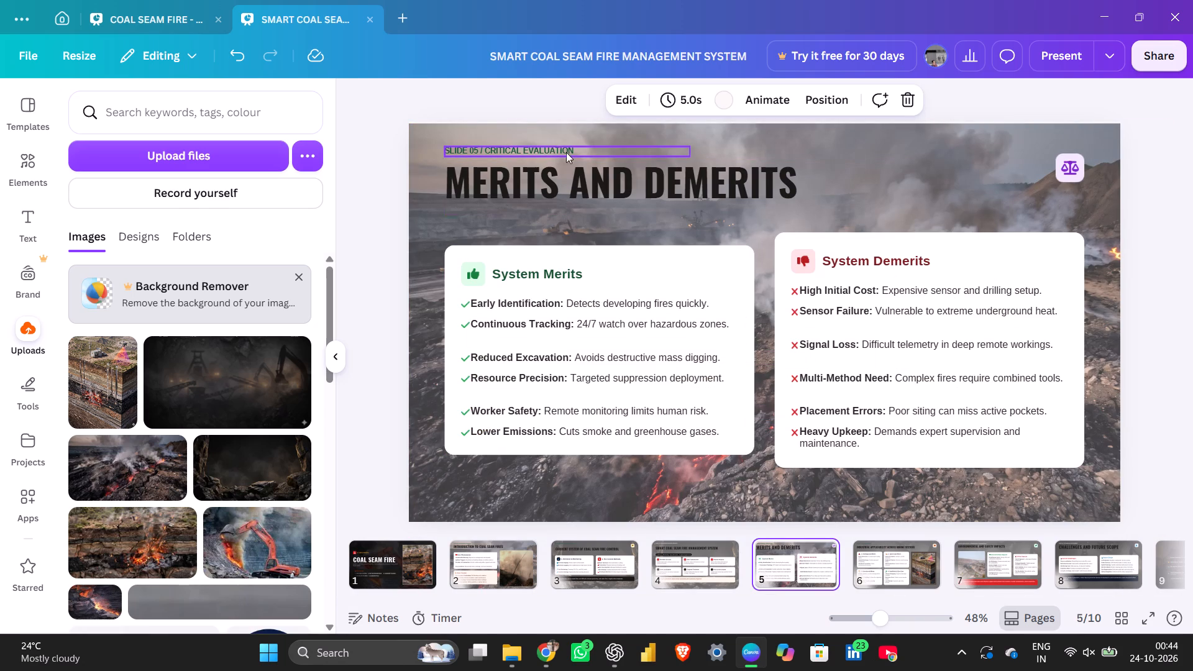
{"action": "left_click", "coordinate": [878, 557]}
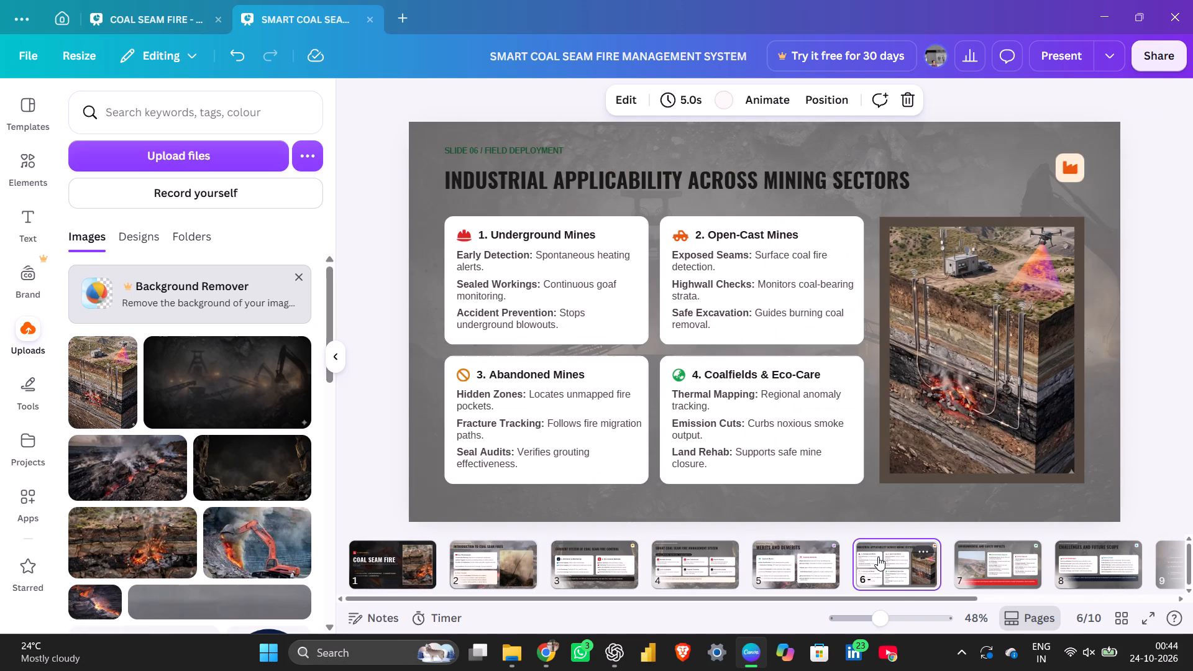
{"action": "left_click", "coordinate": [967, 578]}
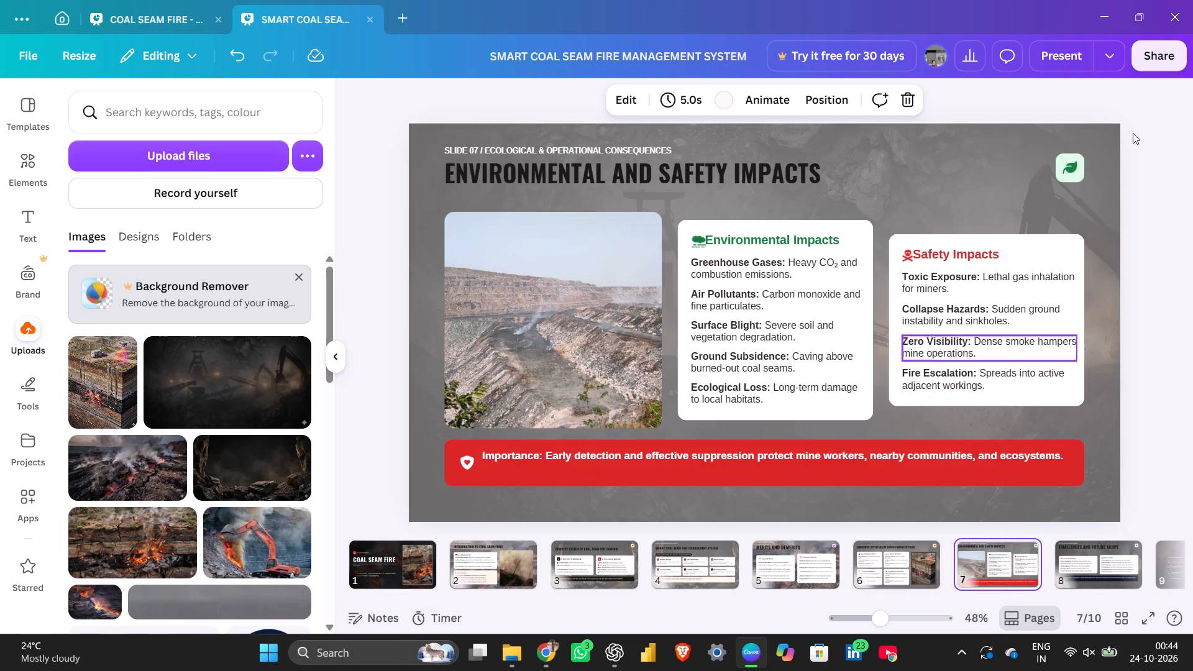
Download all pages of the presentation as a PDF, saved in Downloads as SMART COAL SEAM FIRE MANAGEMENT SYSTEM, and decline the app rating request.
{"action": "left_click", "coordinate": [1158, 57]}
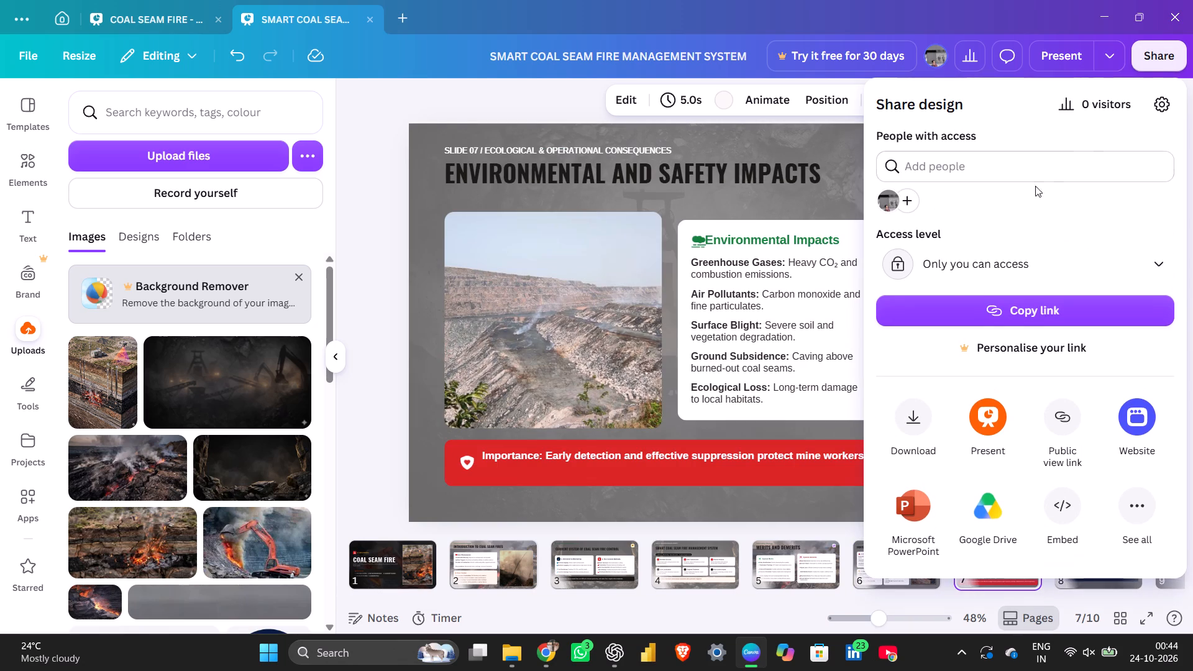
{"action": "left_click", "coordinate": [920, 403]}
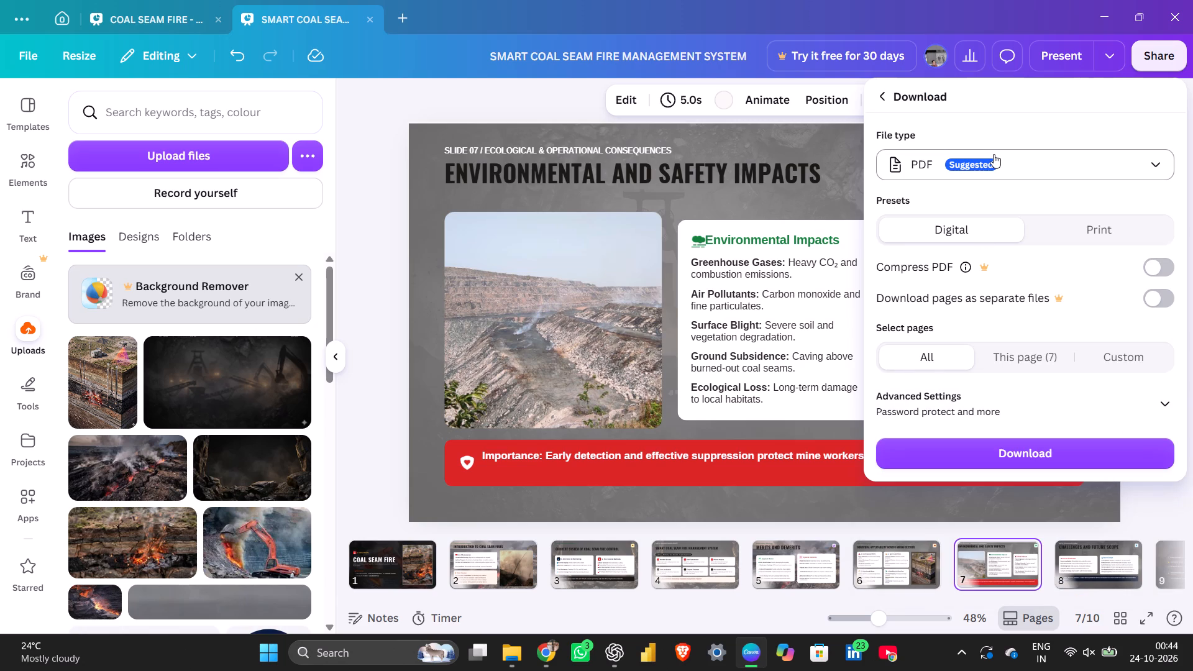
{"action": "scroll", "coordinate": [988, 262], "scroll_direction": "down", "scroll_amount": 1}
{"action": "scroll", "coordinate": [1056, 291], "scroll_direction": "down", "scroll_amount": 2}
{"action": "left_click", "coordinate": [1103, 162]}
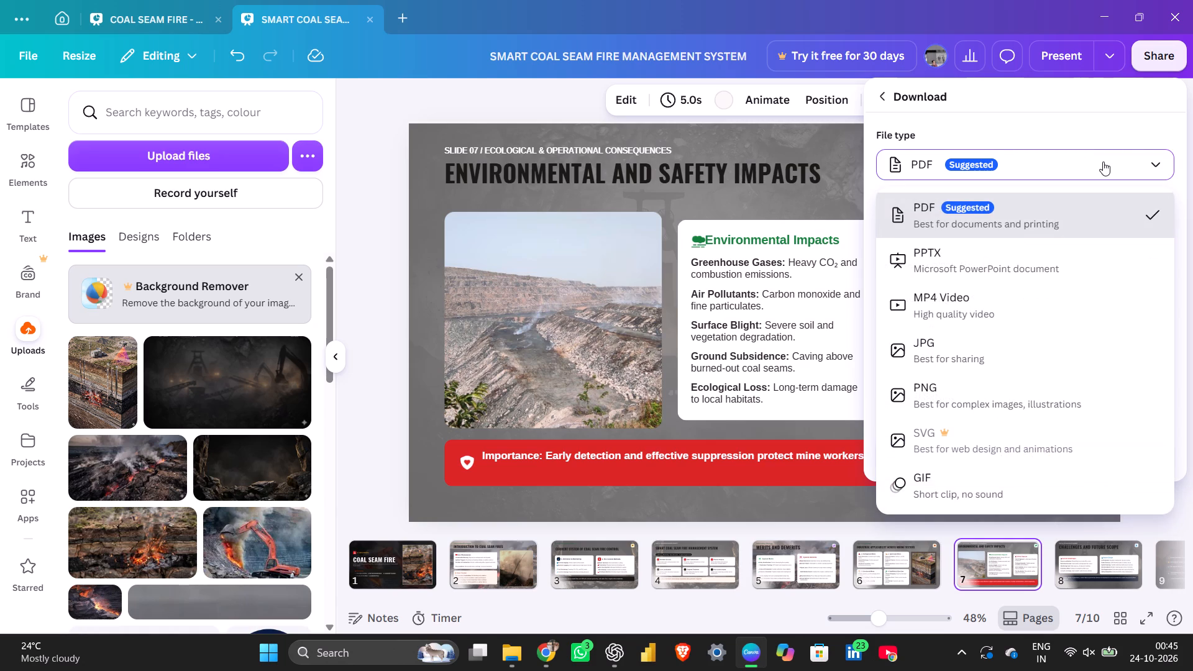
{"action": "left_click", "coordinate": [1103, 162]}
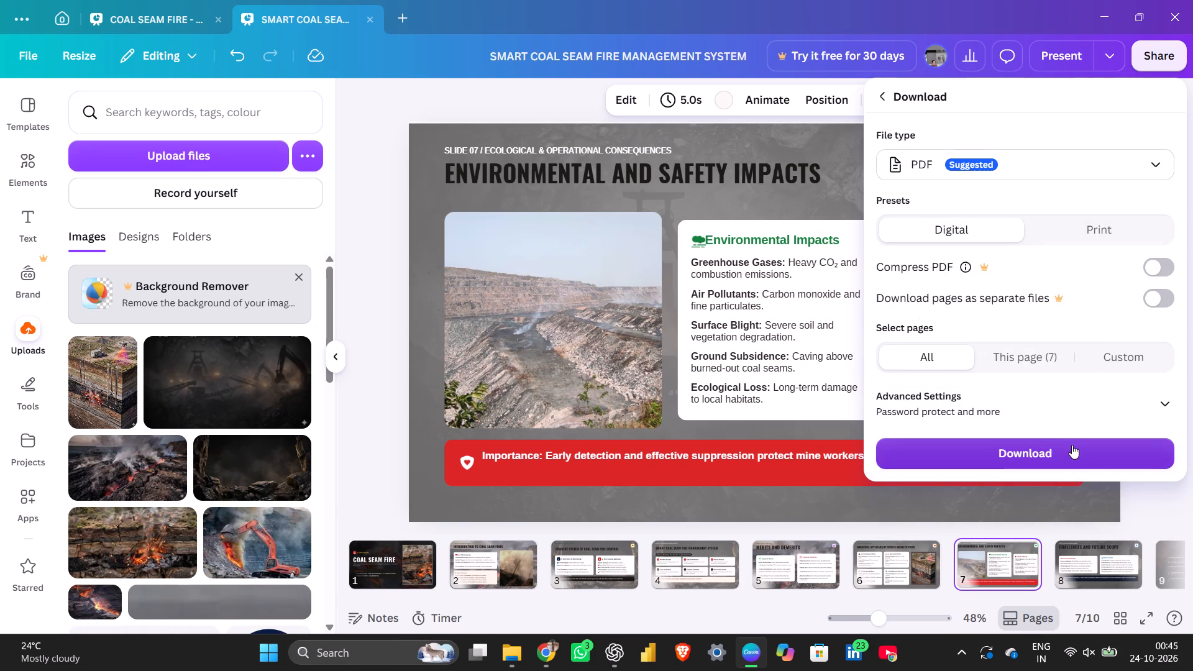
{"action": "left_click", "coordinate": [1072, 445]}
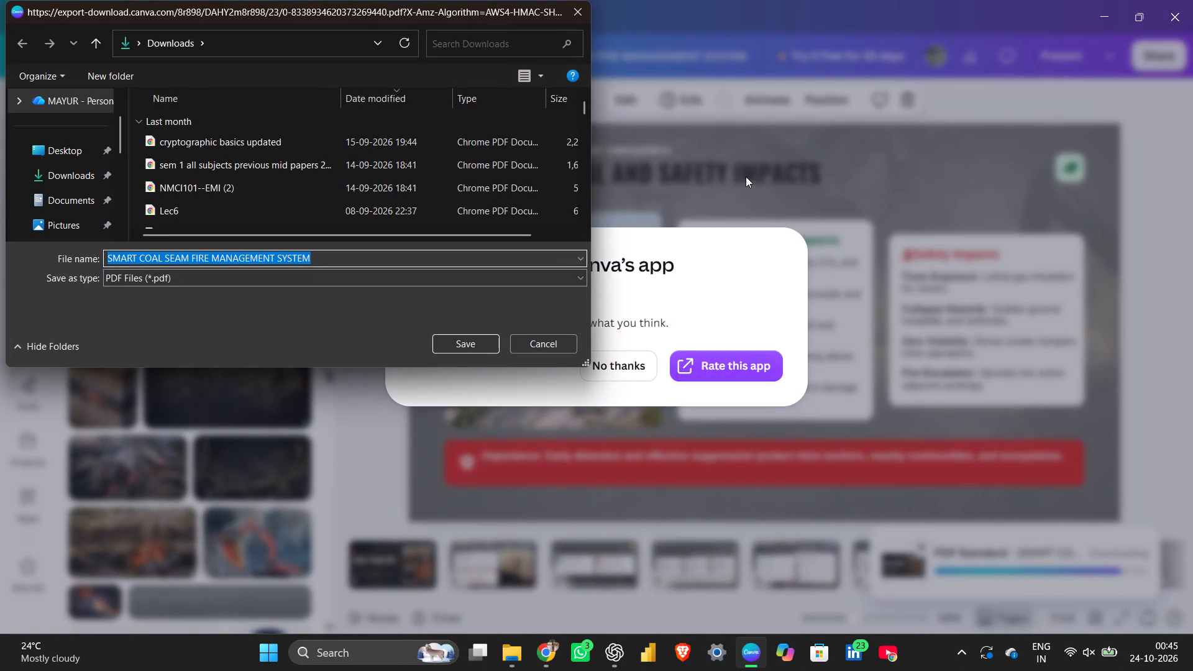
{"action": "left_click", "coordinate": [465, 342]}
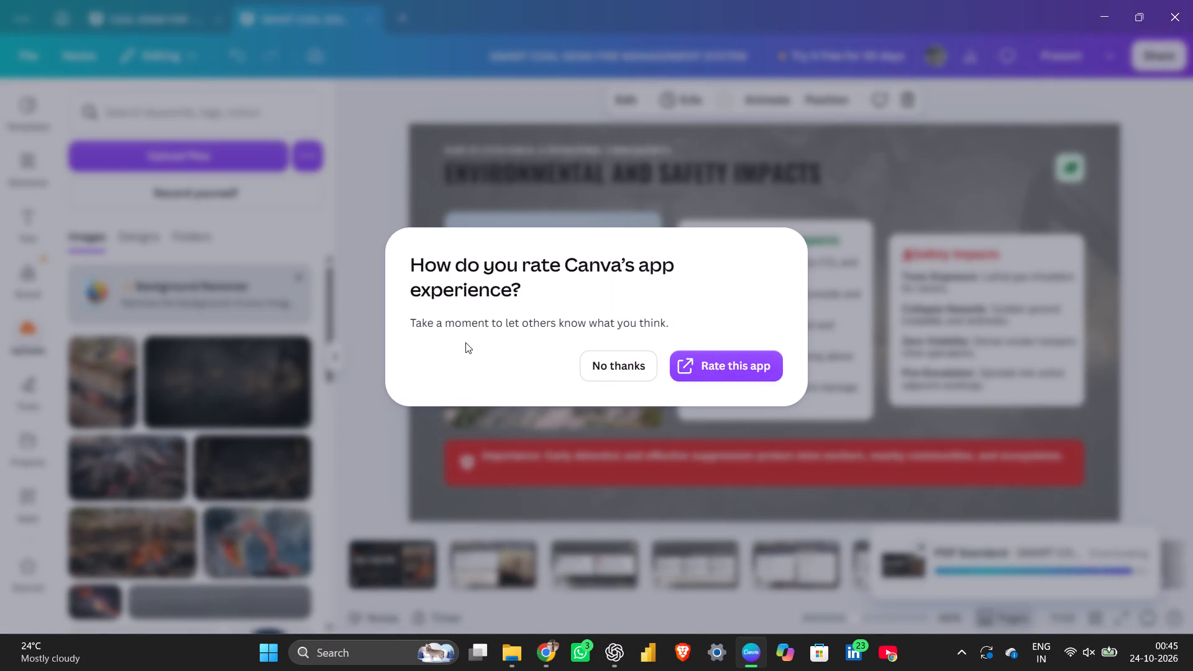
{"action": "left_click", "coordinate": [601, 359]}
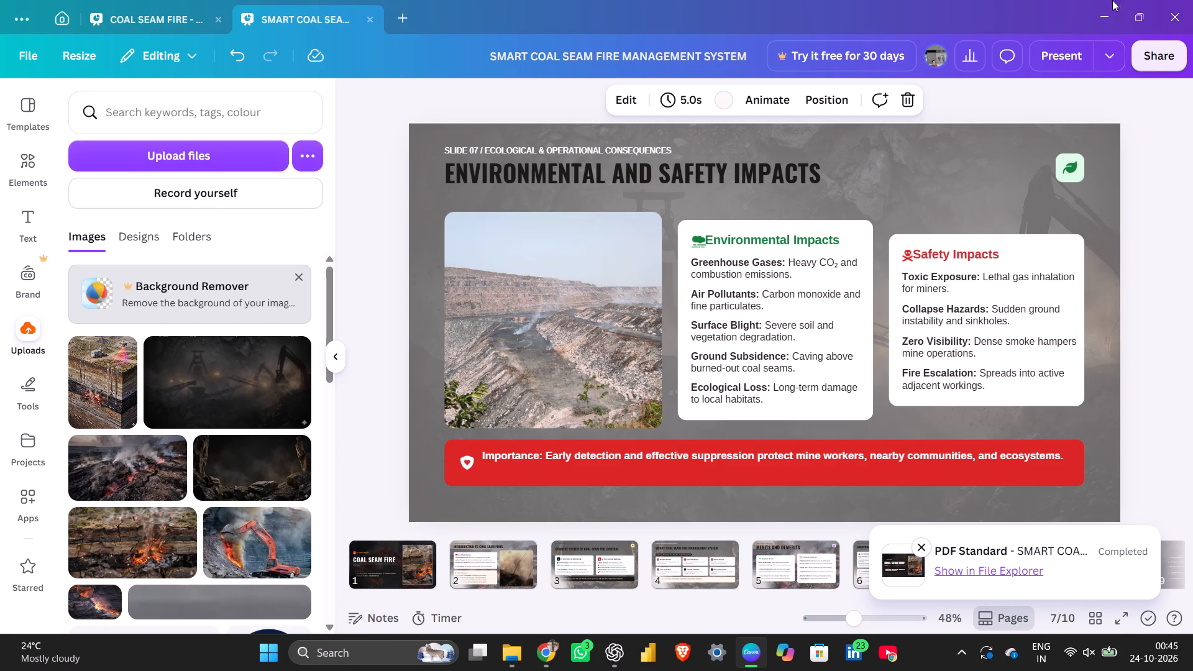
Close the Canva and Google Chrome windows to return to the desktop.
{"action": "left_click", "coordinate": [1171, 6]}
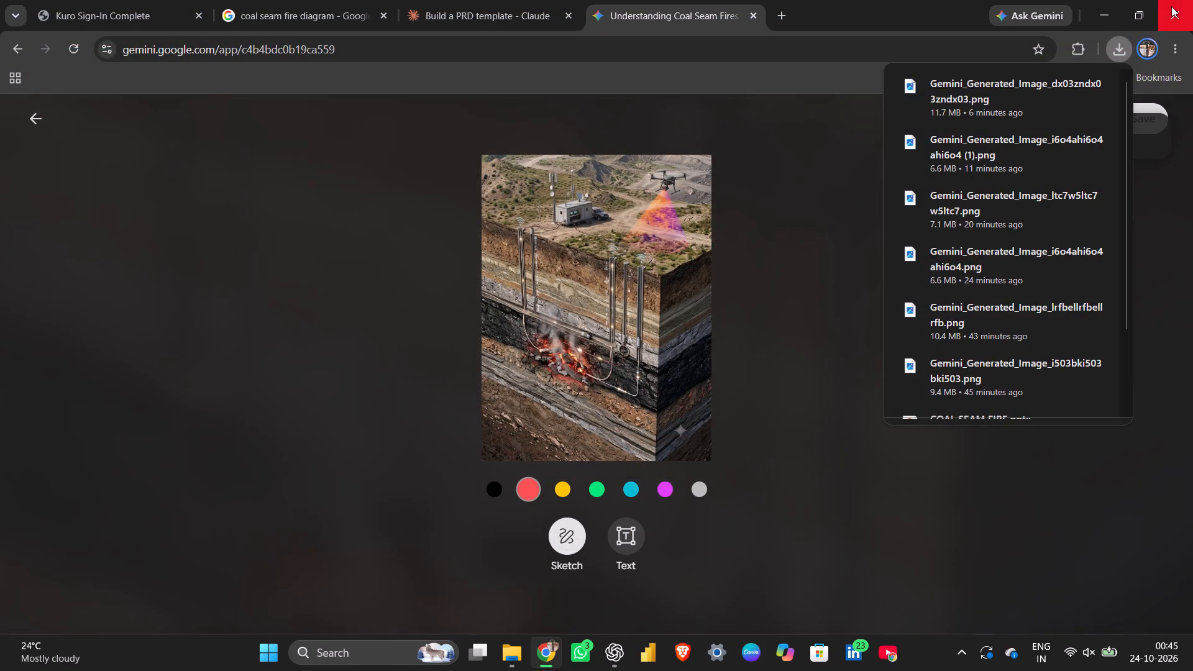
{"action": "left_click", "coordinate": [1171, 6]}
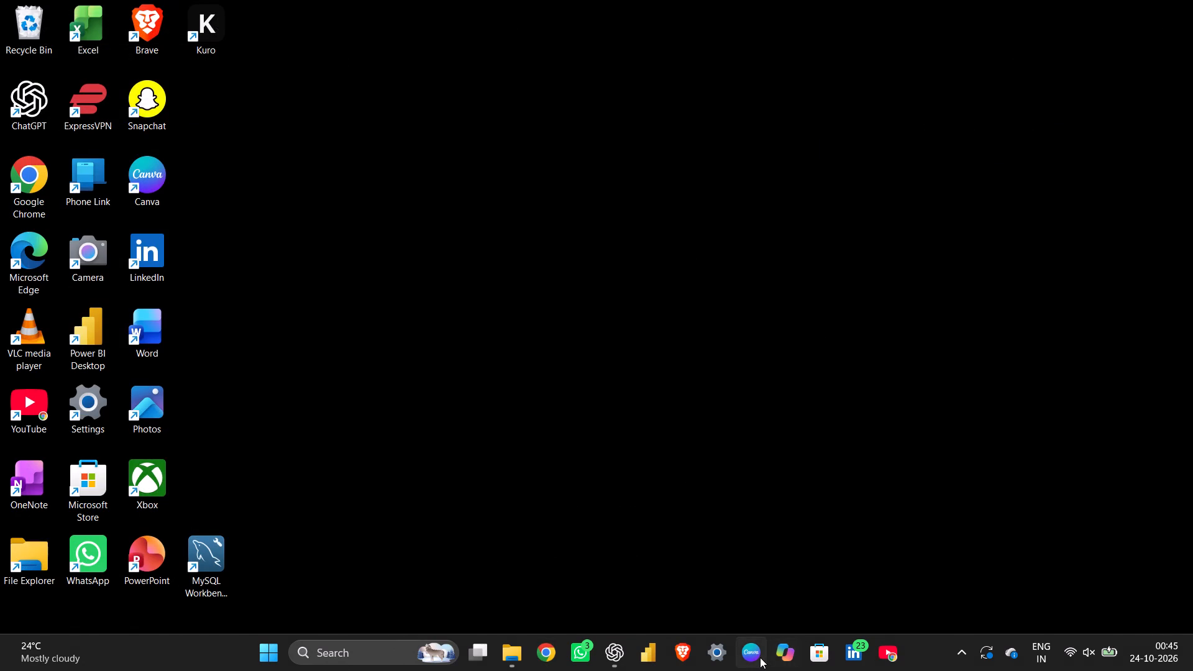
Reopen Canva from the desktop.
{"action": "left_click", "coordinate": [760, 657]}
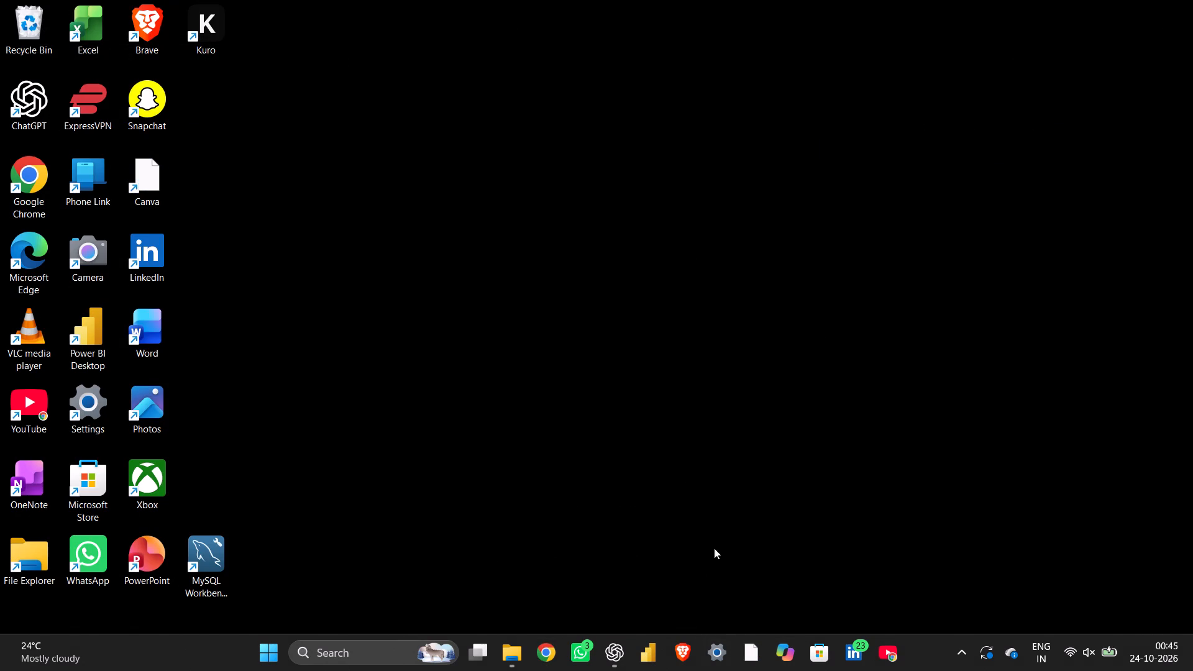
{"action": "left_click", "coordinate": [756, 645]}
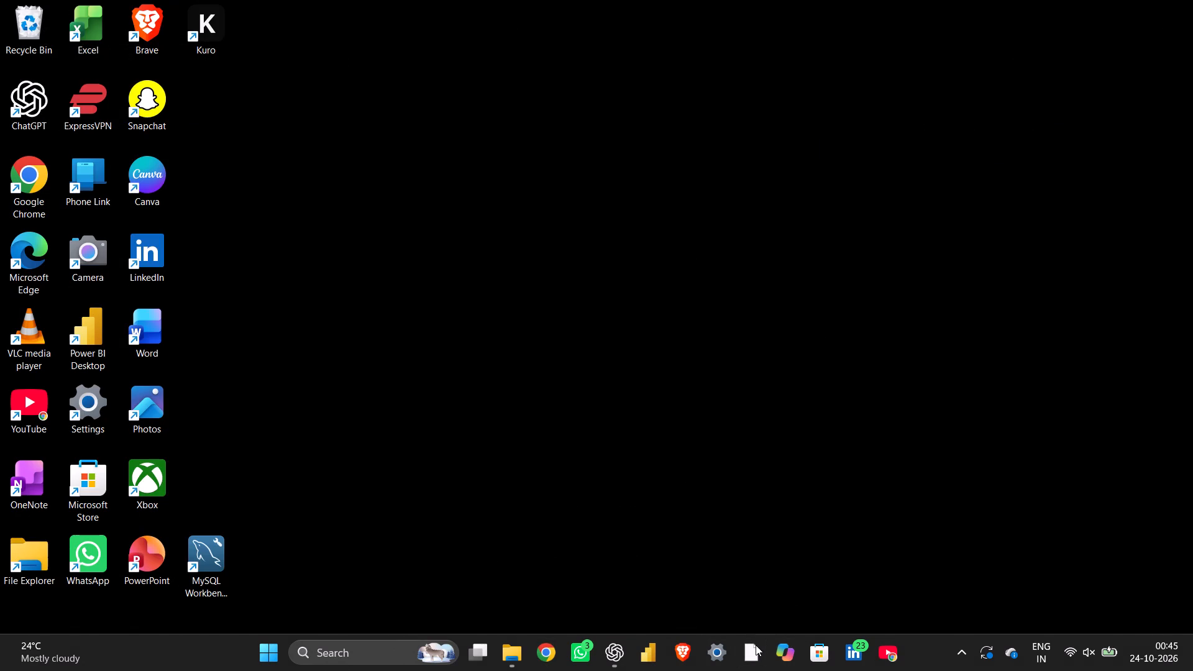